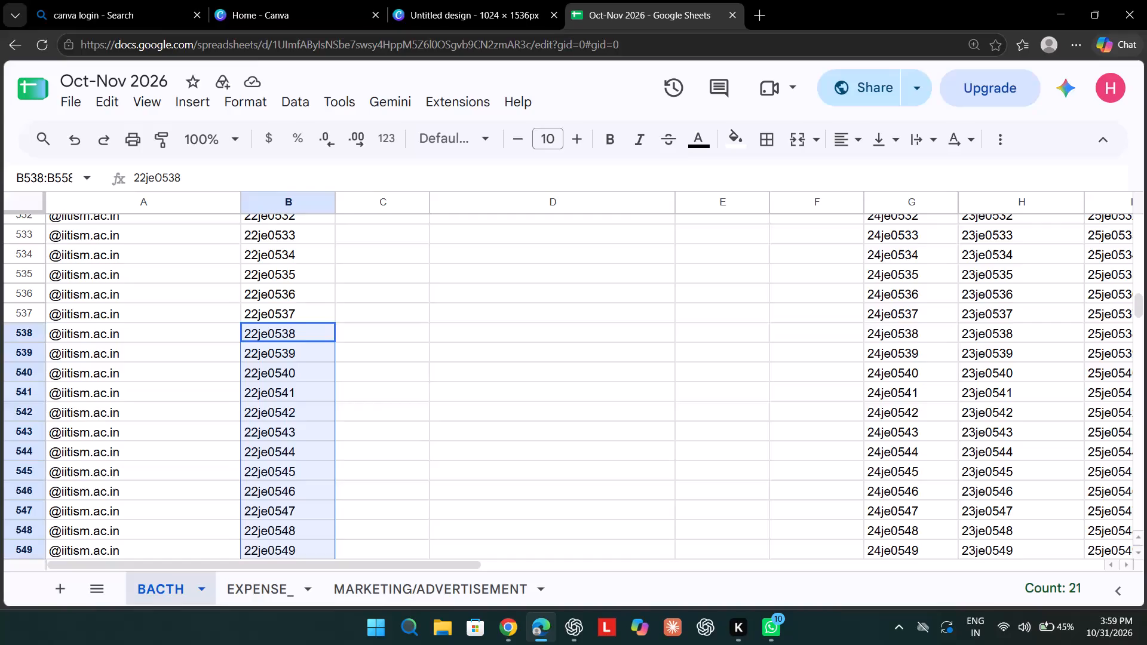
Extend the 22je roll-number series in column B from row 558 down to row 1115.
scroll(331, 460, down, 2)
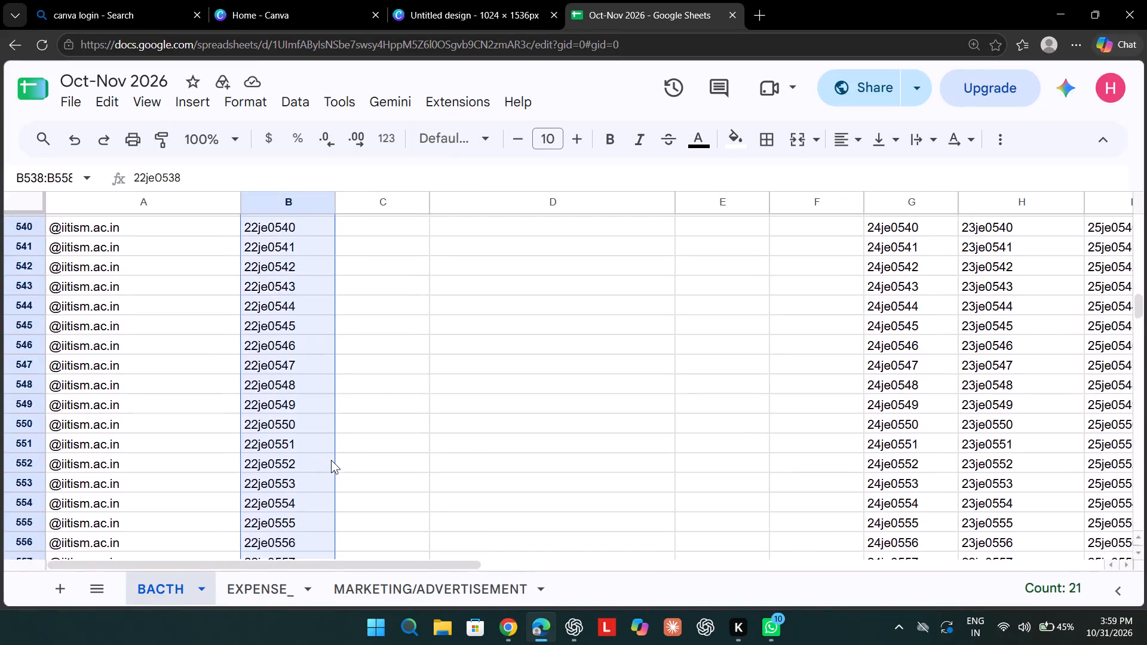
scroll(331, 460, down, 2)
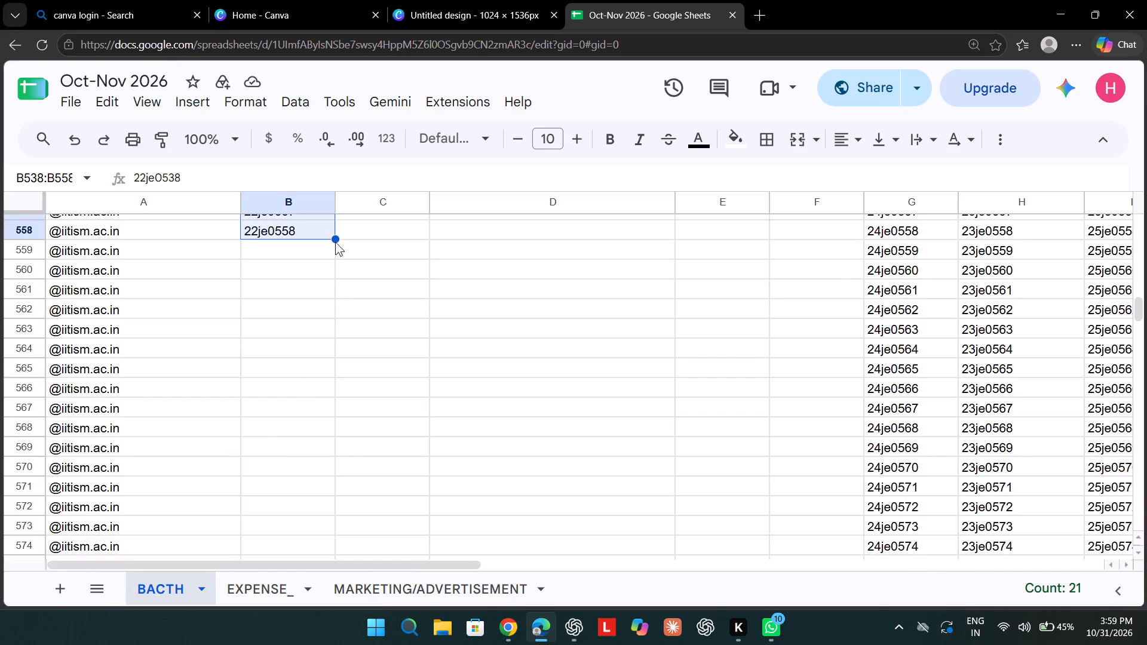
drag(335, 241, 344, 572)
drag(344, 572, 331, 580)
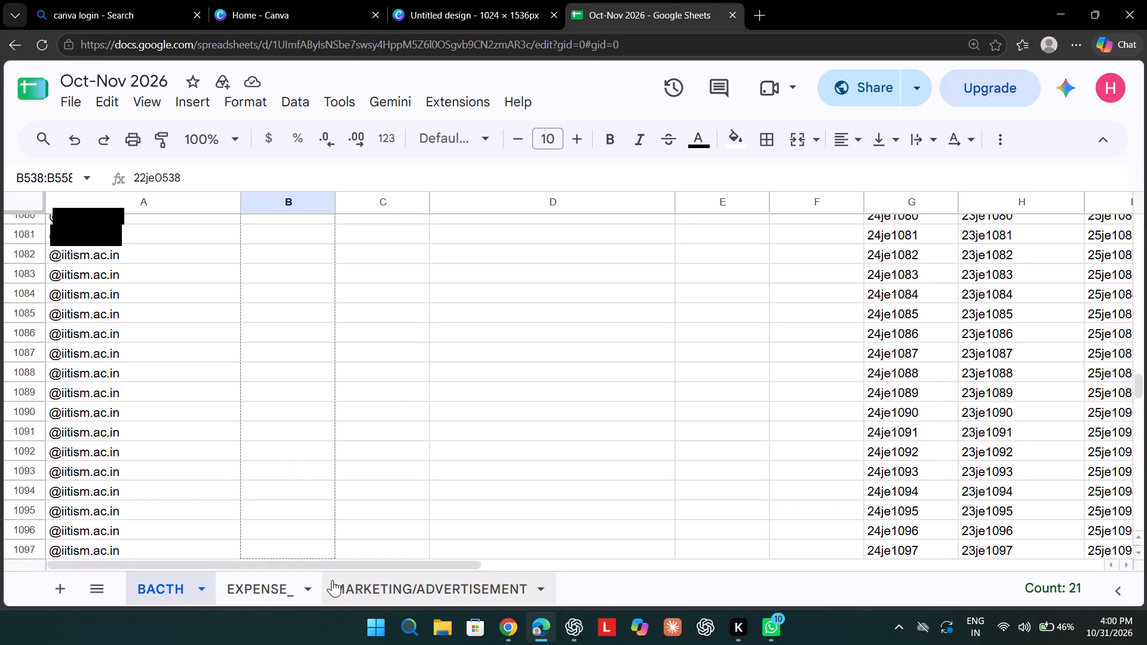
drag(331, 580, 301, 420)
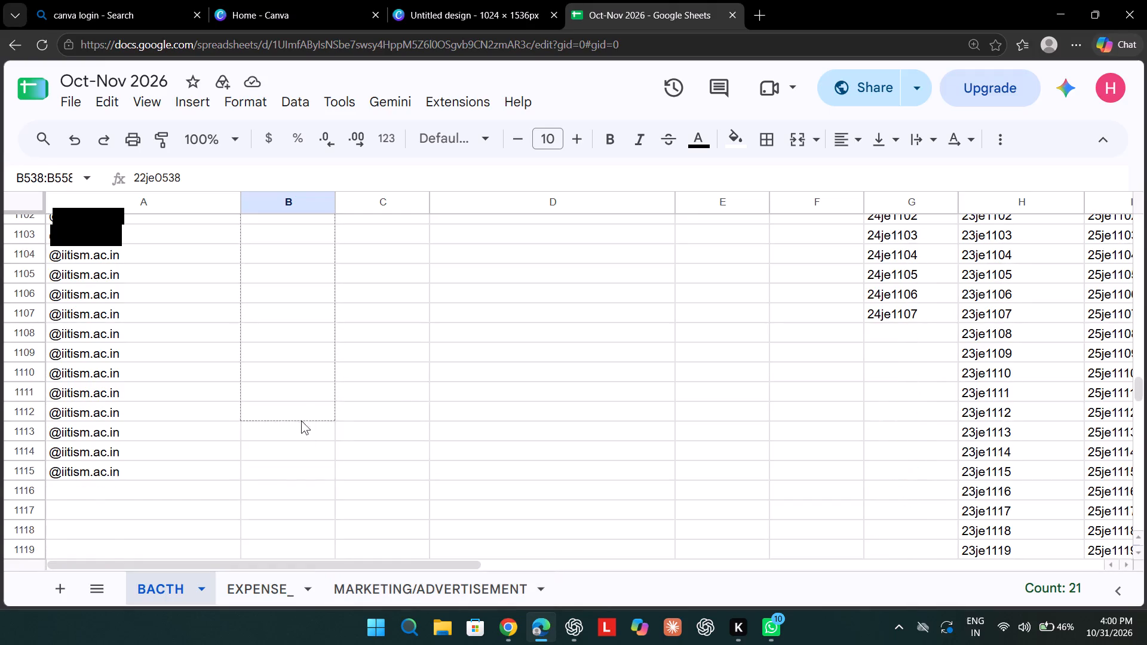
drag(301, 420, 325, 467)
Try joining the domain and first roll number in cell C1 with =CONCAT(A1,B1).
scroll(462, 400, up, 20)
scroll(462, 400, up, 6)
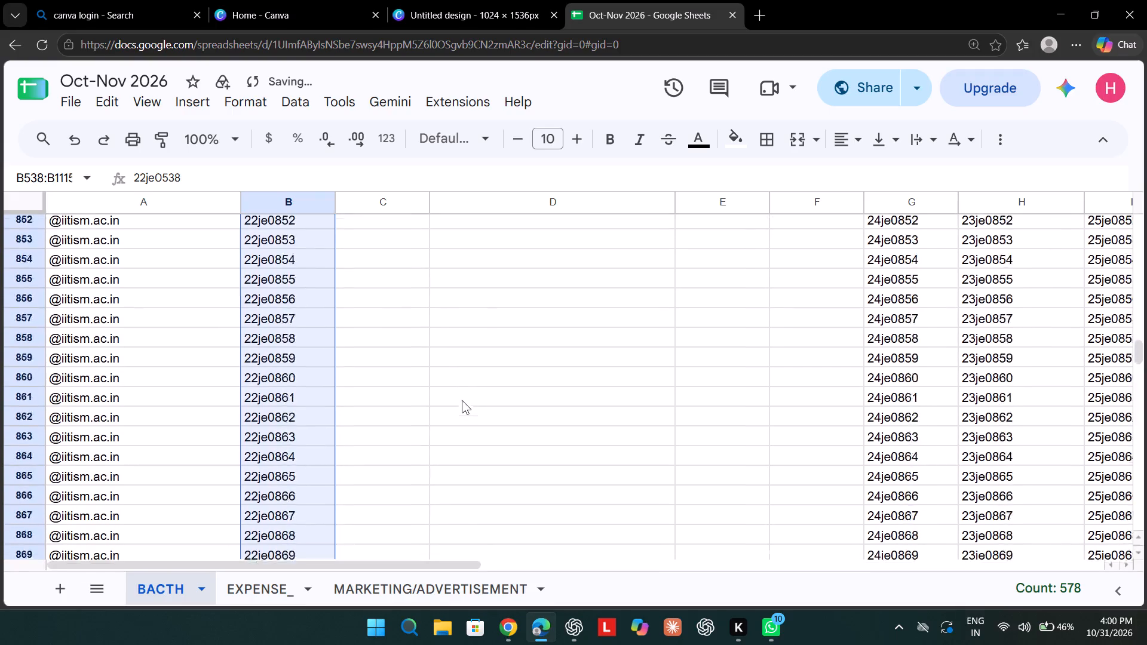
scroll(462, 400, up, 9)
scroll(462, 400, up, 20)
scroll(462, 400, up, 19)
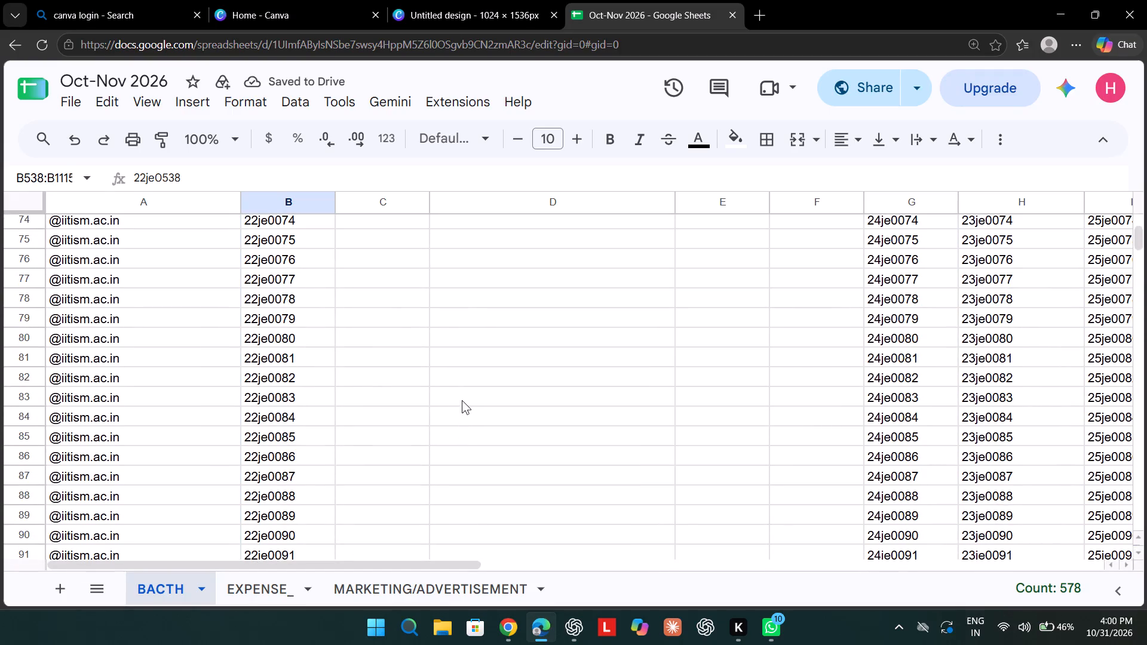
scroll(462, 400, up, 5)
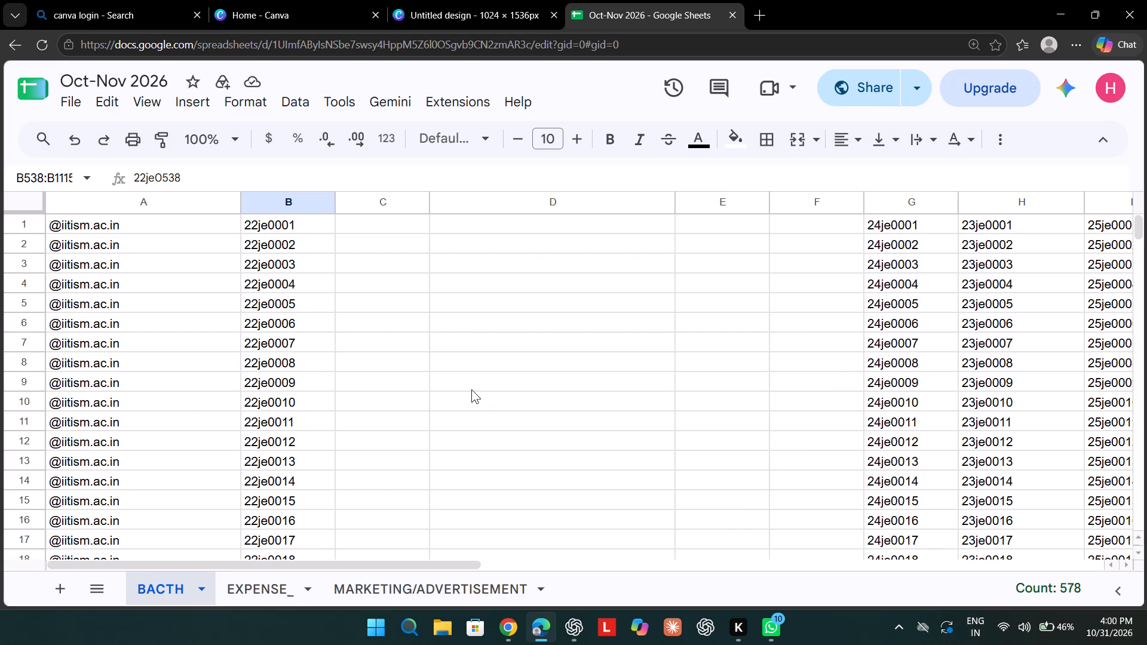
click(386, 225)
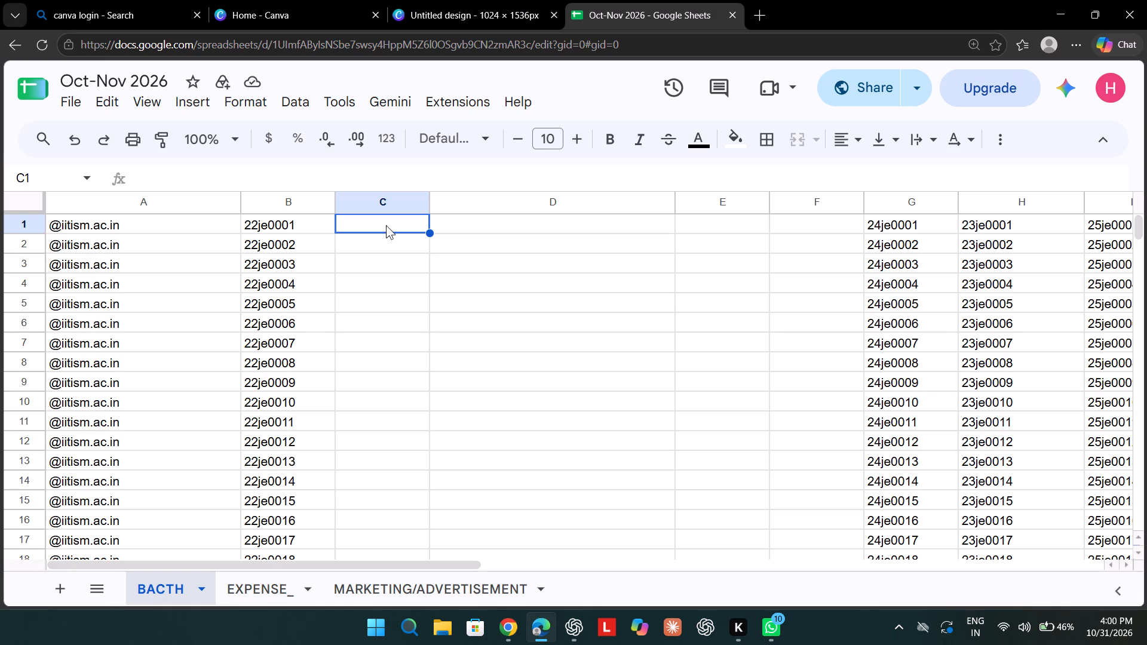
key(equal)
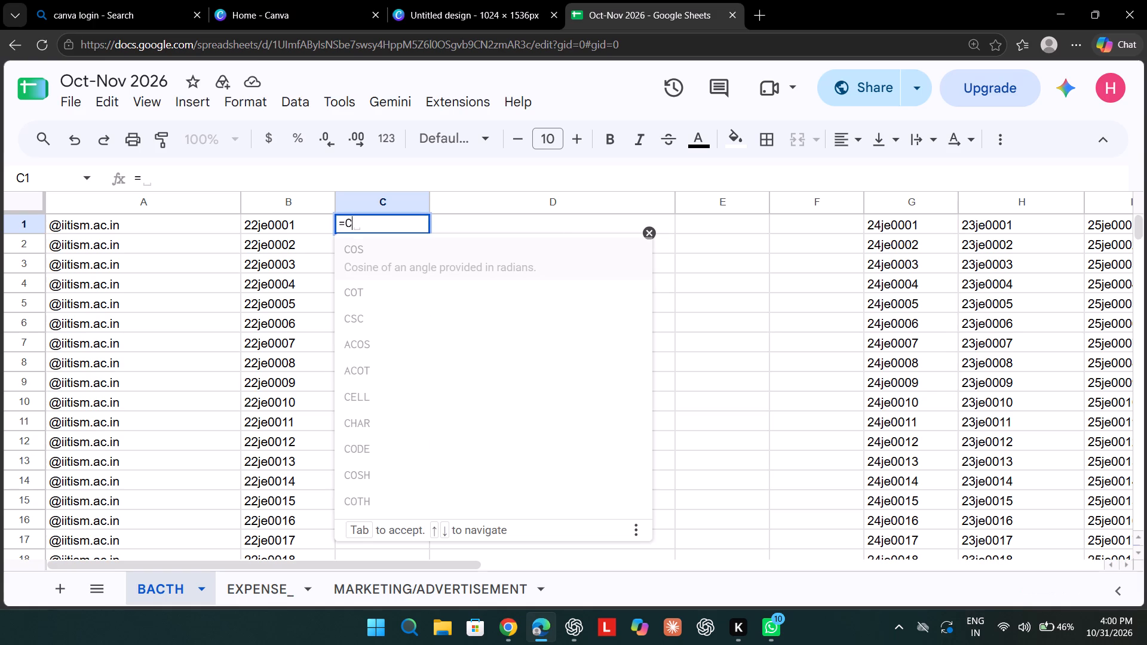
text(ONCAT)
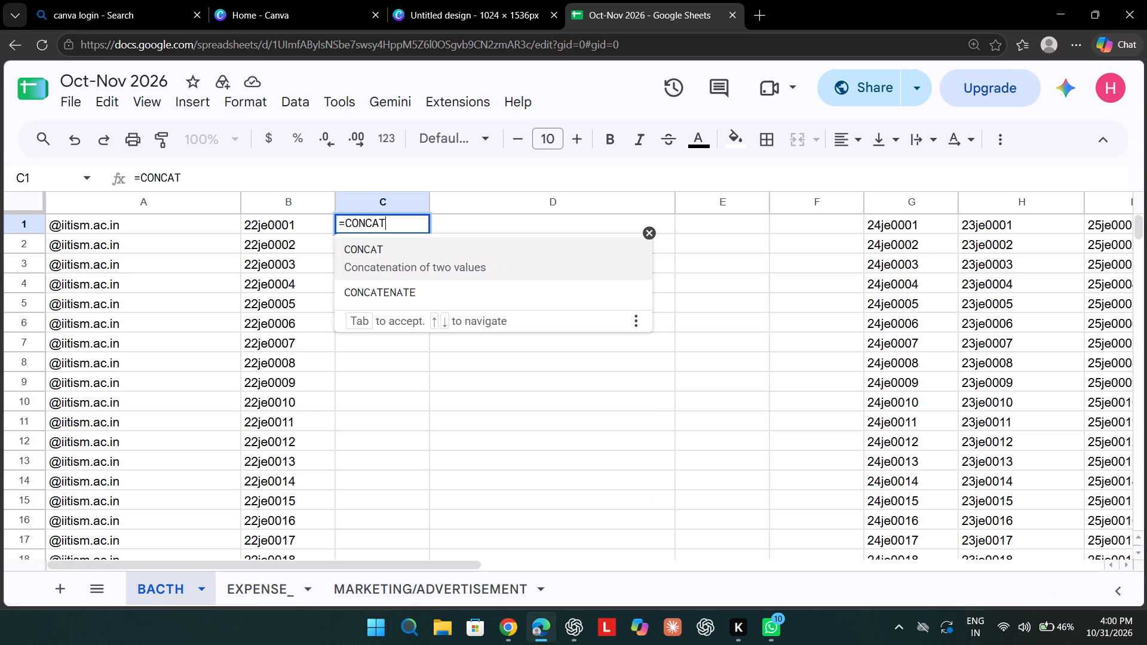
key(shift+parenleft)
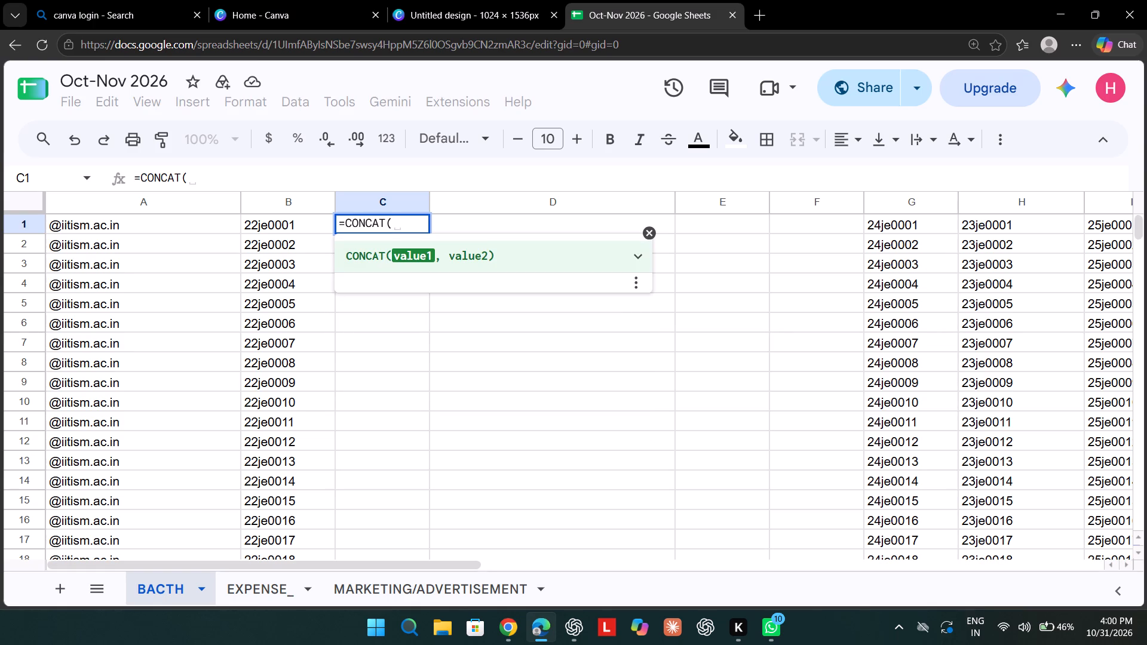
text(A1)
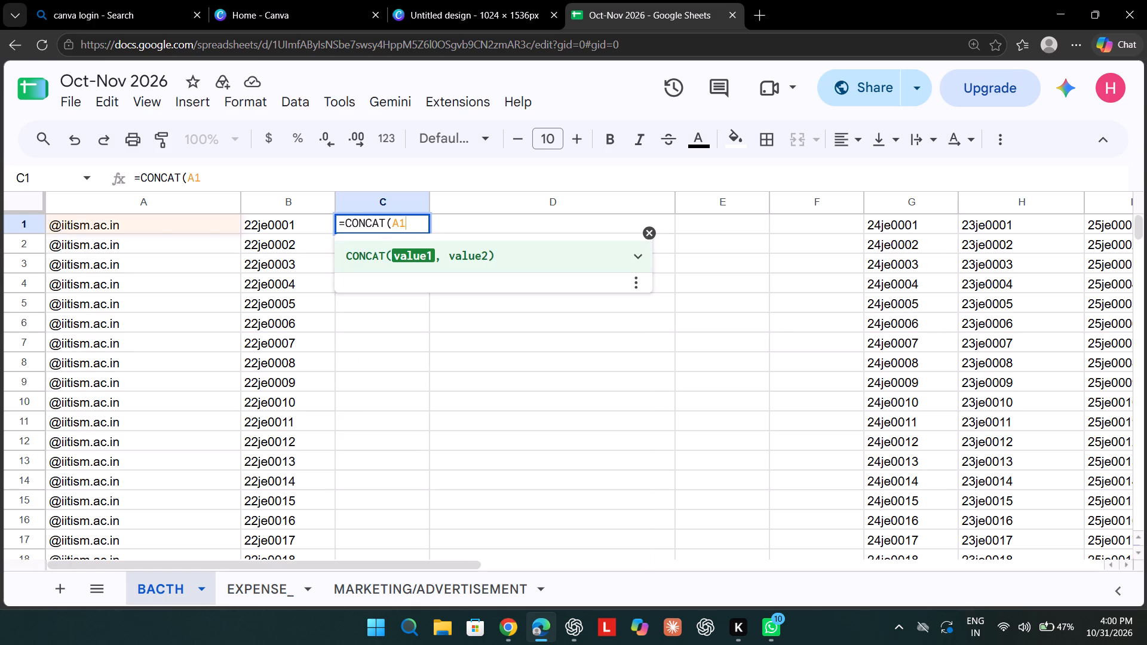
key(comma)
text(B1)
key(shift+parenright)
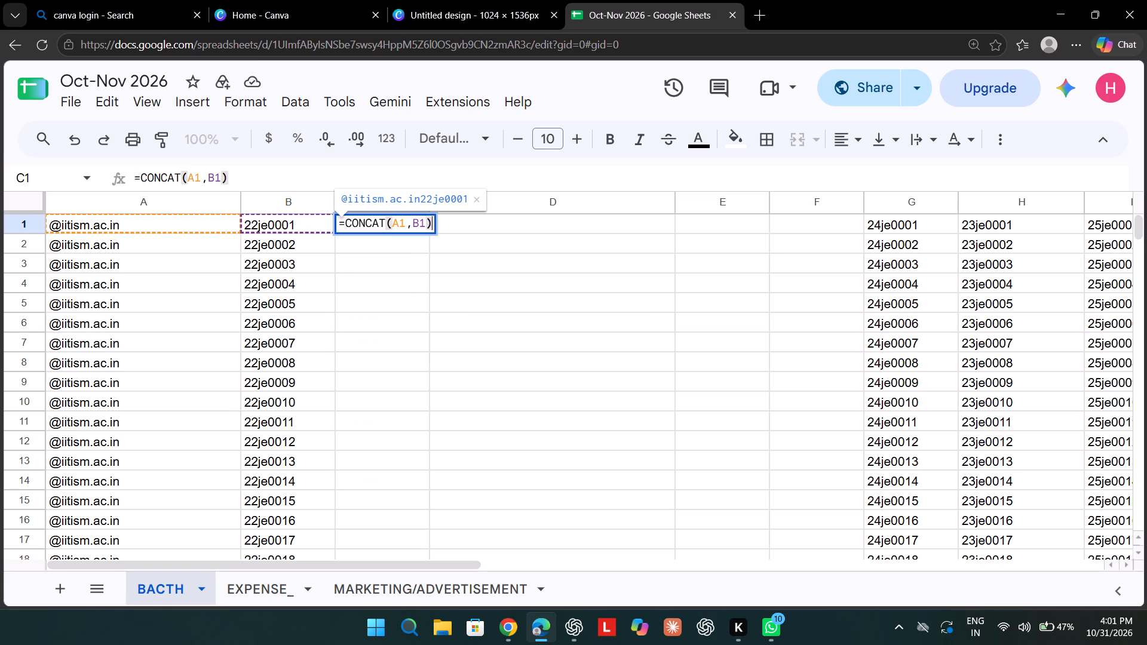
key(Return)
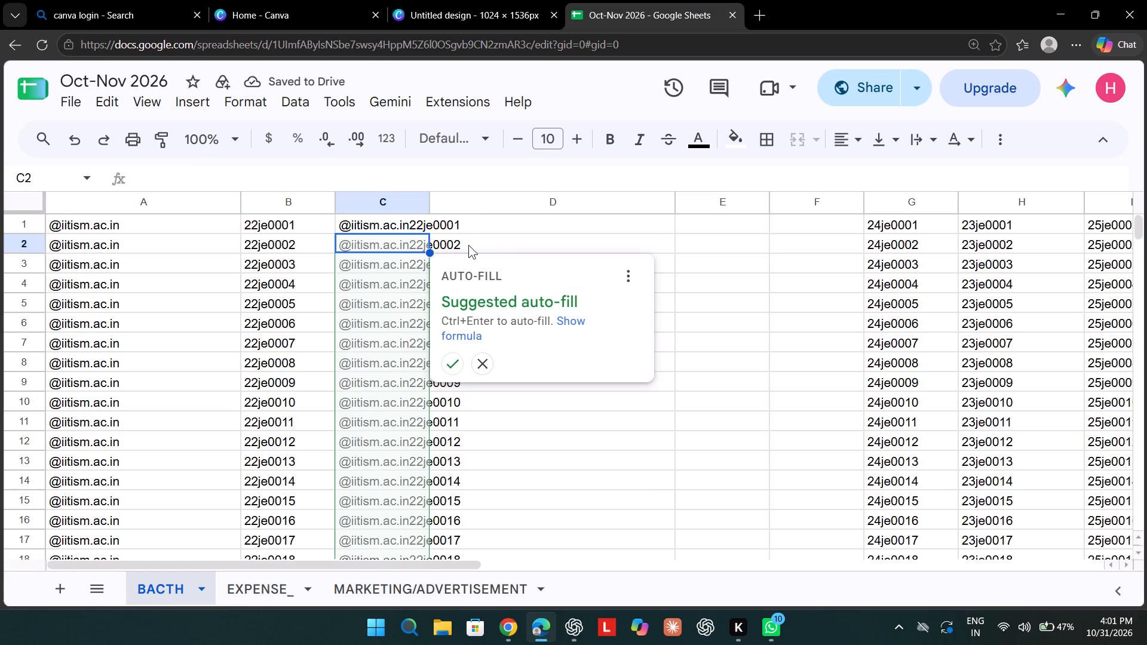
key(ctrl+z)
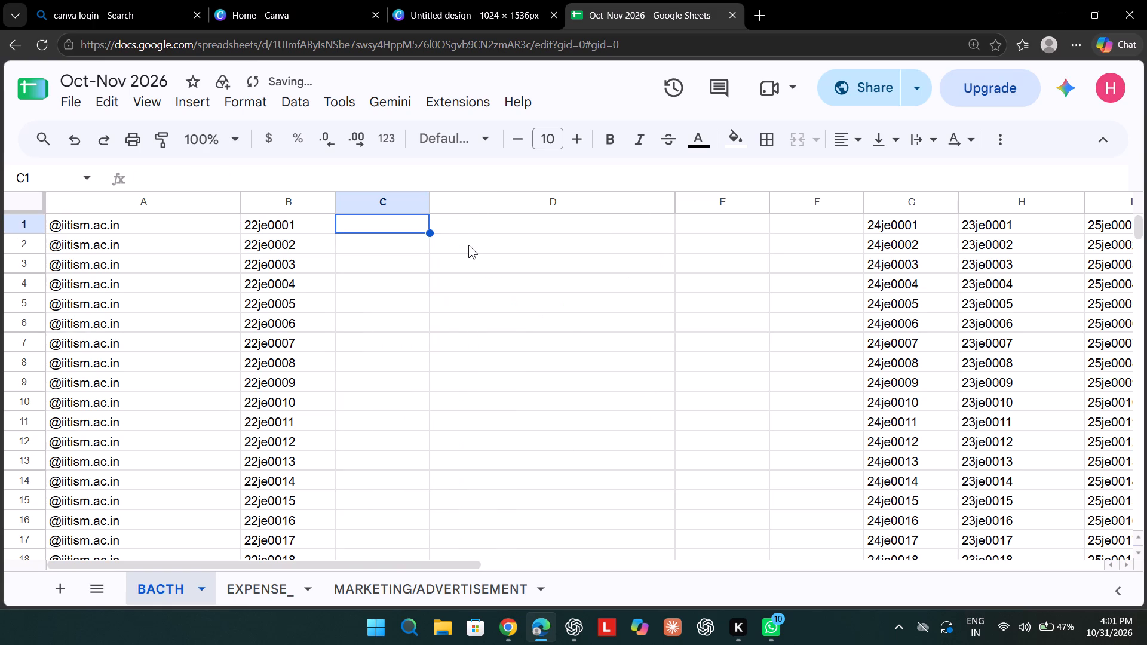
Enter the formula =CONCAT(B1,A1) in cell C1 to put the roll number before the domain.
text(=CONCAT)
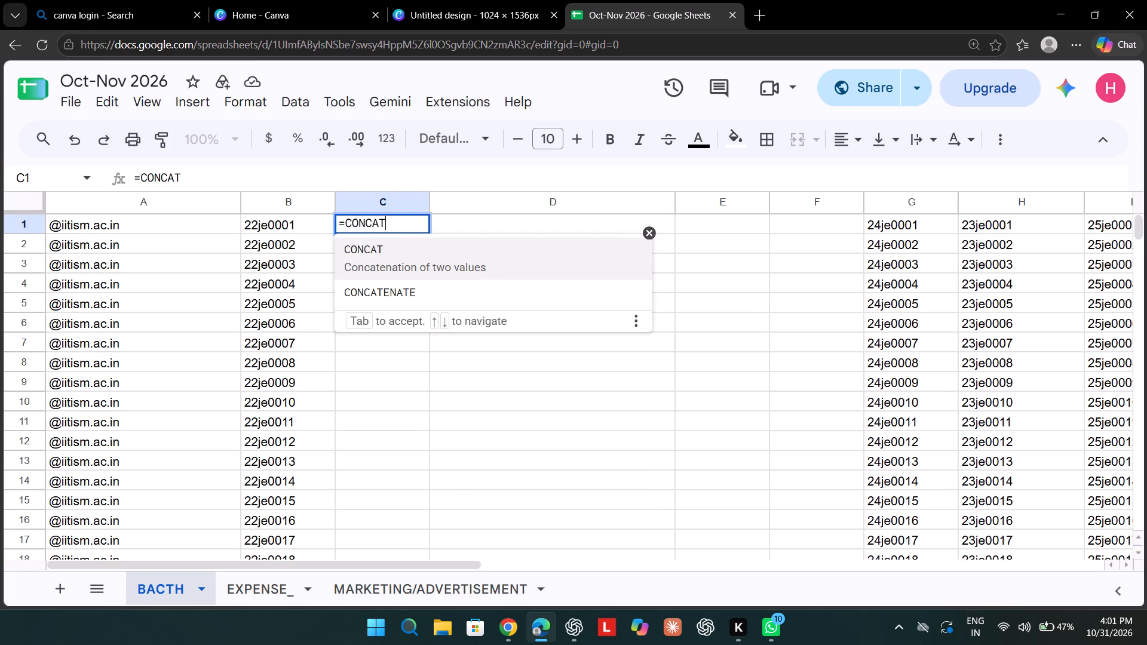
key(shift+parenleft)
key(b)
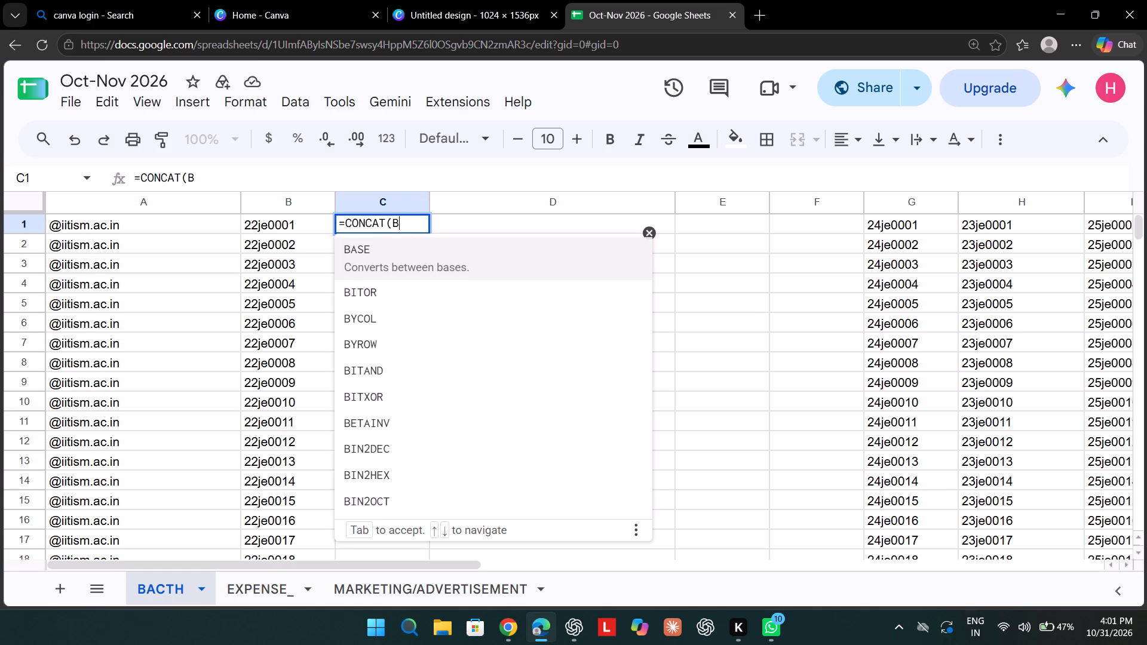
key(1)
text(,A1)
key(shift+parenright)
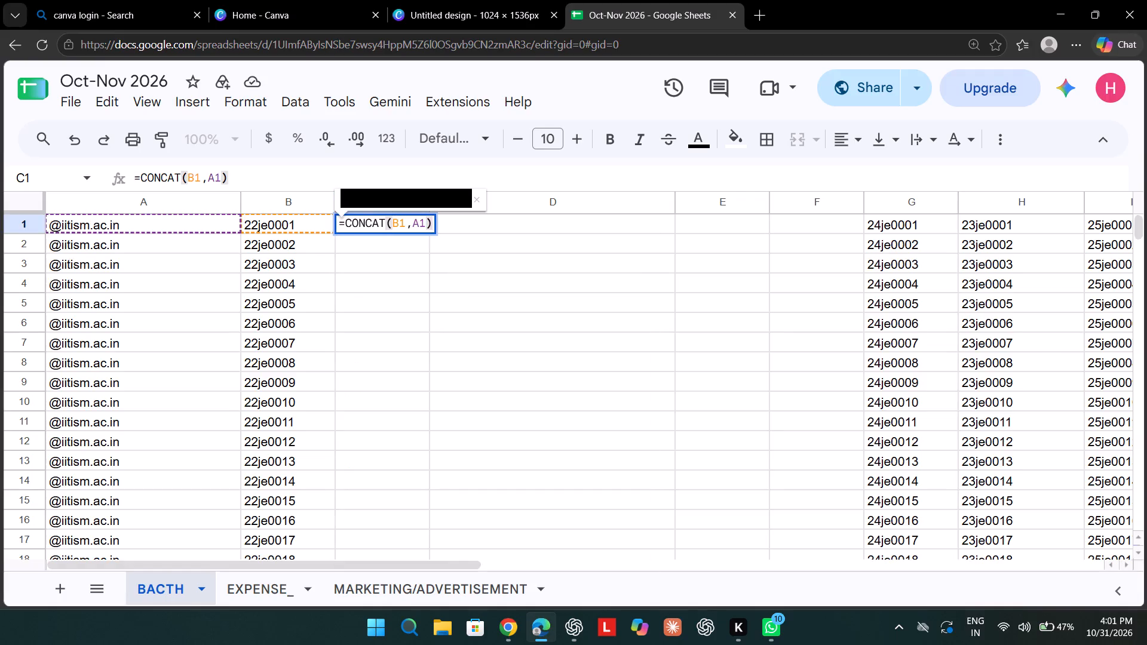
key(Return)
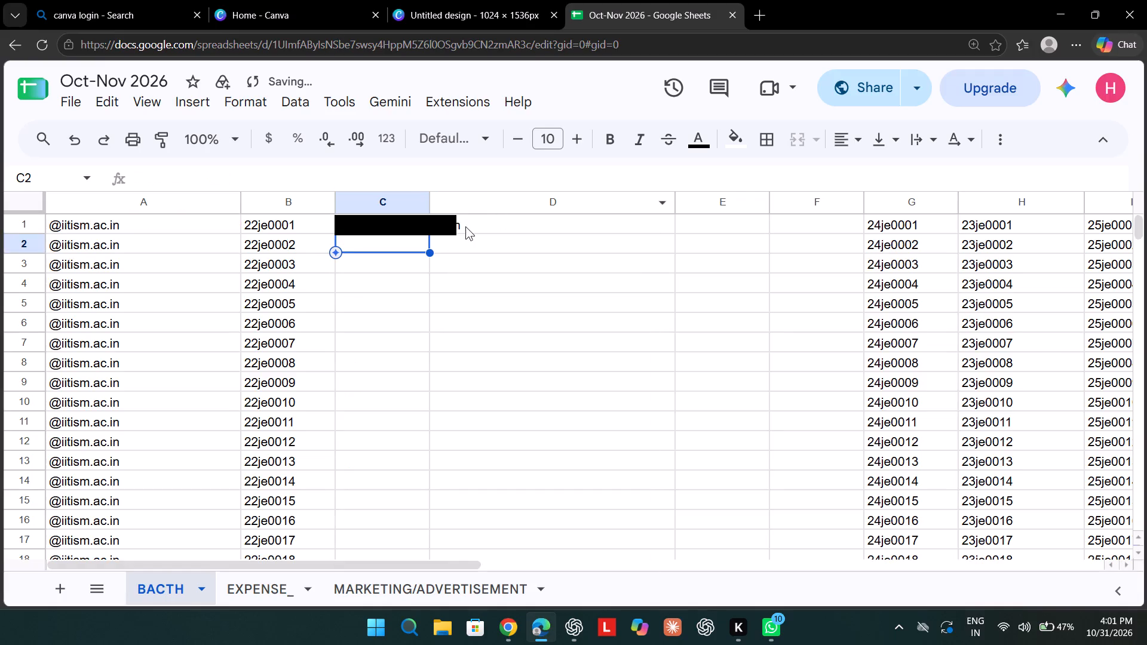
Fill the CONCAT formula from cell C1 down column C to row 1180.
click(448, 220)
click(402, 220)
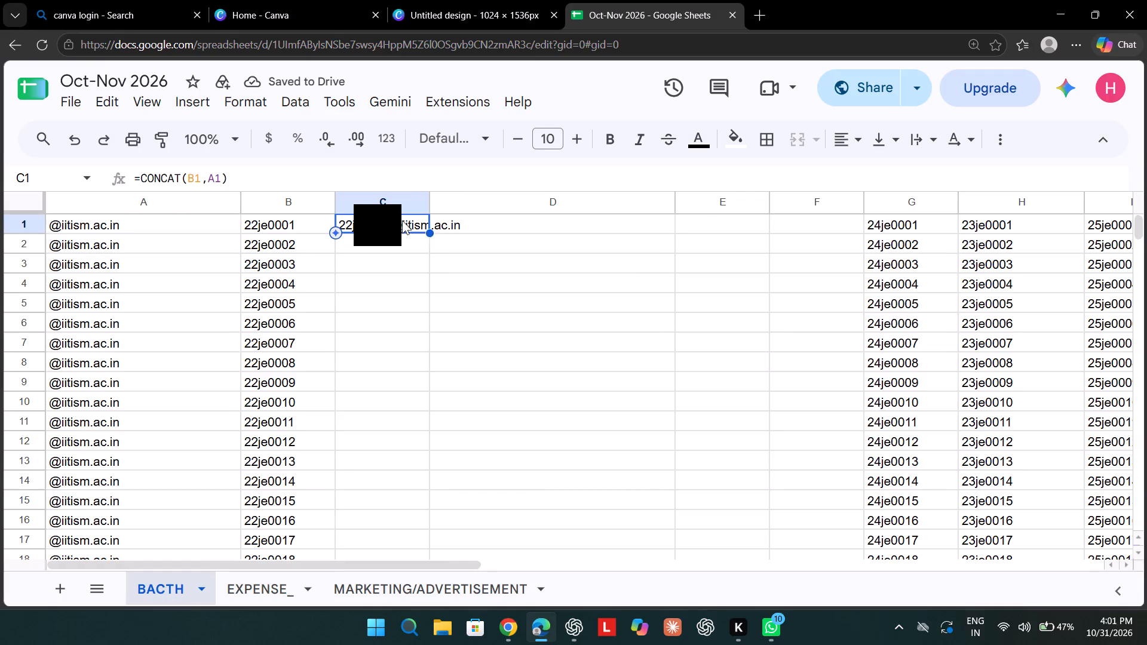
drag(431, 235, 443, 303)
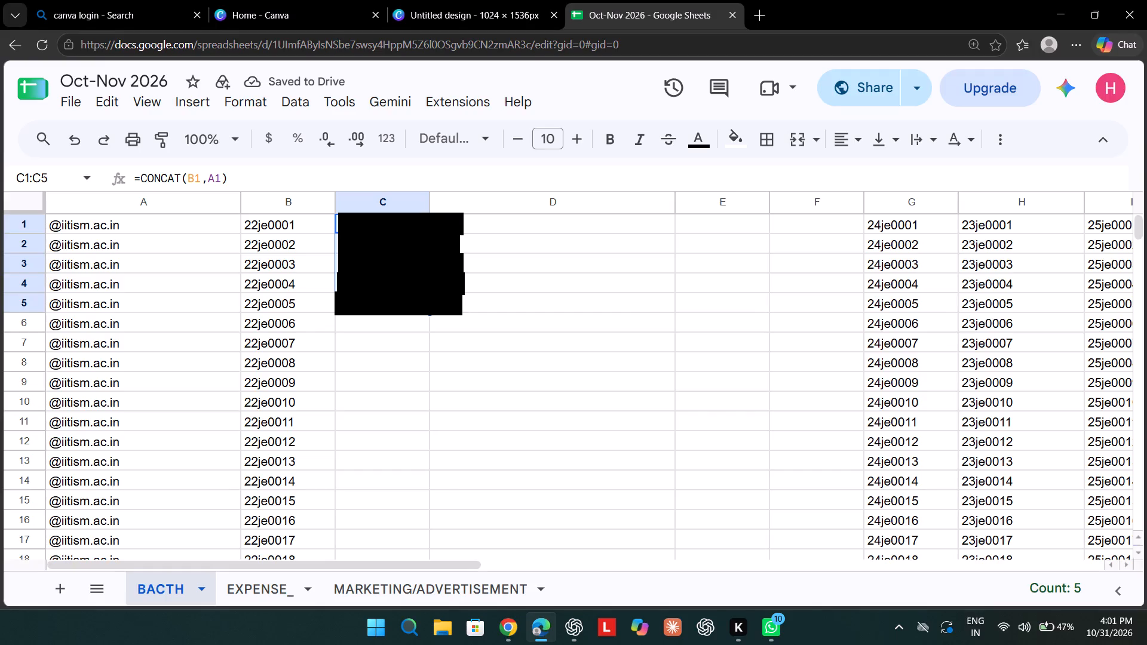
drag(430, 310, 436, 548)
drag(436, 548, 442, 578)
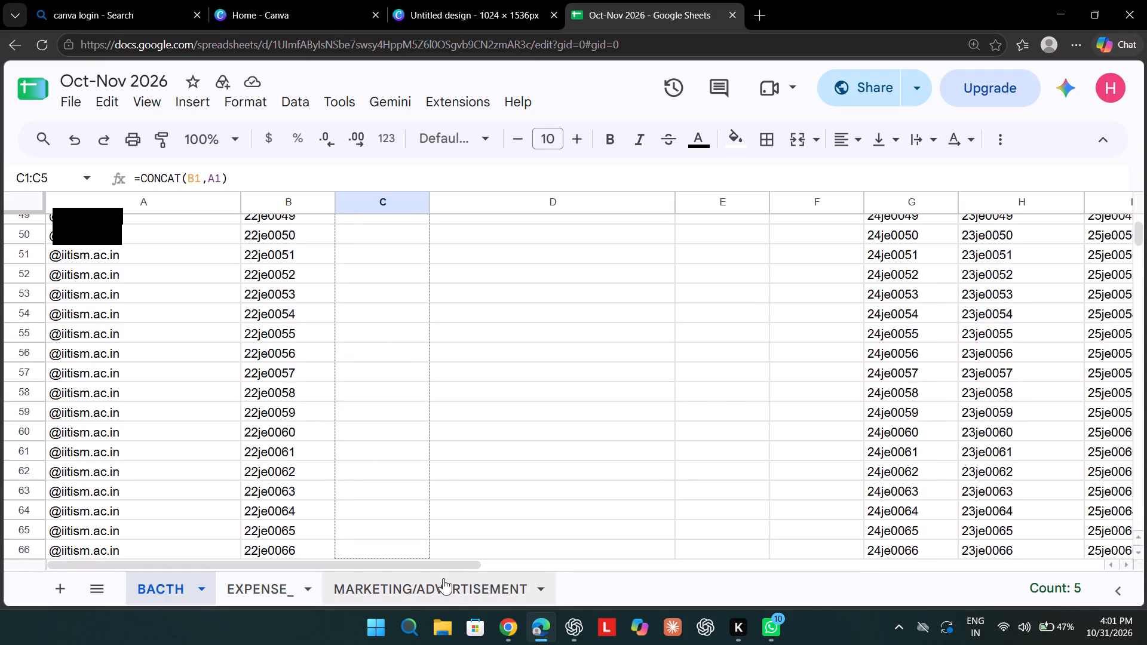
drag(442, 578, 443, 575)
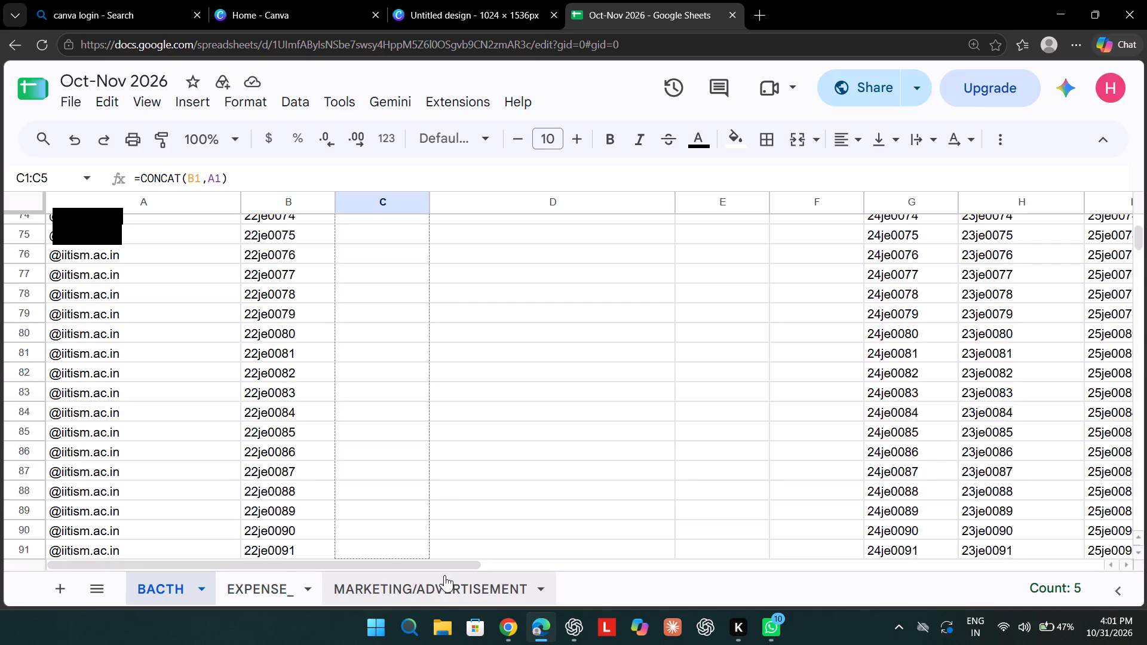
drag(443, 575, 447, 575)
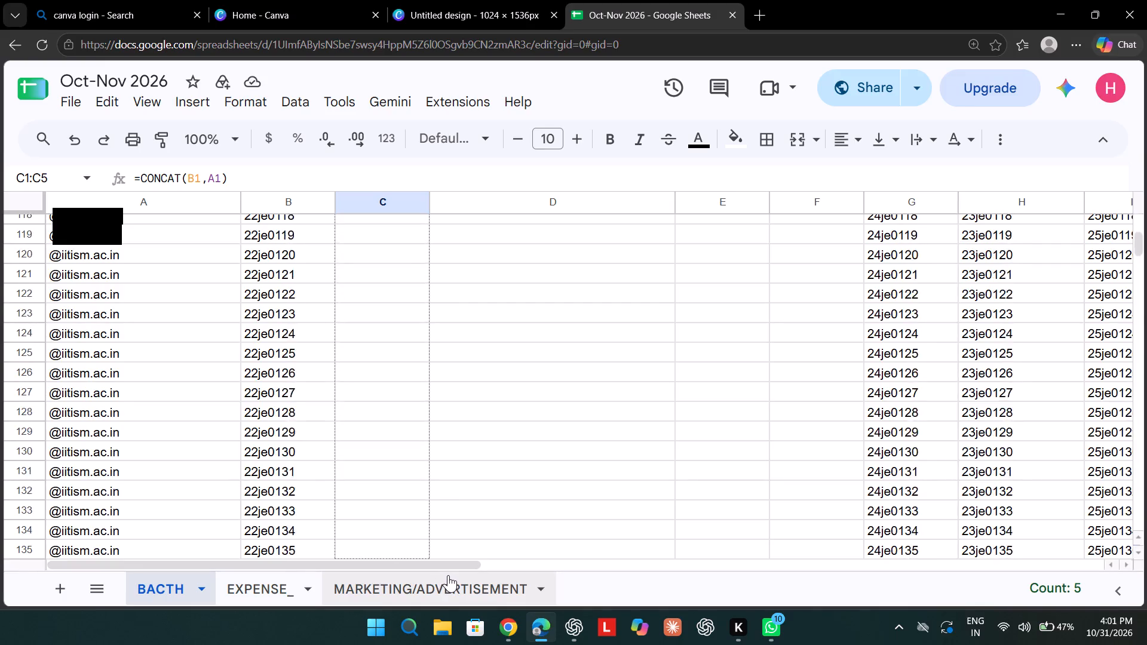
drag(447, 575, 447, 575)
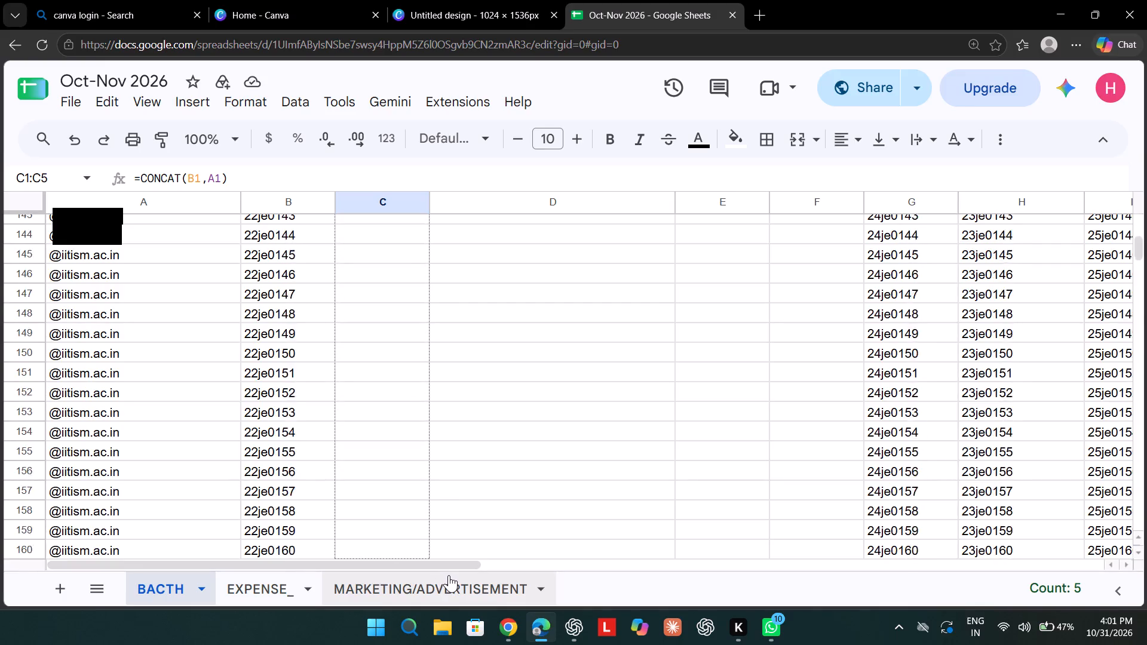
drag(447, 575, 447, 575)
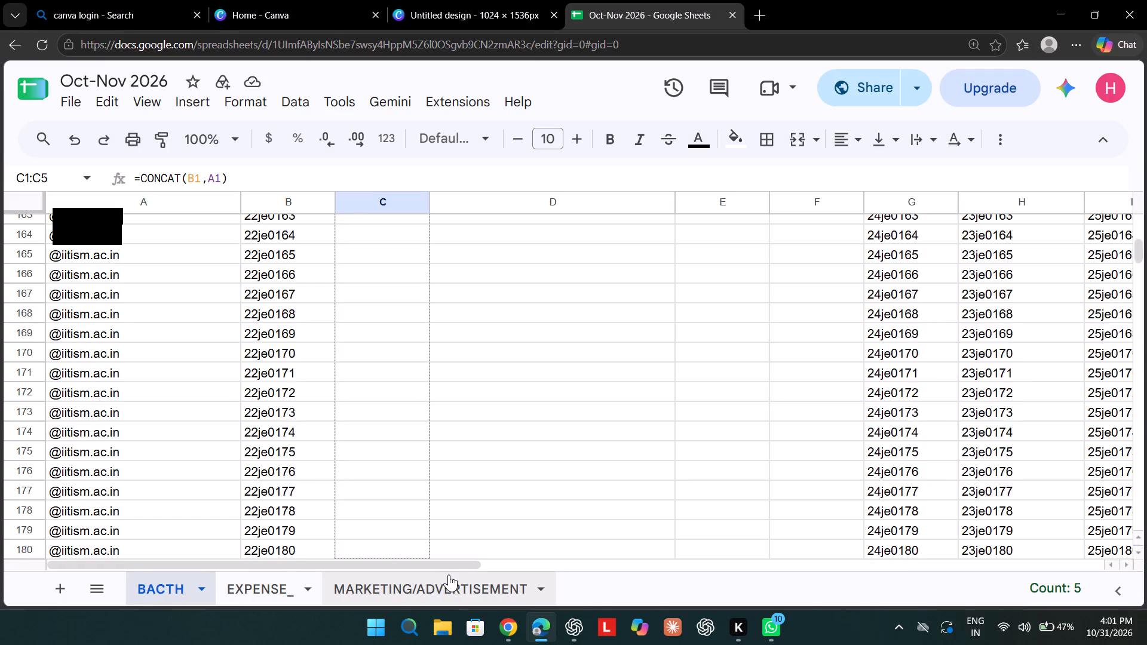
drag(447, 575, 444, 644)
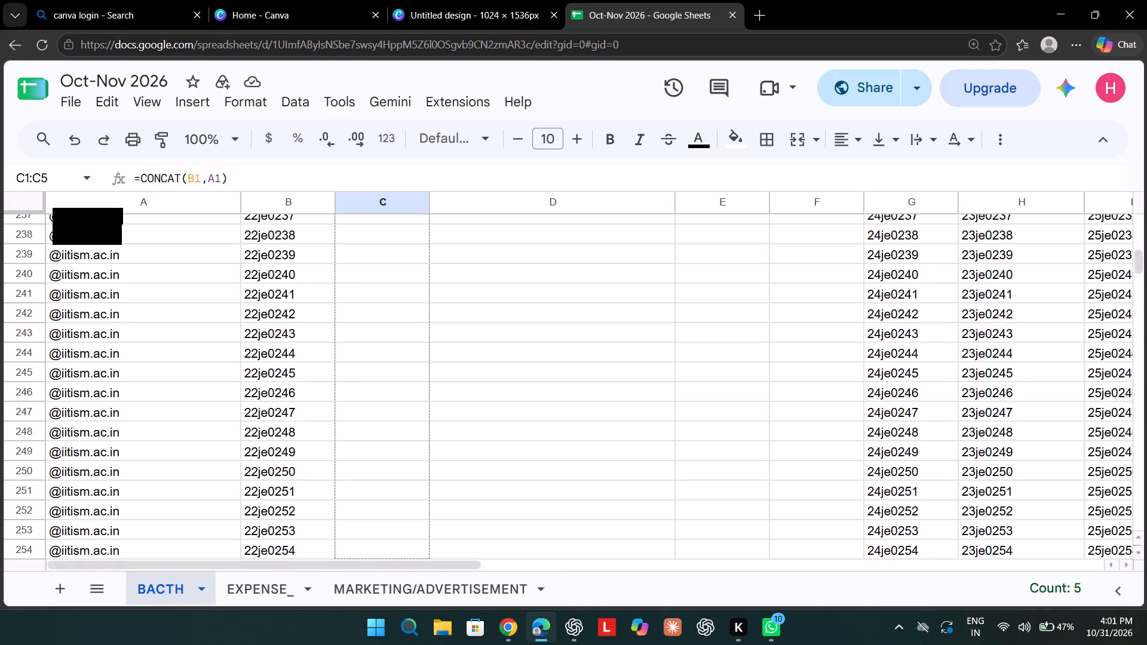
drag(444, 644, 439, 644)
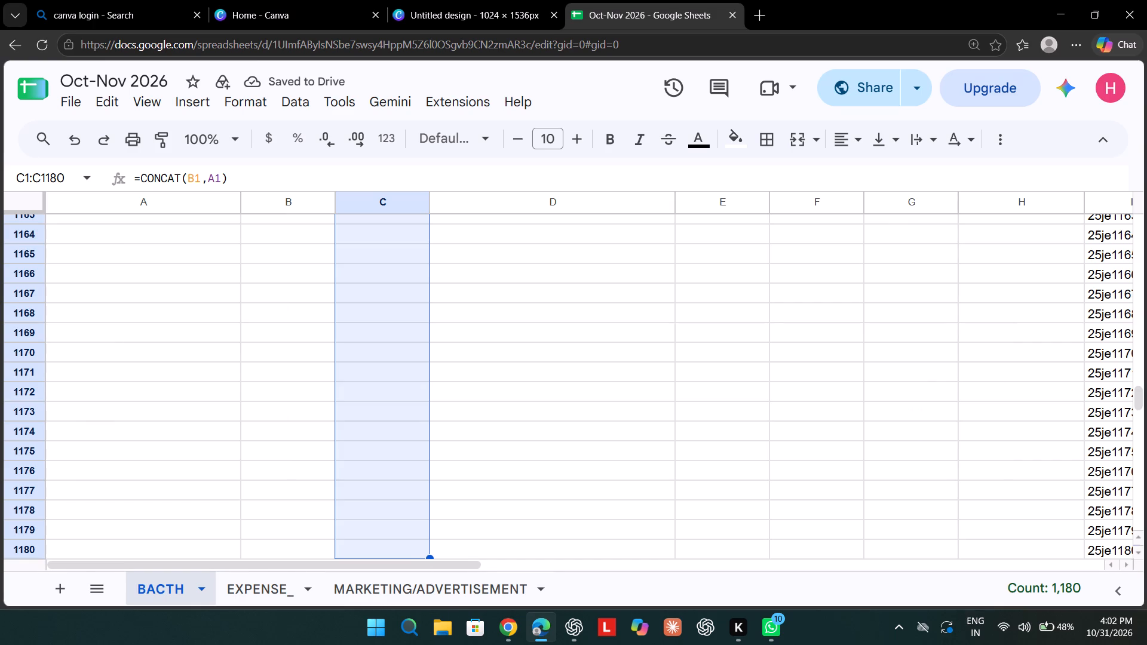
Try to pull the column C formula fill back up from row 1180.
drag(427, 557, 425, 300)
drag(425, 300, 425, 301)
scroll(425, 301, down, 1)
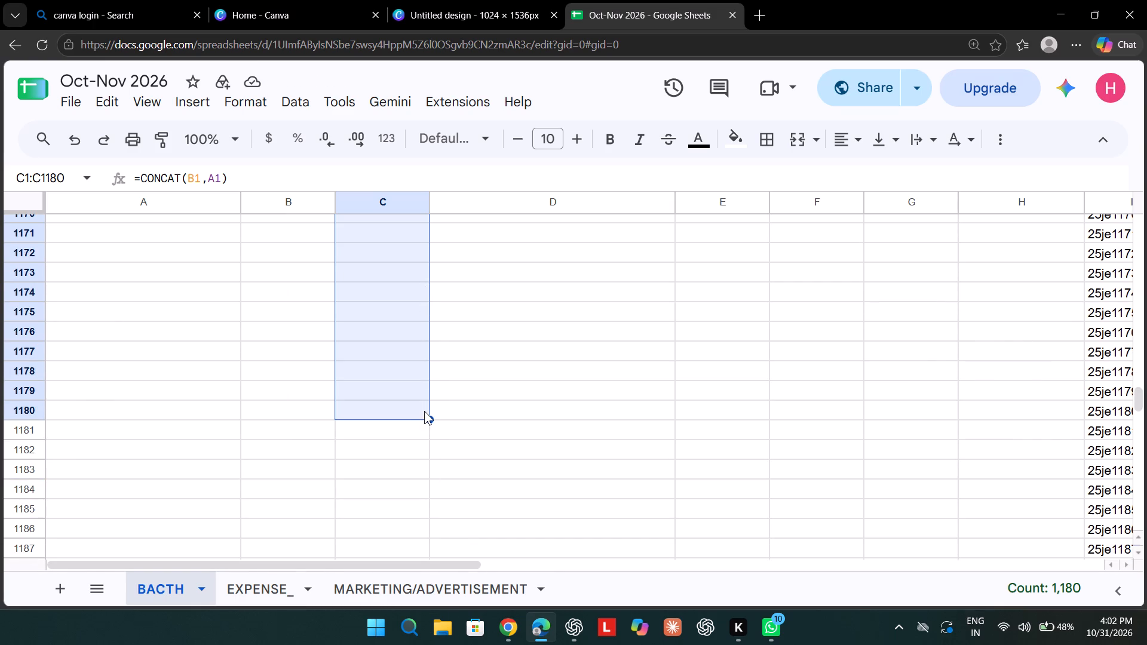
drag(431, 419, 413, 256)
Check where the combined addresses in column C end, and look over the other batches' columns and the batch codes beyond them.
scroll(413, 256, up, 11)
scroll(413, 256, down, 3)
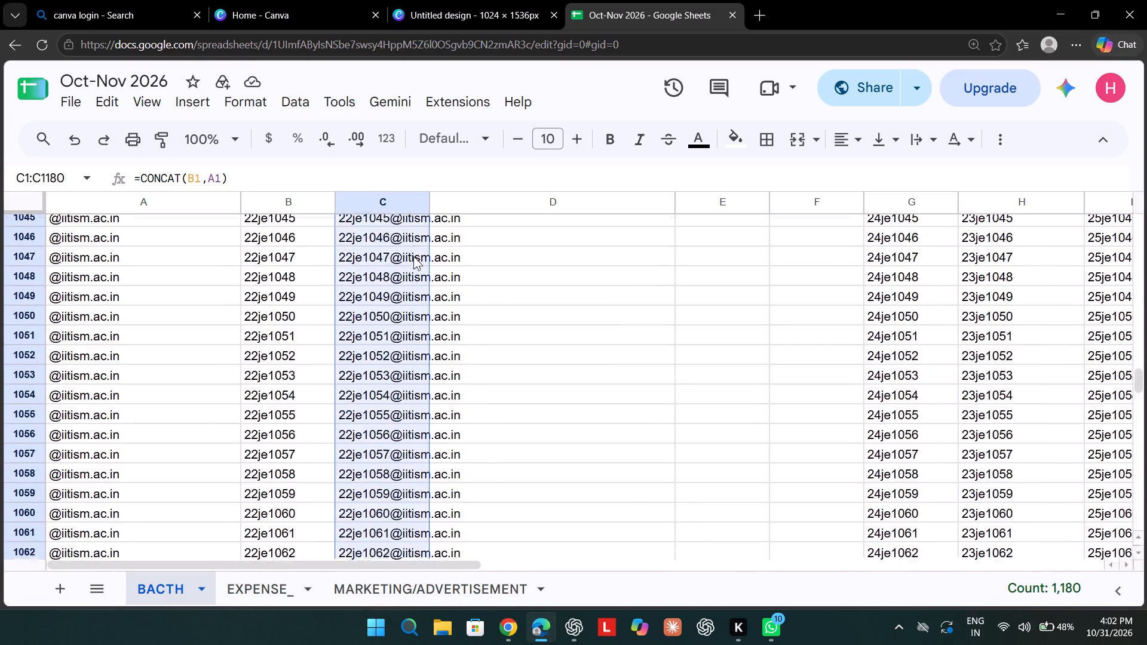
scroll(413, 256, down, 5)
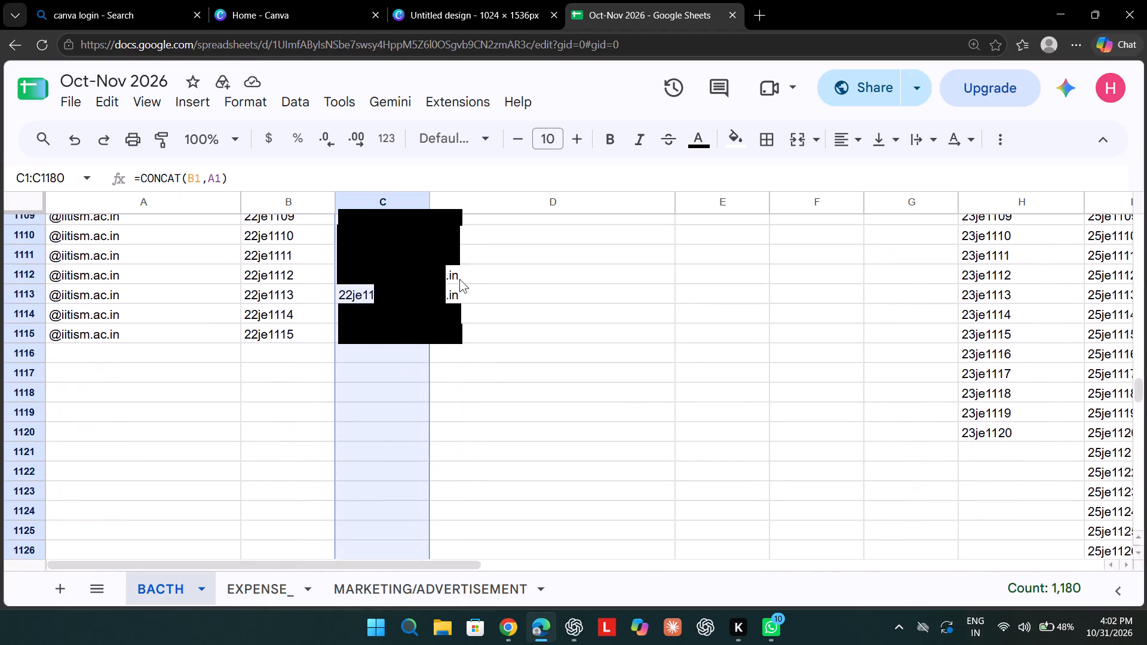
click(544, 355)
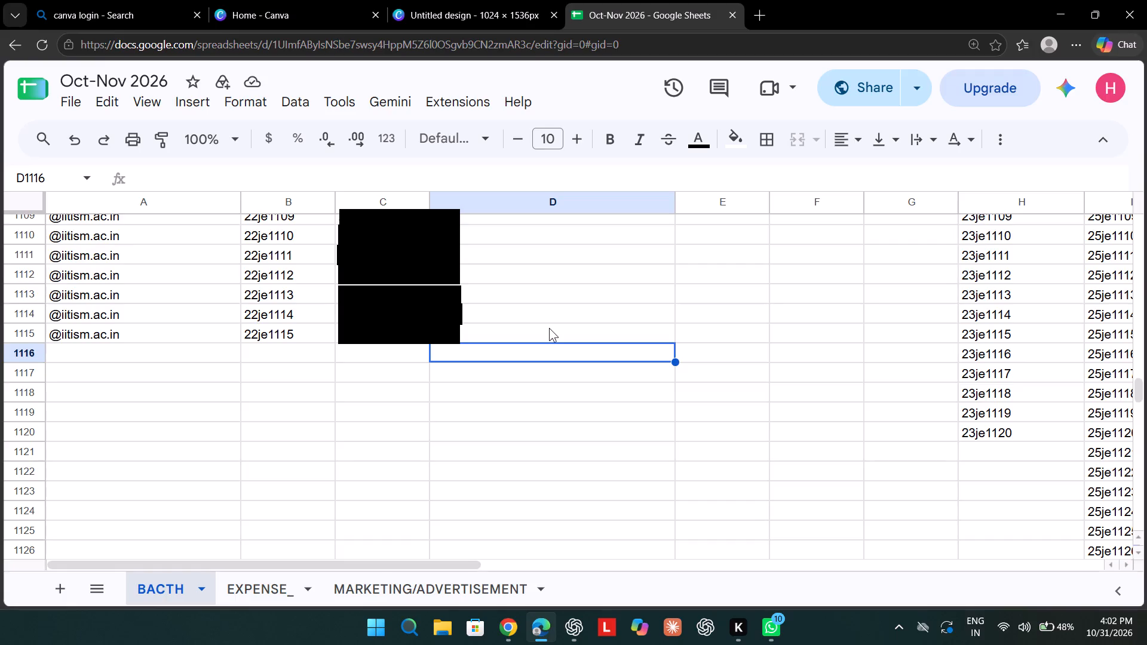
scroll(711, 397, left, 4)
scroll(711, 397, up, 12)
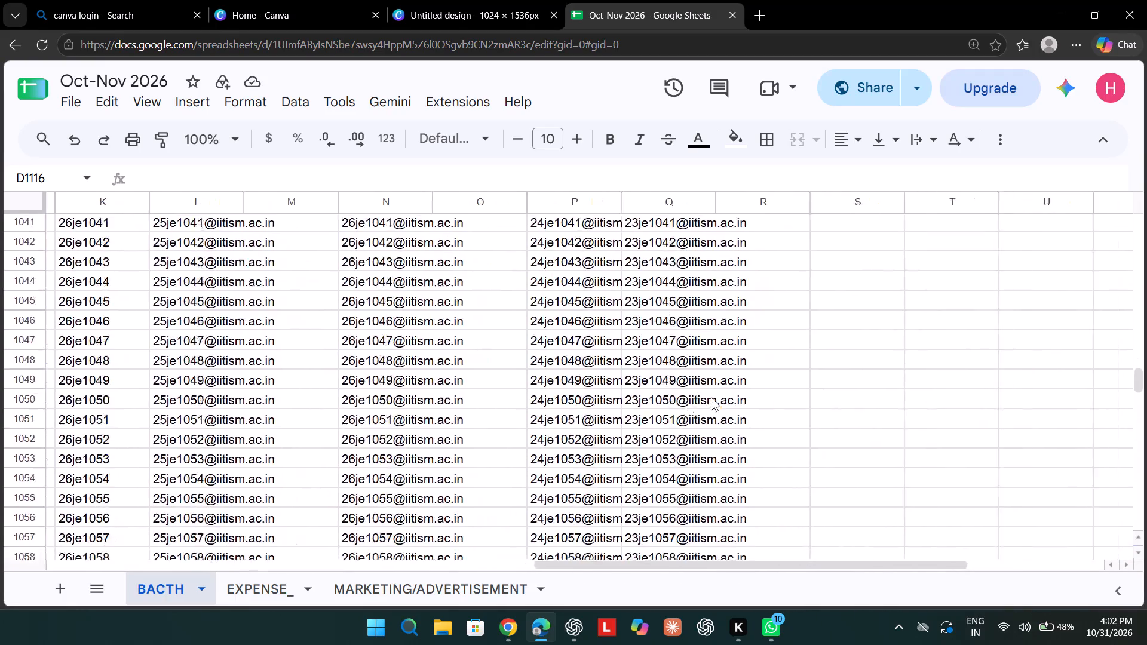
scroll(711, 397, up, 20)
scroll(711, 397, up, 20)
scroll(711, 397, up, 7)
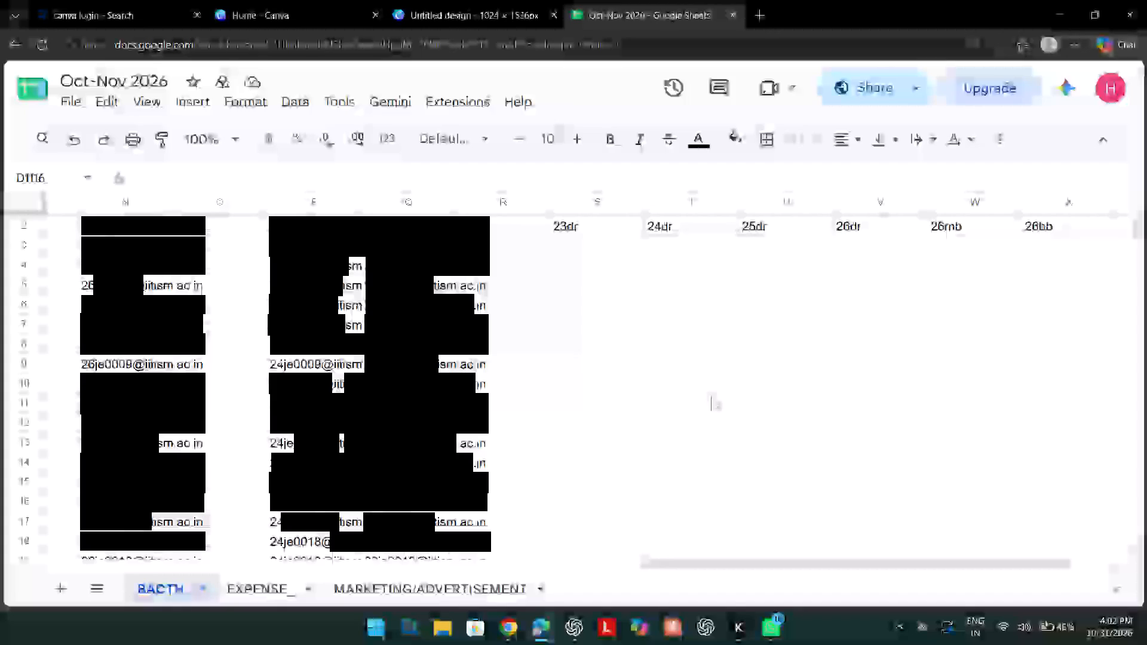
scroll(711, 397, up, 7)
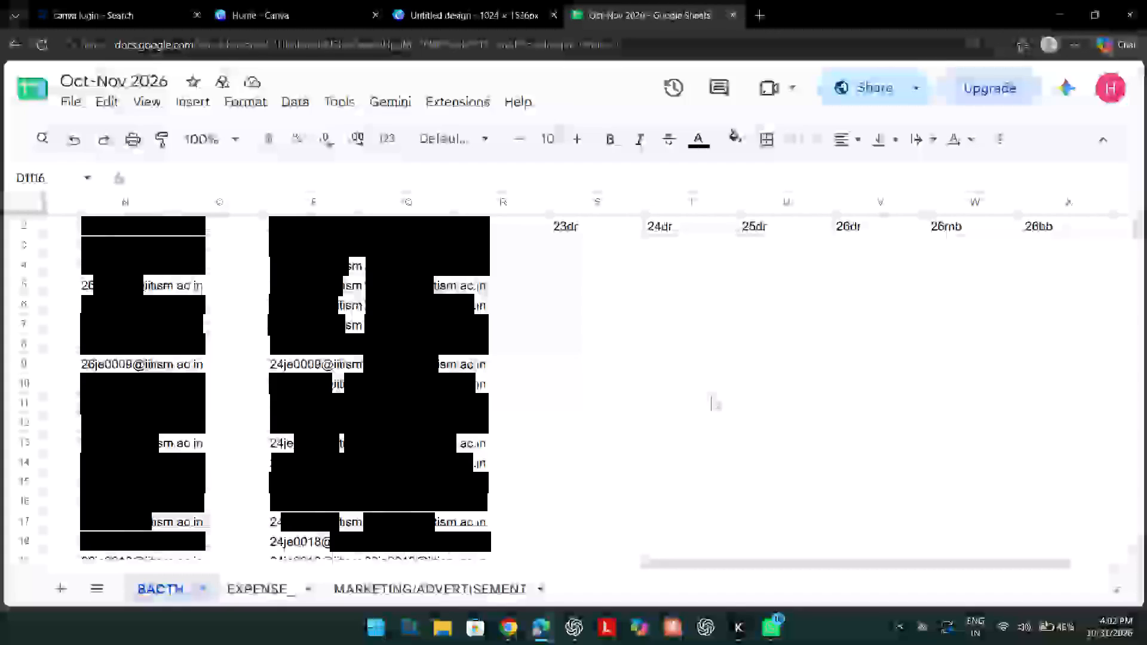
scroll(711, 397, right, 13)
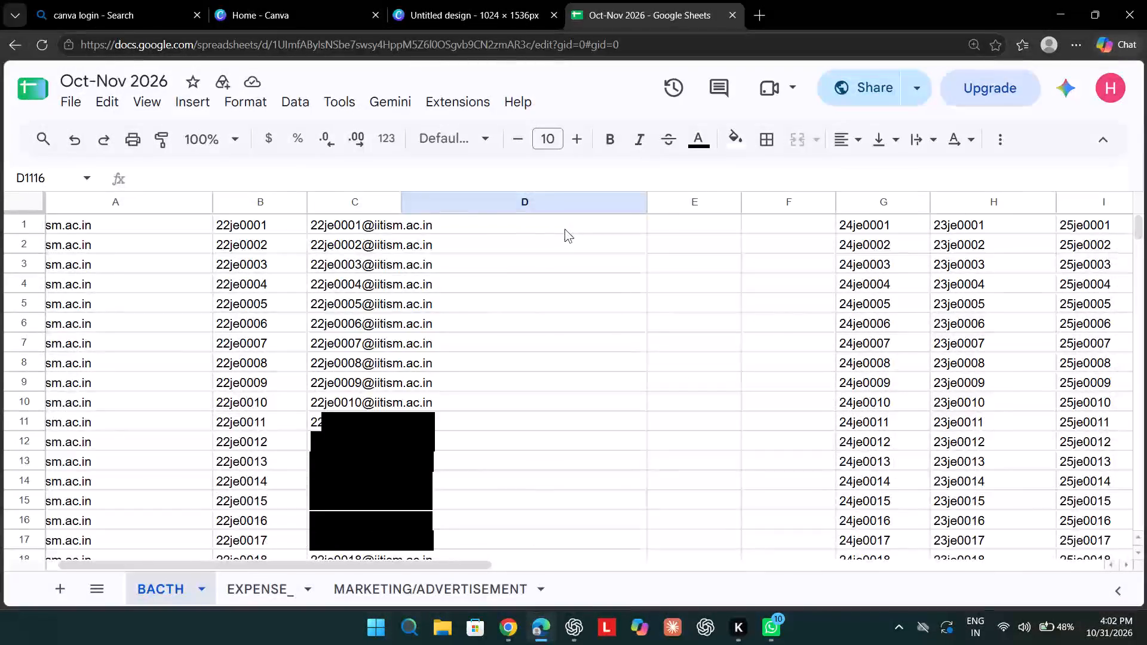
Widen column C so the full e-mail addresses fit inside it.
drag(430, 200, 471, 204)
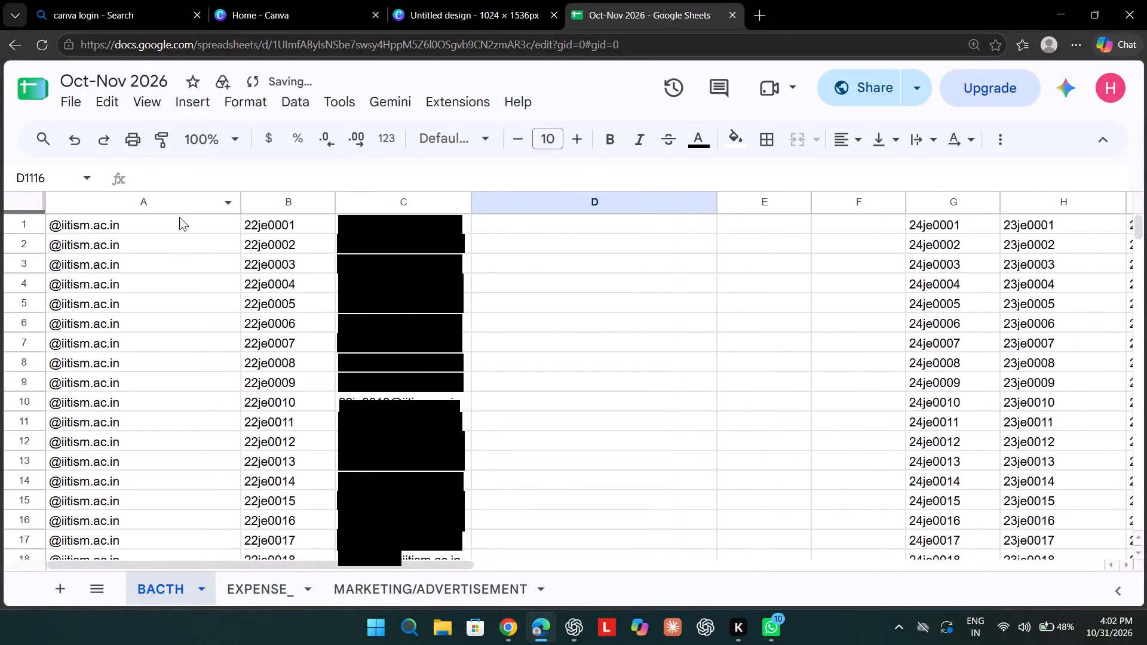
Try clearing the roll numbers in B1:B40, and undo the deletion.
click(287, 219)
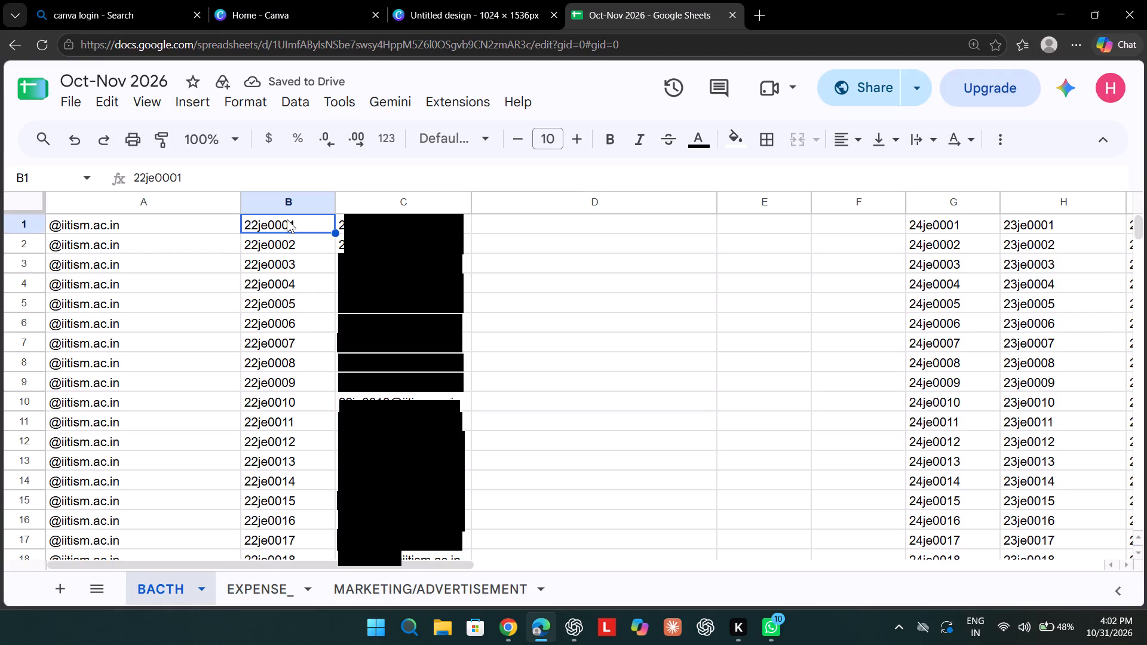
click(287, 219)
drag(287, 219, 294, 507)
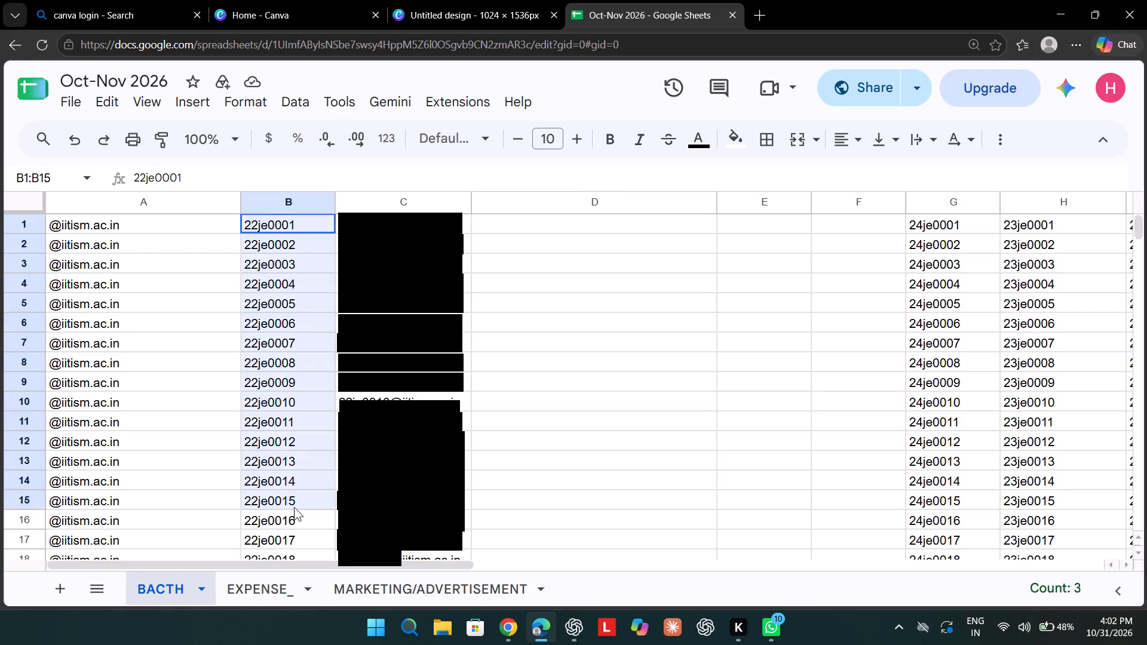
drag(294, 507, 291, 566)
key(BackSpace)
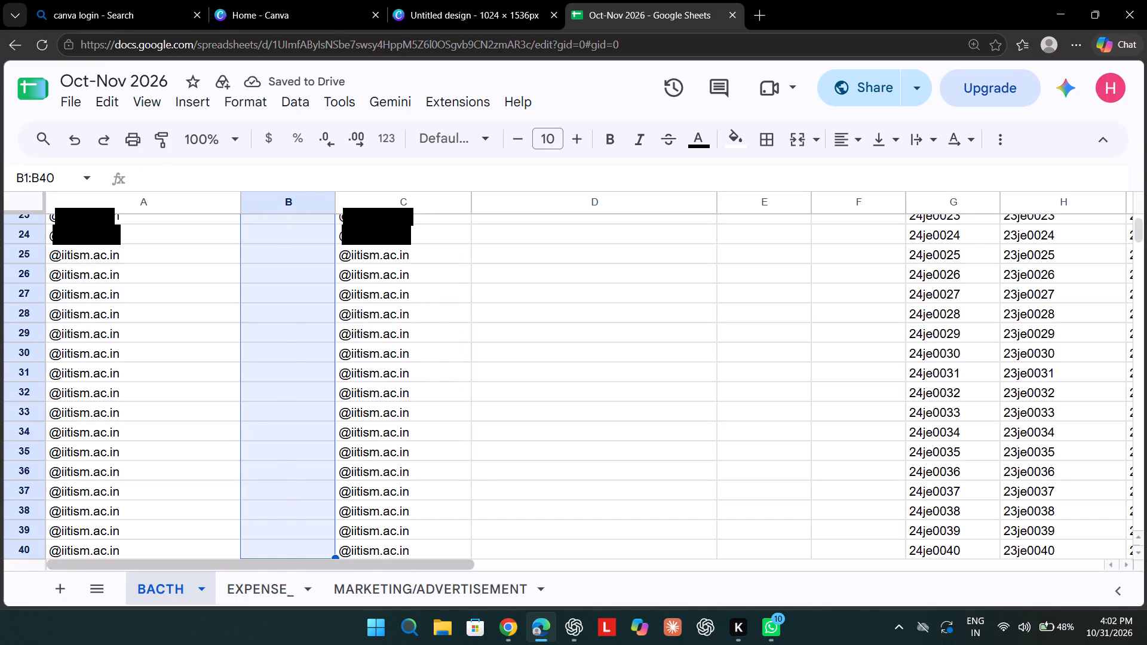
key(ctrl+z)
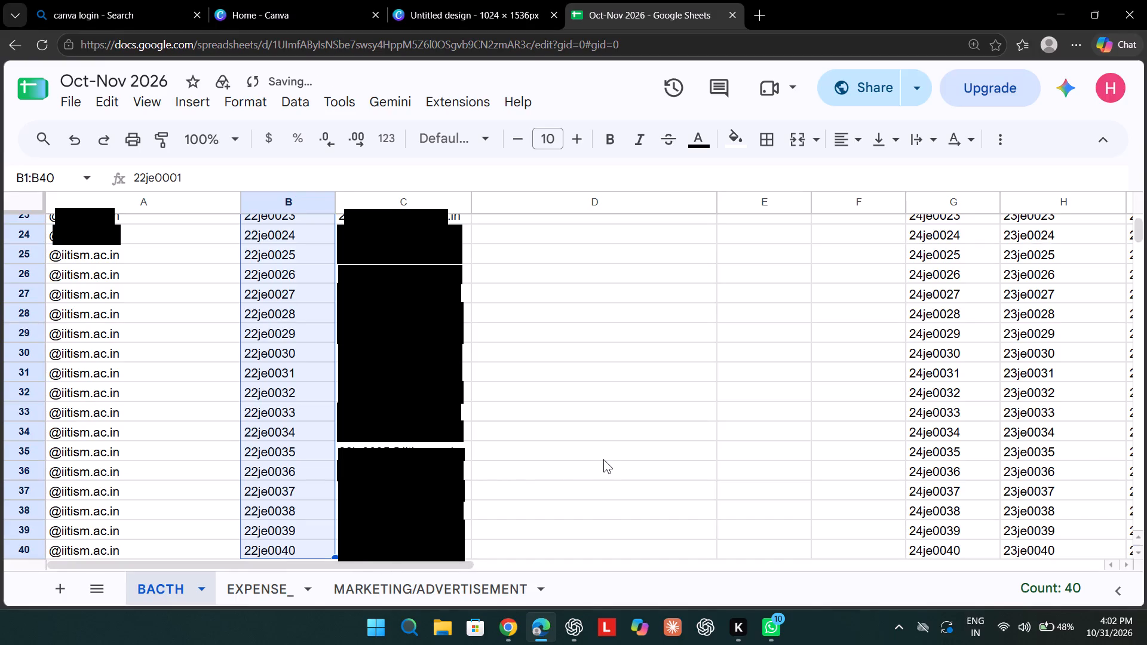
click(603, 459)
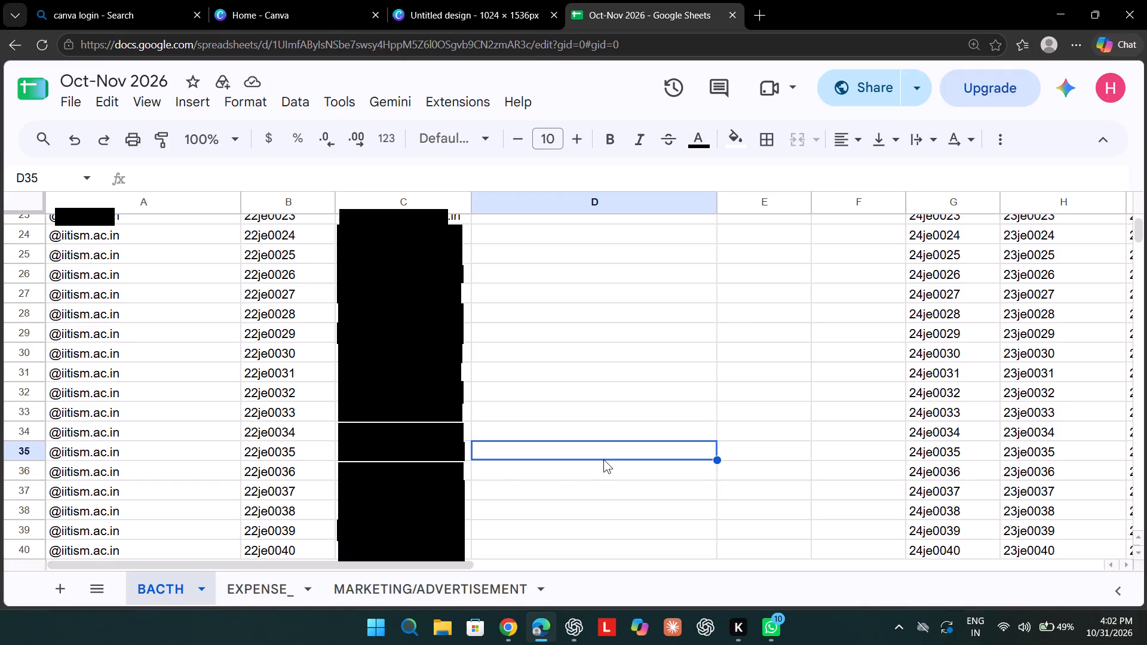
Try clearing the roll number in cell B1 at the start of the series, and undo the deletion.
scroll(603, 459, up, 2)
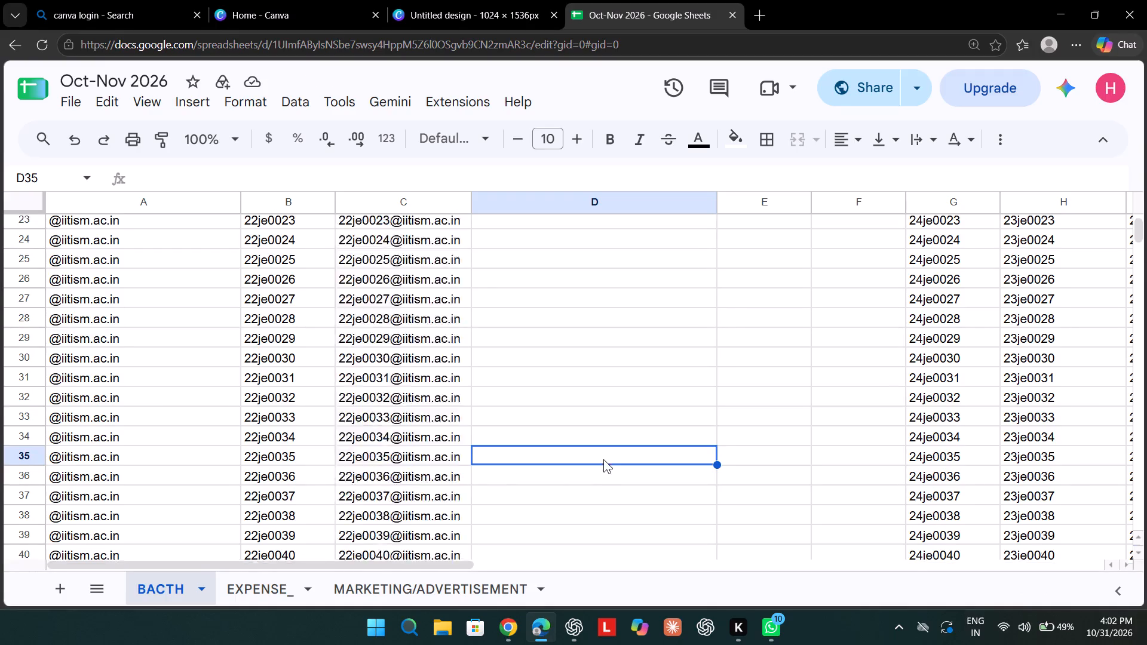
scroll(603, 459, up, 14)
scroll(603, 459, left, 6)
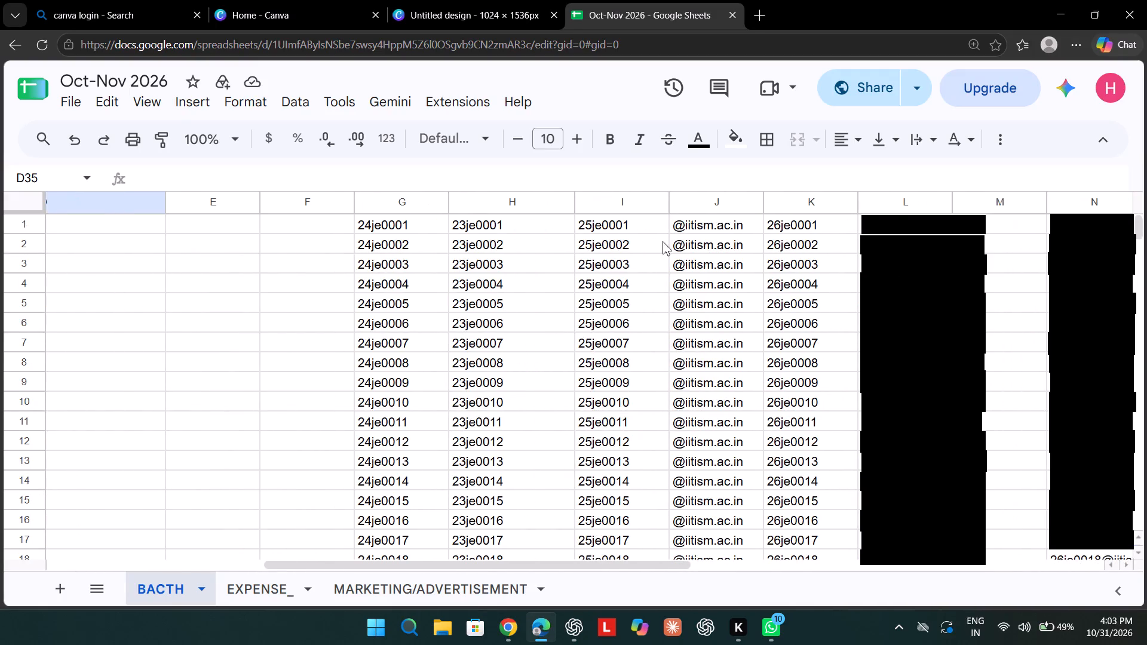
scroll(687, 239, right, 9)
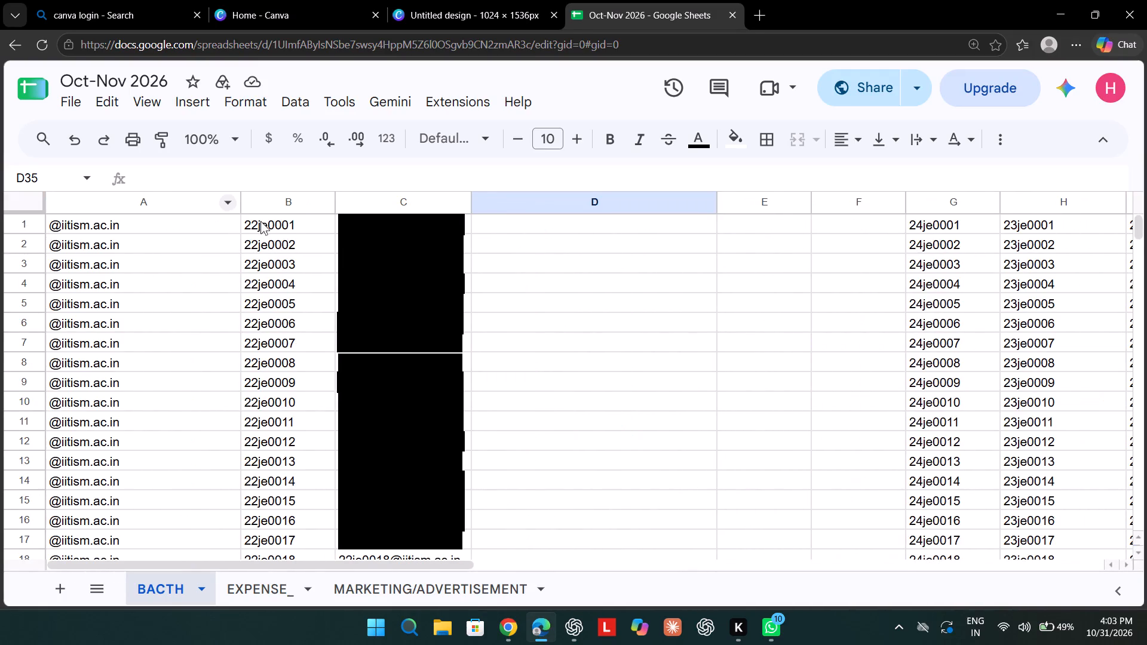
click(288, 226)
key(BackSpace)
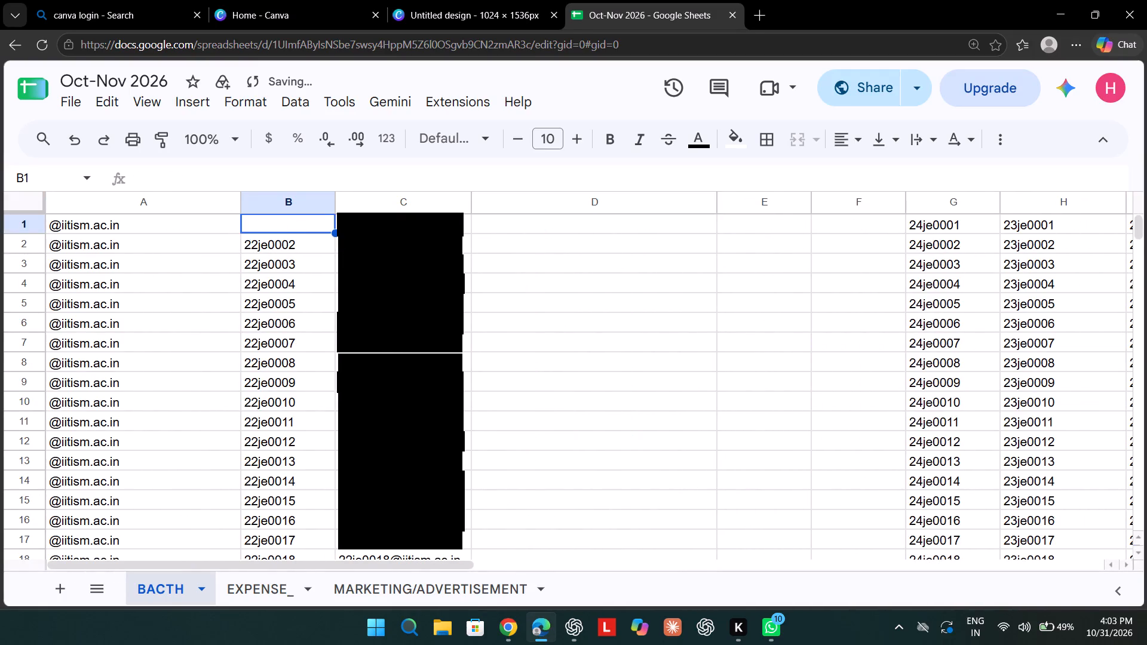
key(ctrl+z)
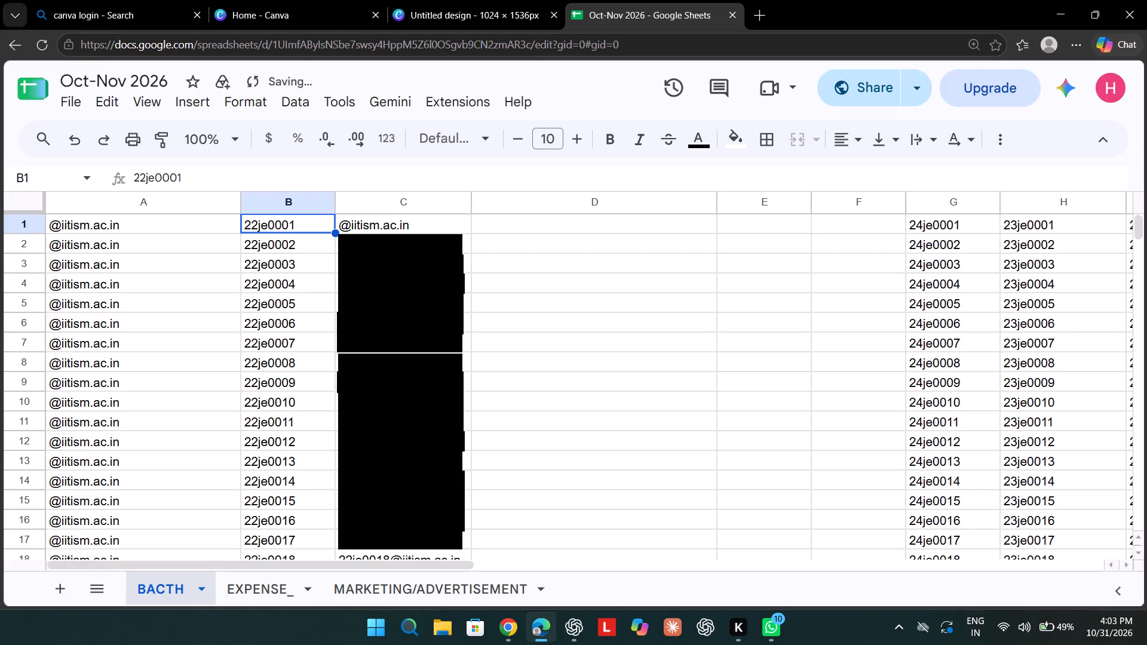
Review the batch codes listed in rows 1 and 2 from column S onward to identify the next batch.
click(647, 222)
scroll(647, 222, left, 10)
scroll(647, 222, right, 5)
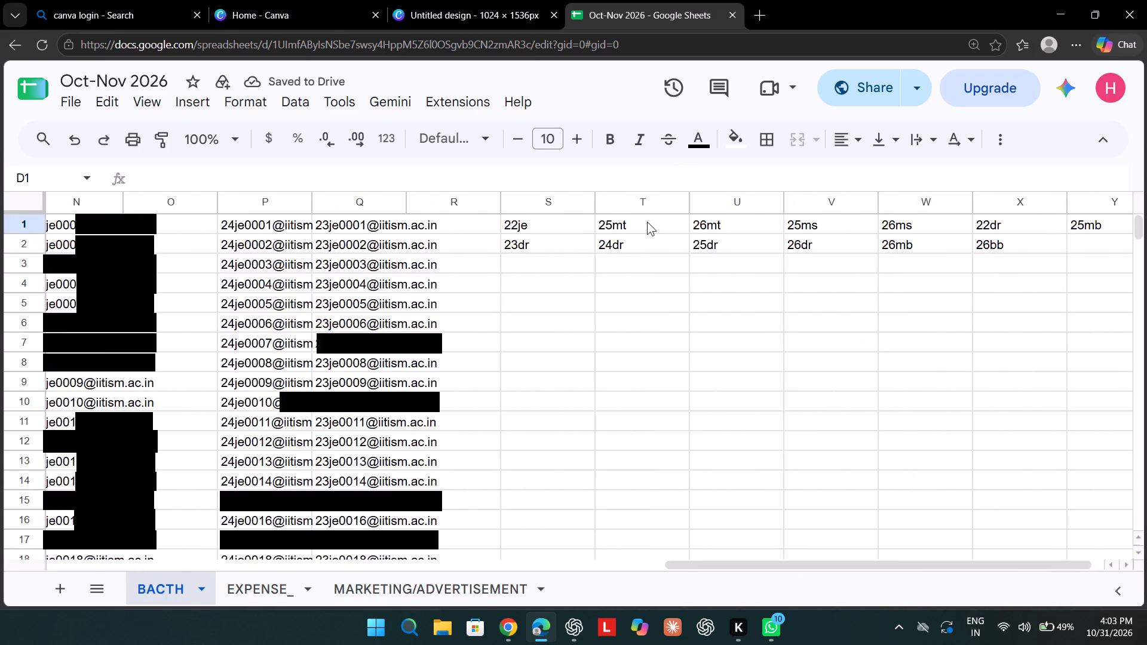
scroll(647, 222, right, 5)
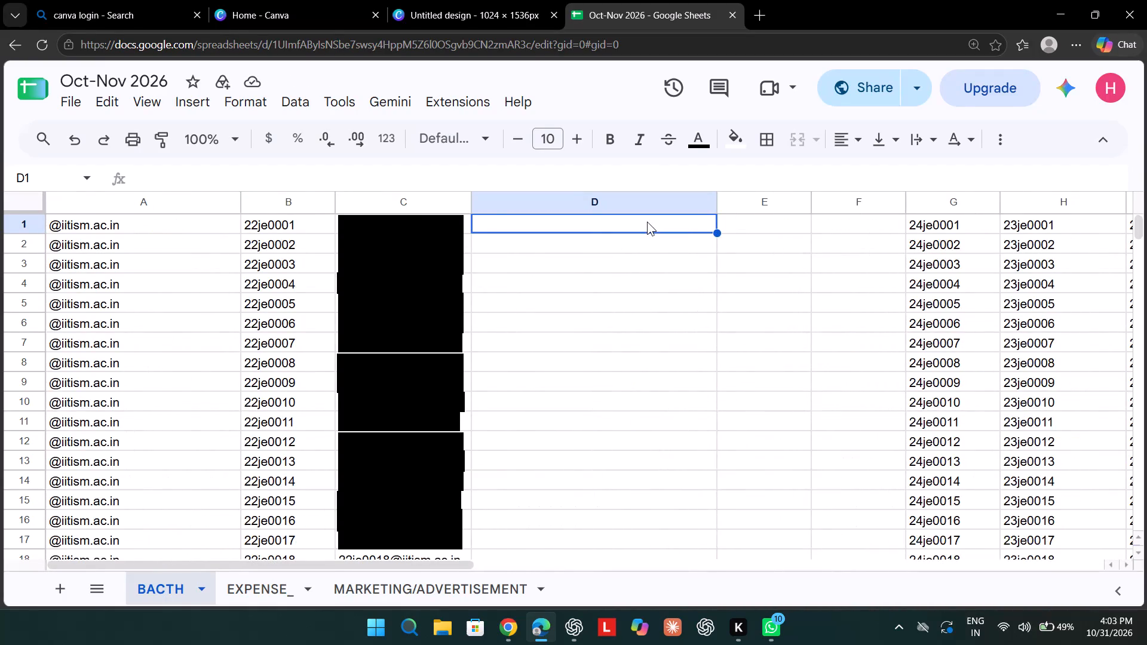
scroll(647, 222, left, 2)
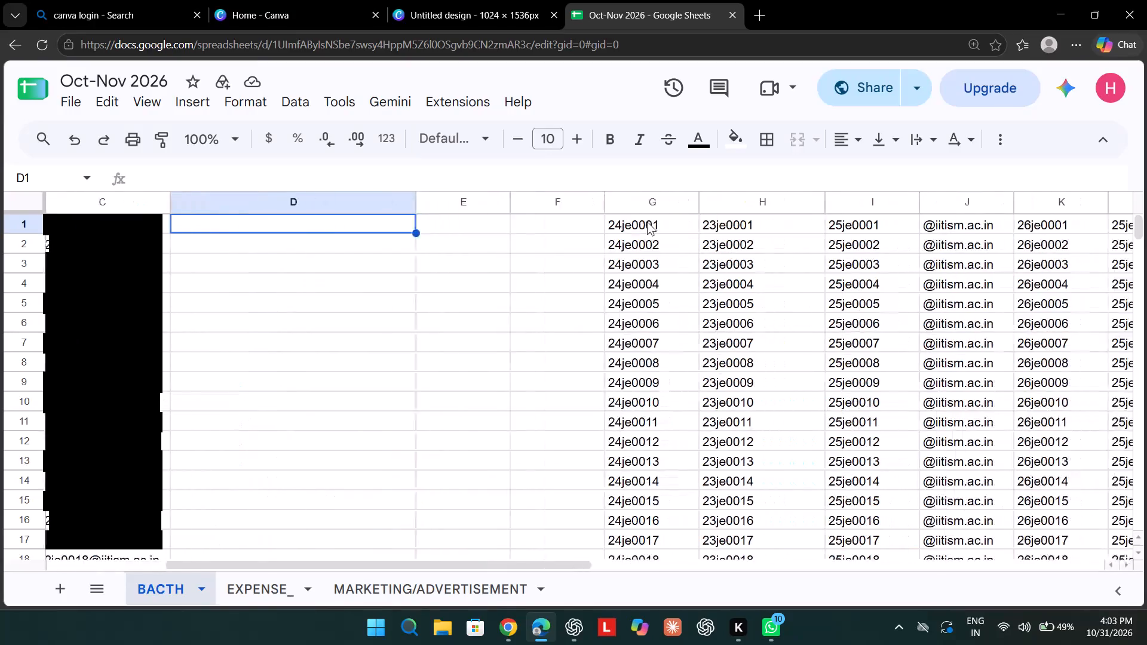
scroll(647, 222, left, 1)
scroll(647, 222, right, 9)
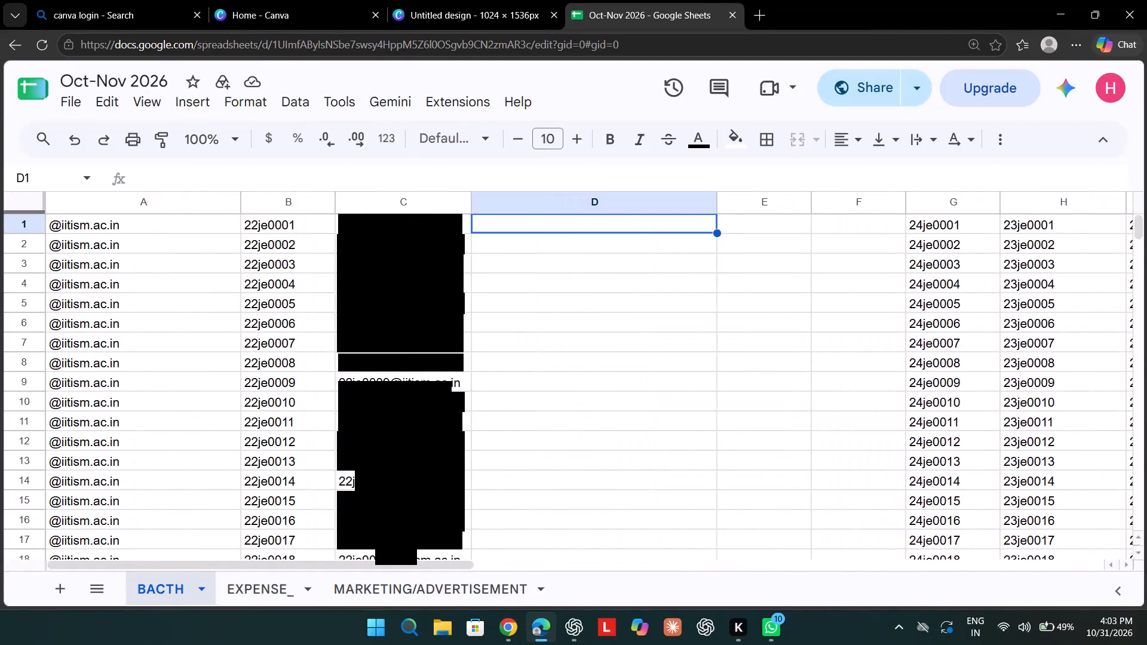
double_click(136, 220)
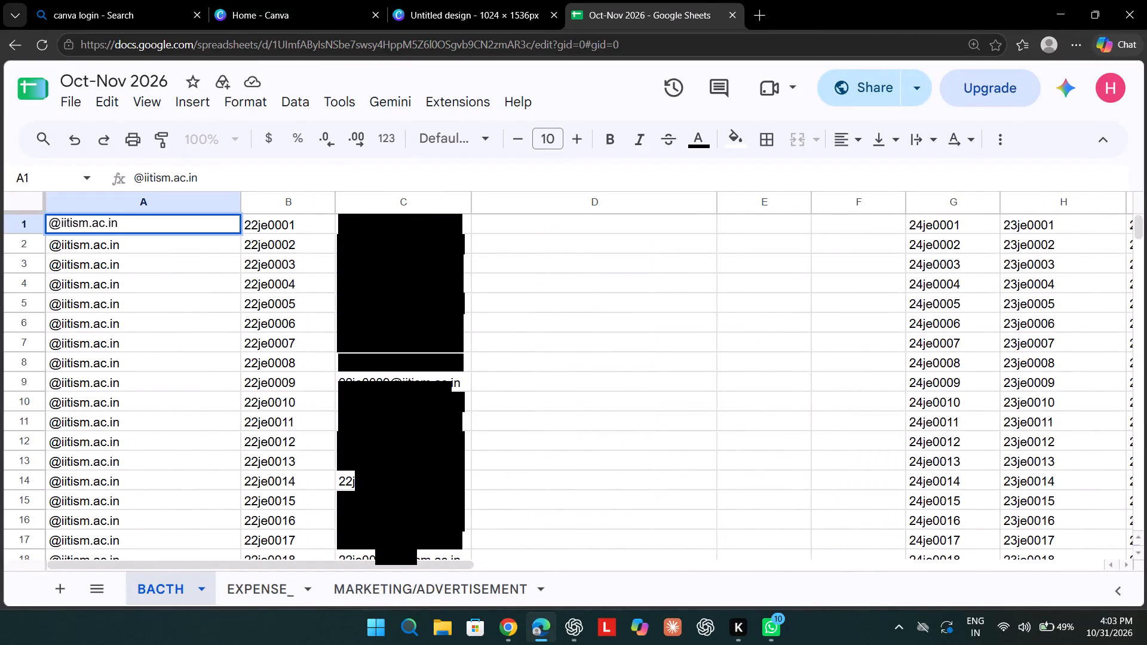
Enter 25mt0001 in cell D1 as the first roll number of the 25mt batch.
click(535, 223)
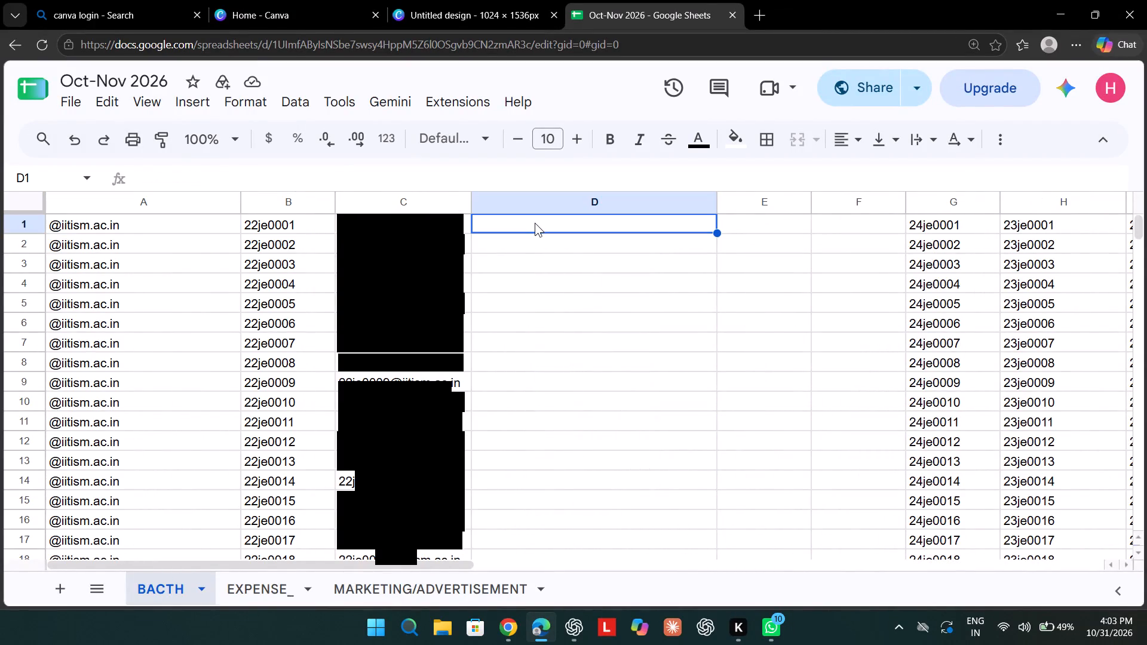
key(2)
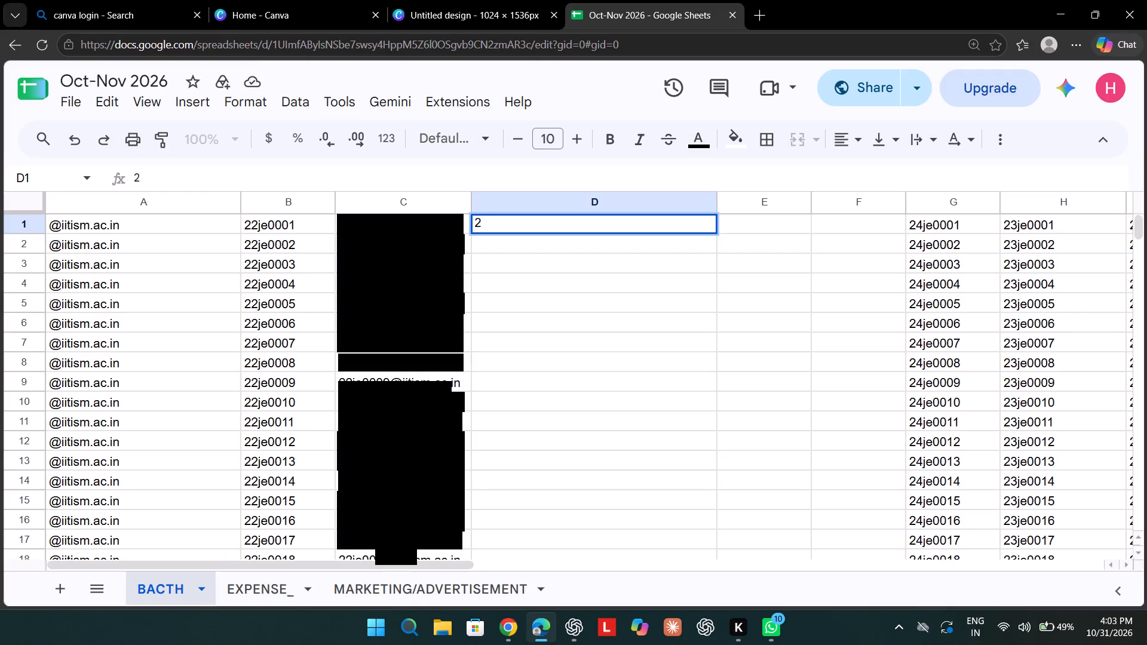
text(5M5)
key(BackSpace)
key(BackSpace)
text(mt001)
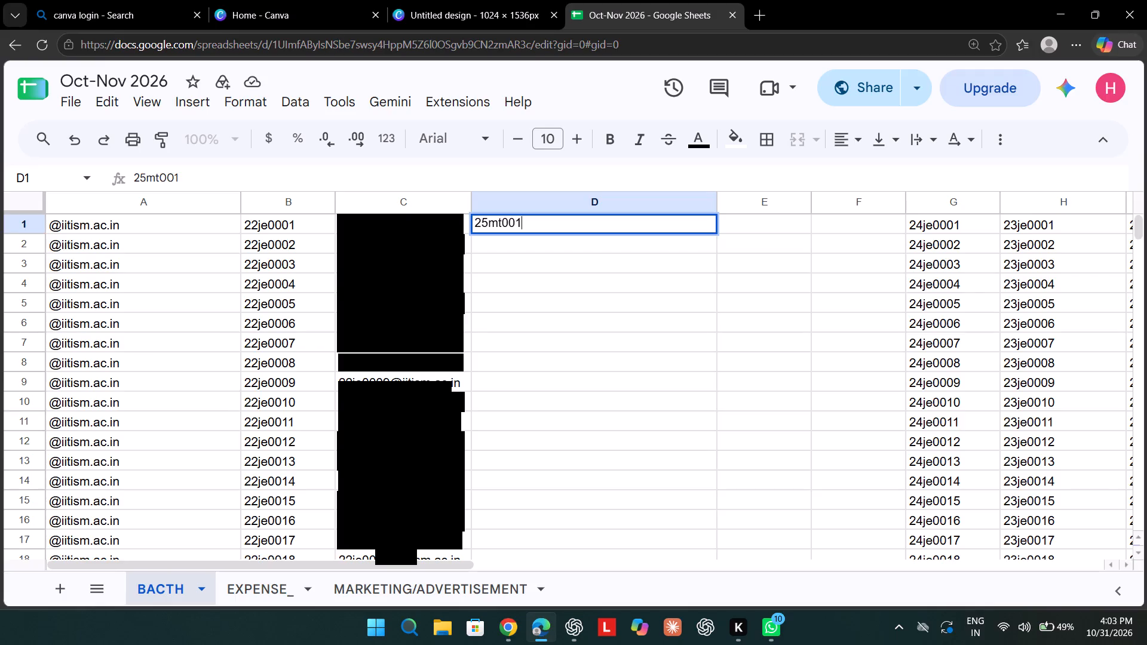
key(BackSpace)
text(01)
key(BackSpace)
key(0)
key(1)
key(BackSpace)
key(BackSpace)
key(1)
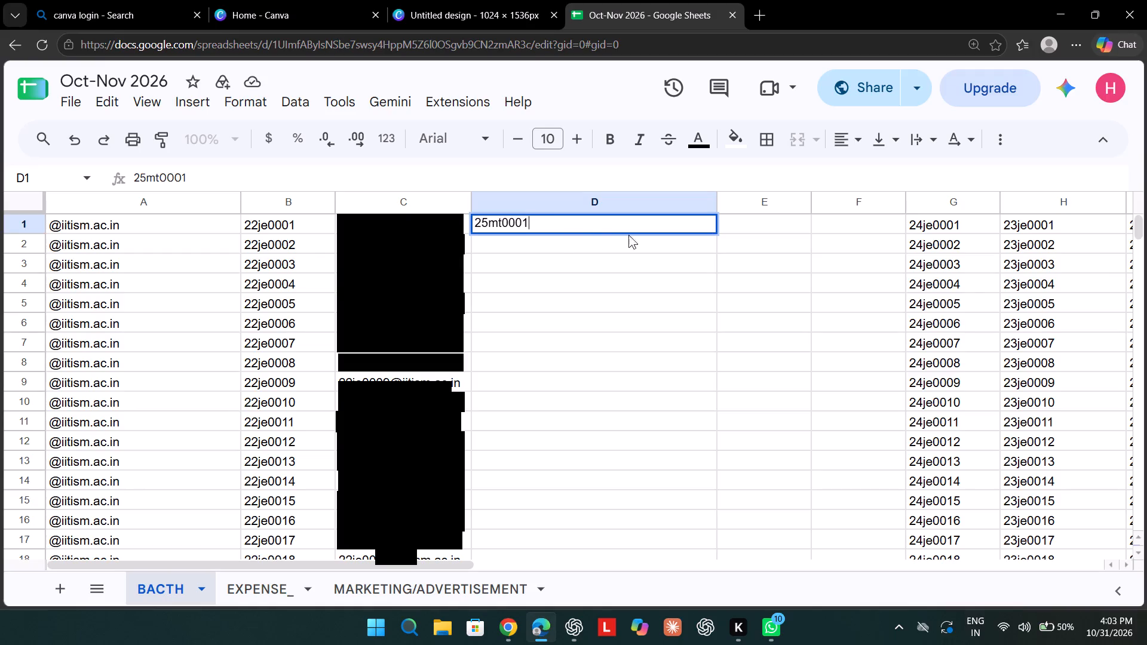
double_click(716, 229)
click(713, 229)
click(633, 284)
Narrow column D to fit the short roll numbers.
click(584, 231)
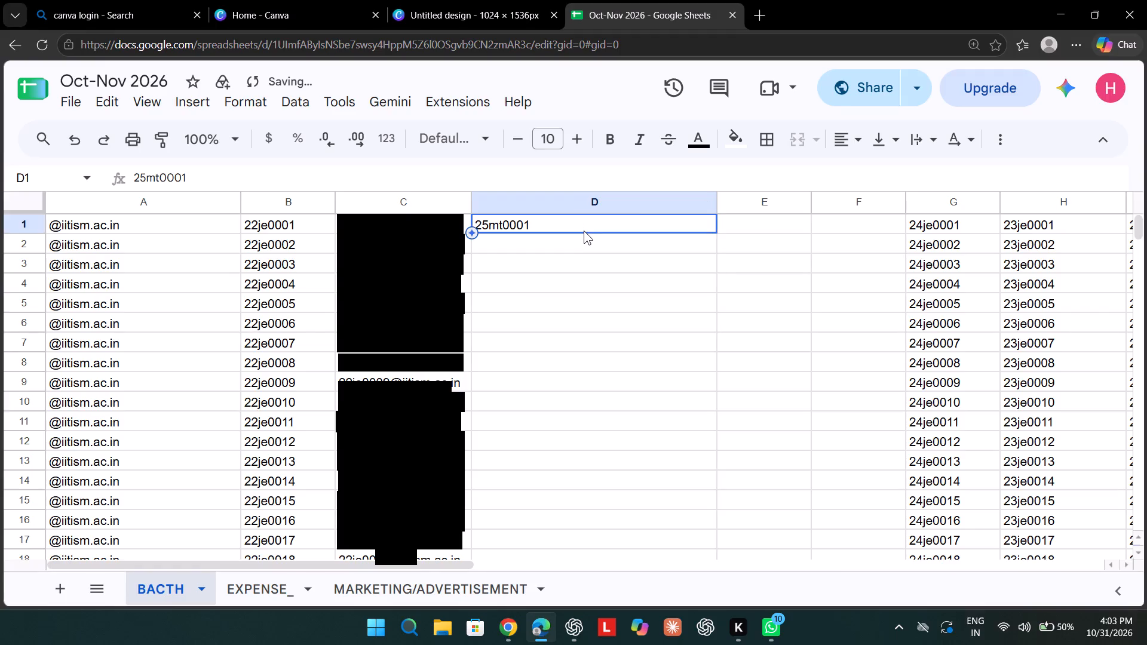
click(716, 198)
drag(716, 198, 551, 213)
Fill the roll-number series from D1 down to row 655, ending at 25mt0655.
drag(550, 231, 555, 425)
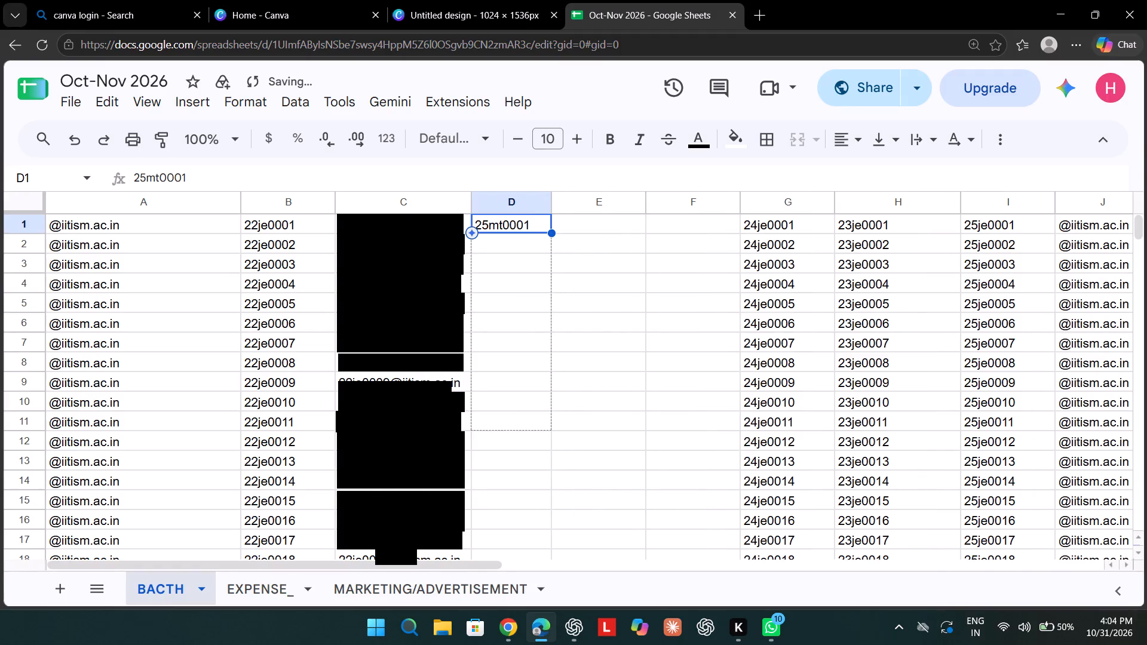
drag(555, 425, 550, 580)
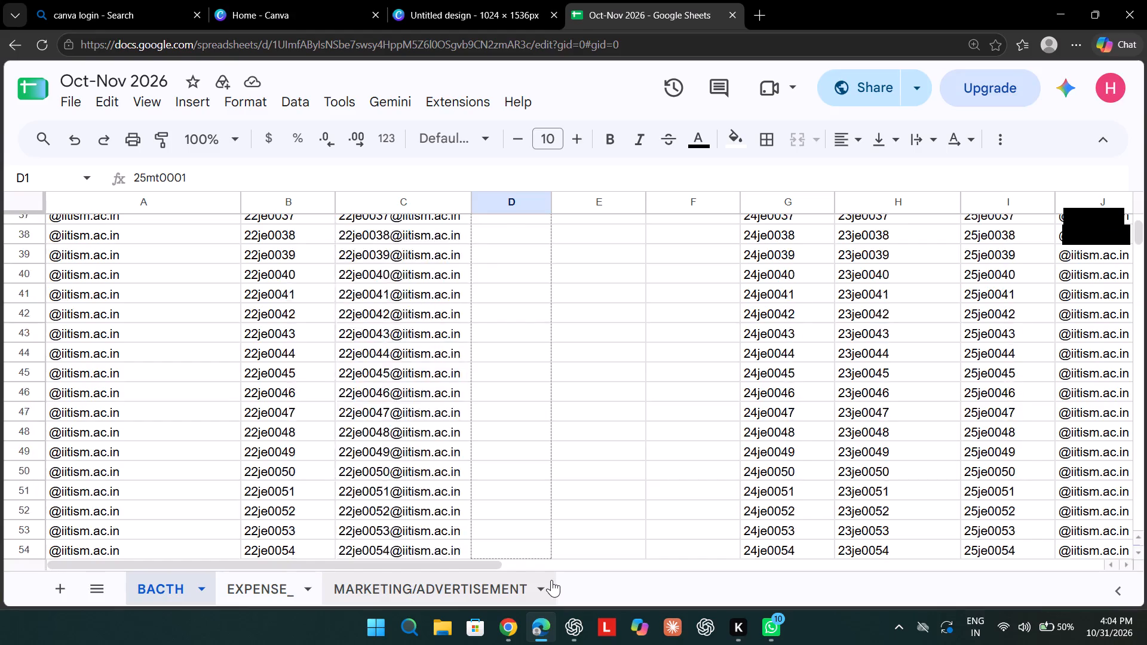
drag(550, 580, 550, 608)
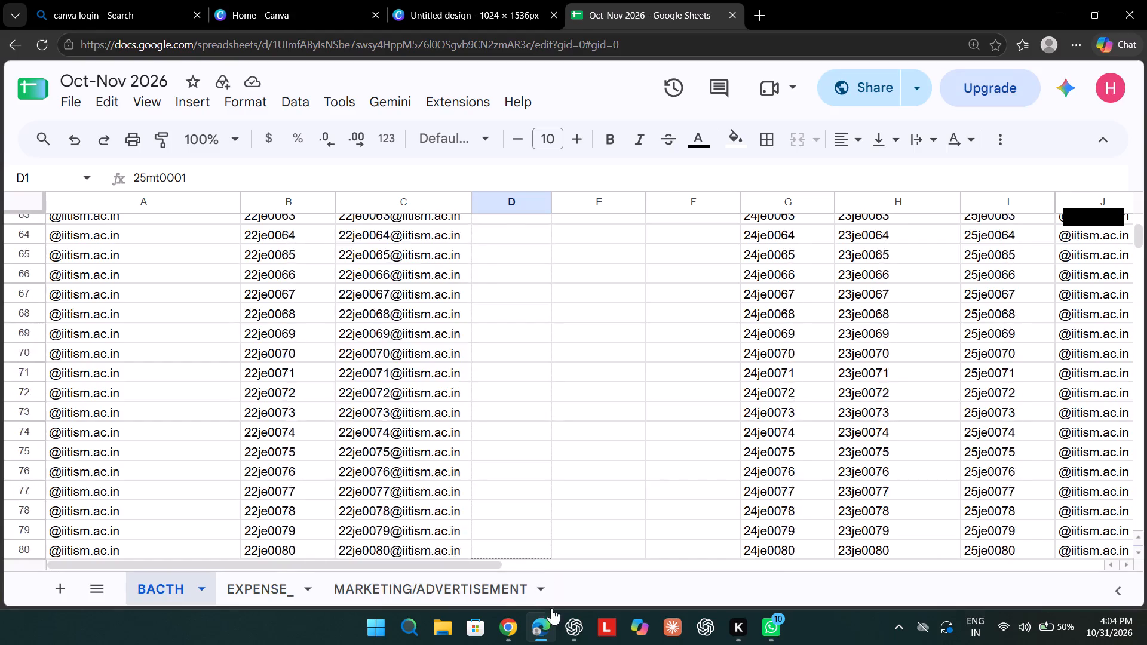
drag(550, 608, 551, 623)
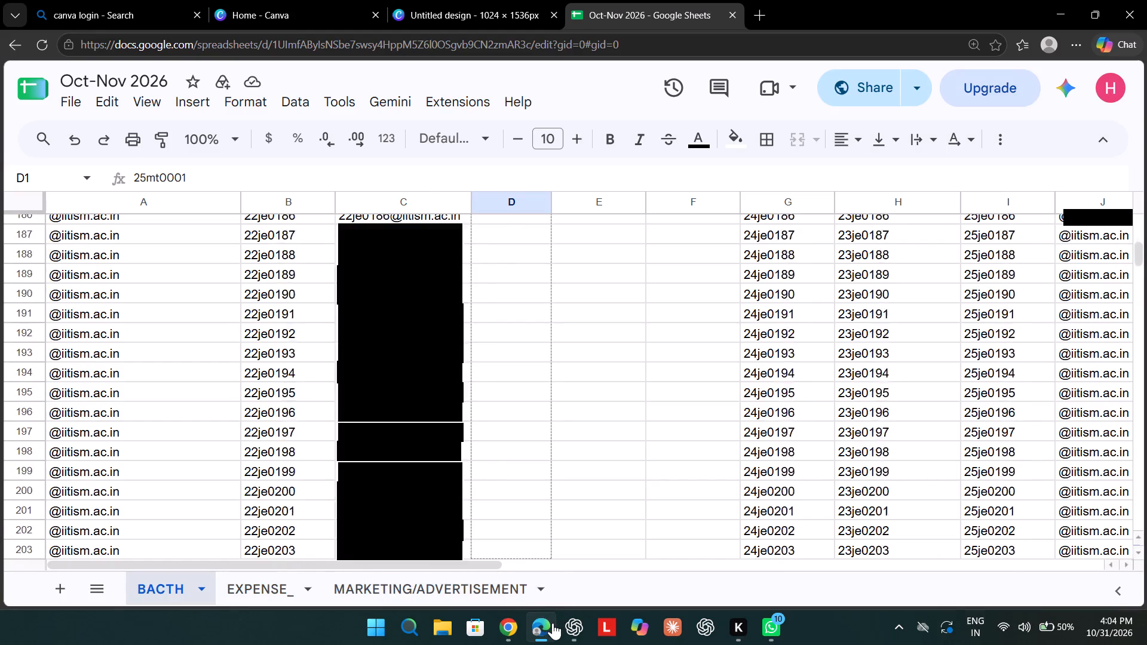
drag(551, 623, 550, 617)
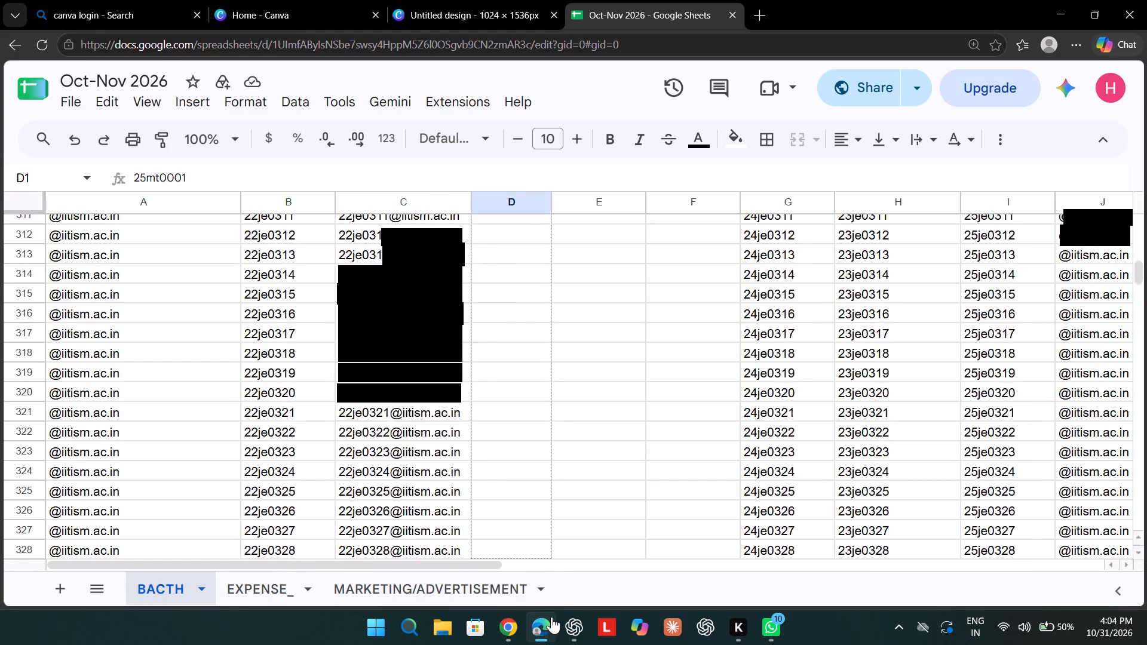
drag(550, 617, 551, 619)
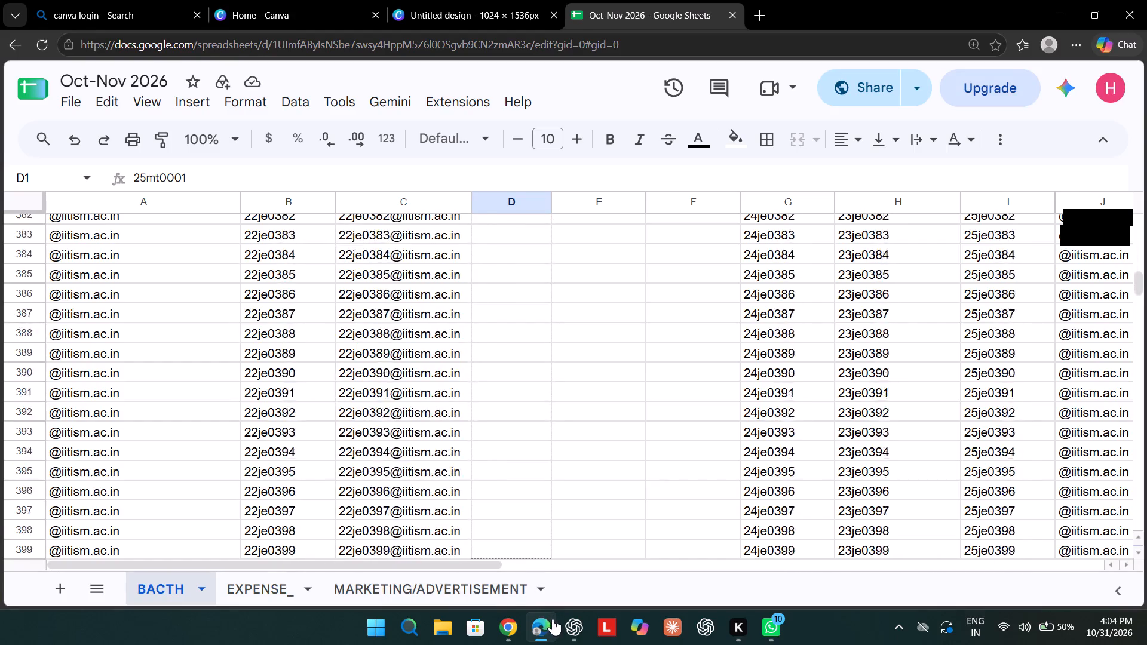
drag(551, 619, 551, 618)
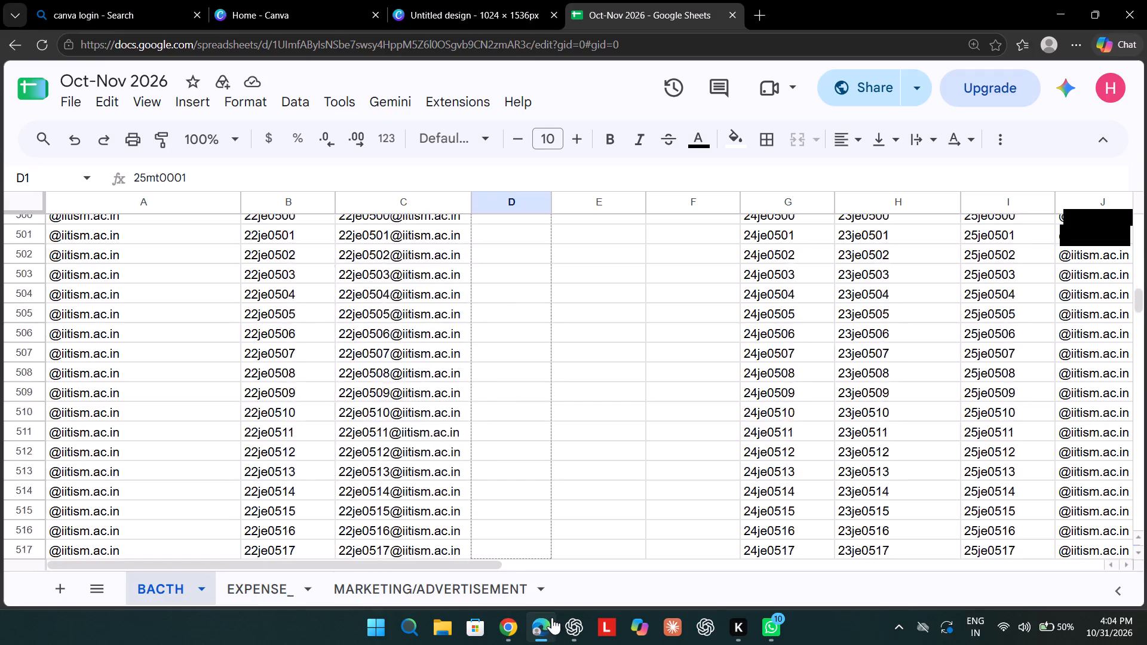
drag(551, 618, 556, 612)
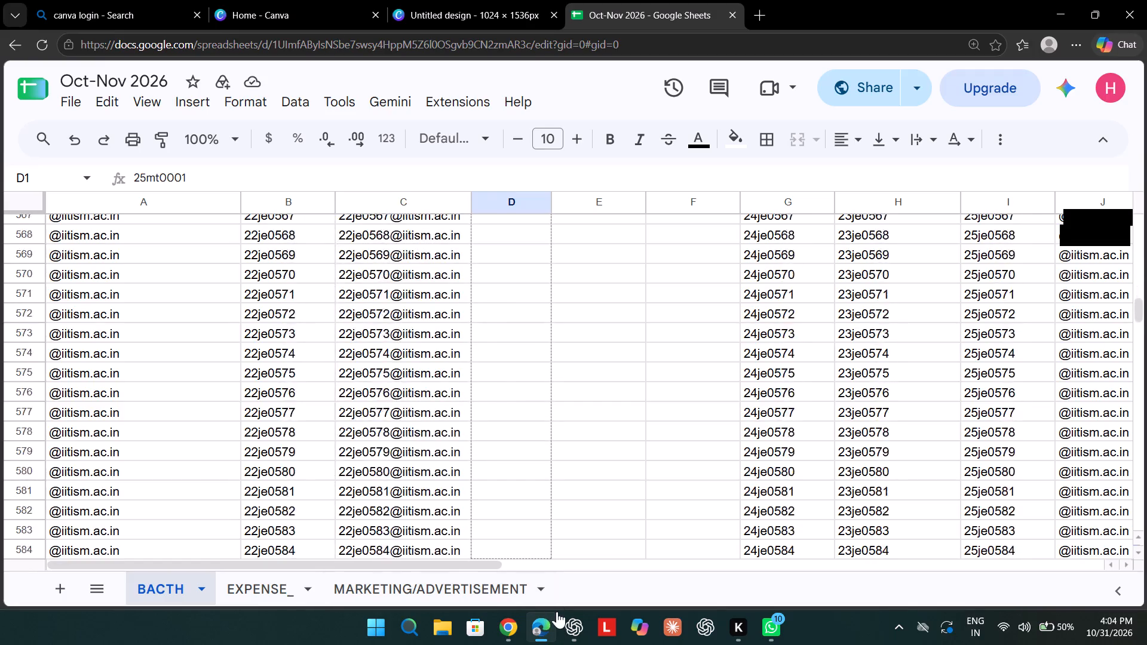
drag(556, 612, 557, 528)
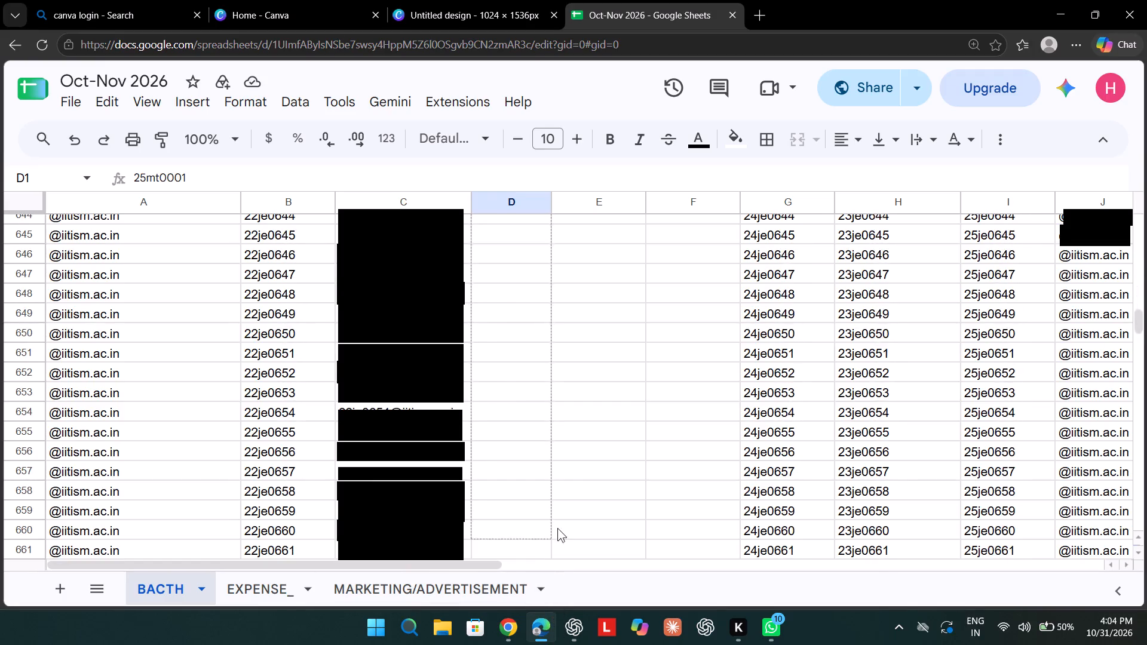
drag(557, 528, 554, 413)
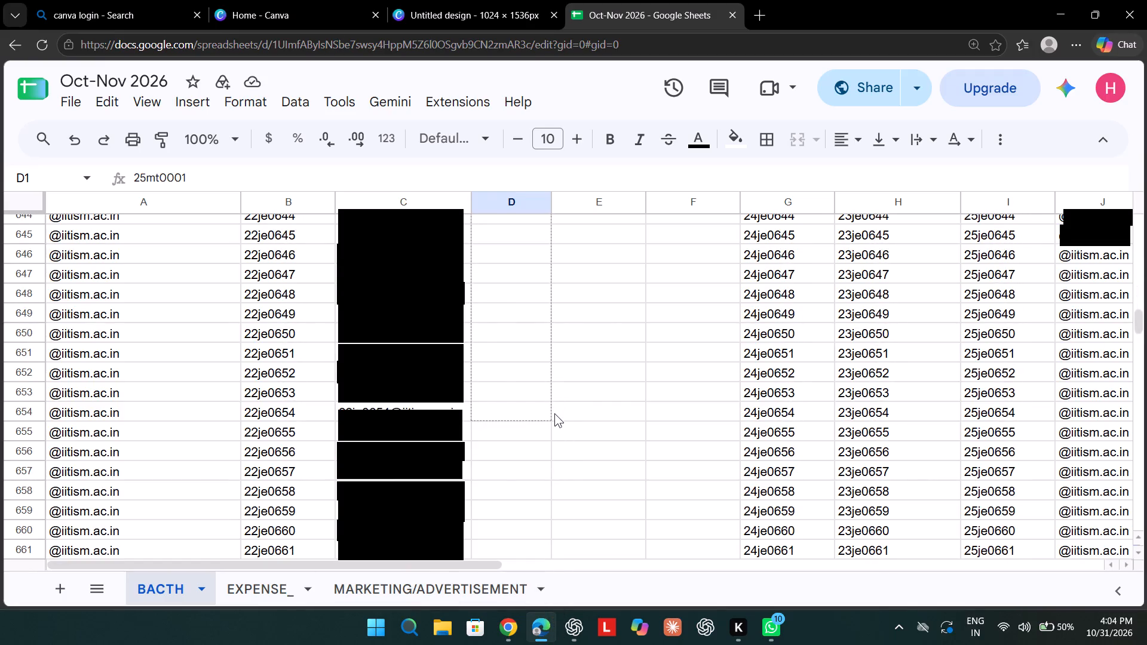
drag(554, 413, 545, 427)
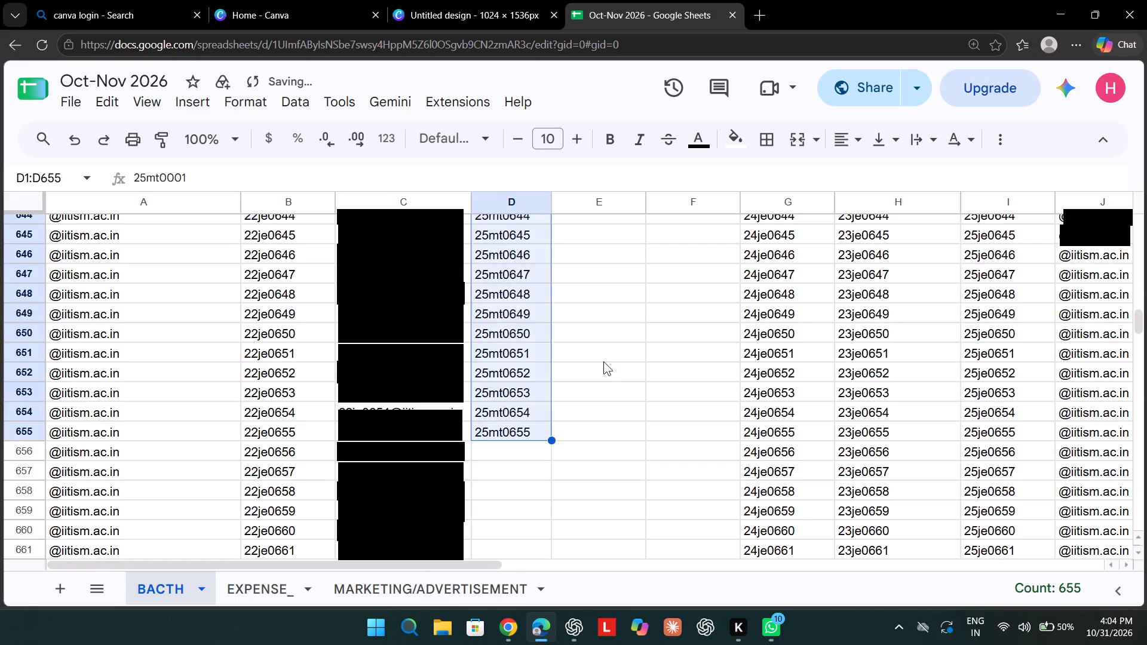
Enter the formula =CONCAT(D1,A1) in cell E1 to join the roll number with the institute domain.
scroll(603, 361, up, 16)
scroll(603, 361, up, 18)
scroll(603, 361, up, 12)
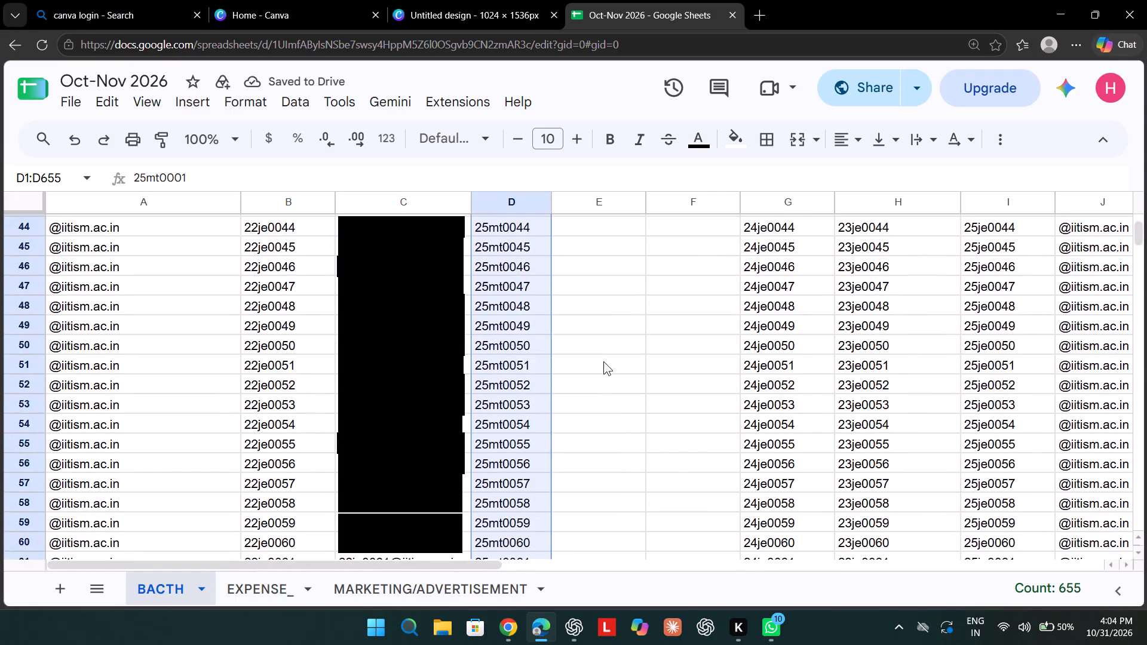
scroll(603, 361, up, 9)
click(607, 223)
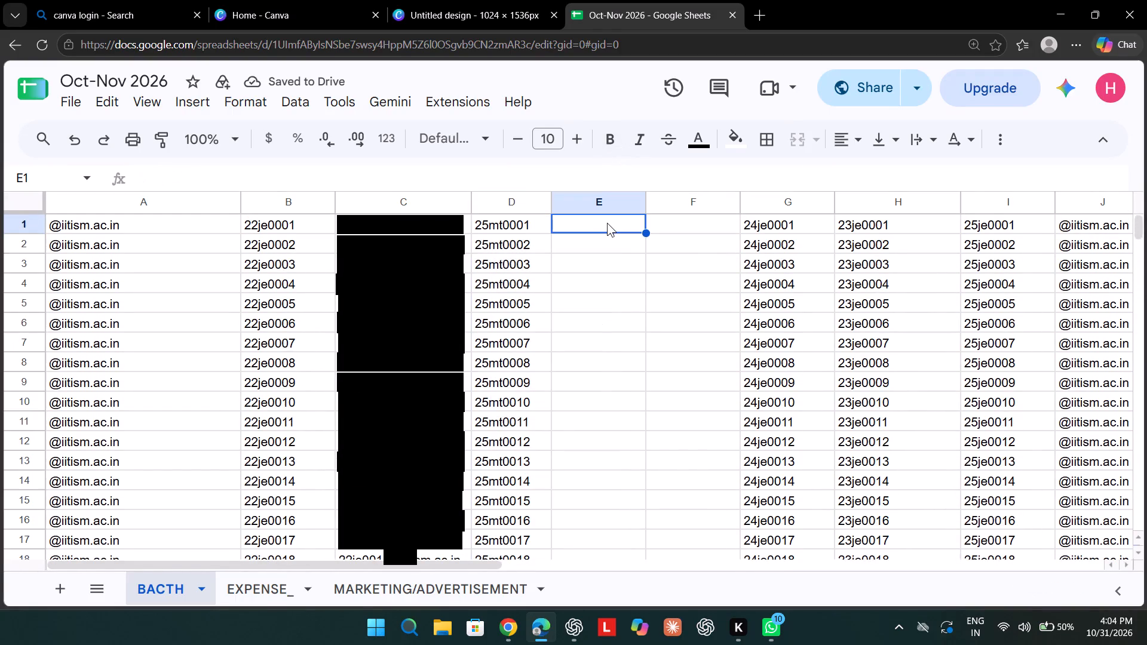
key(equal)
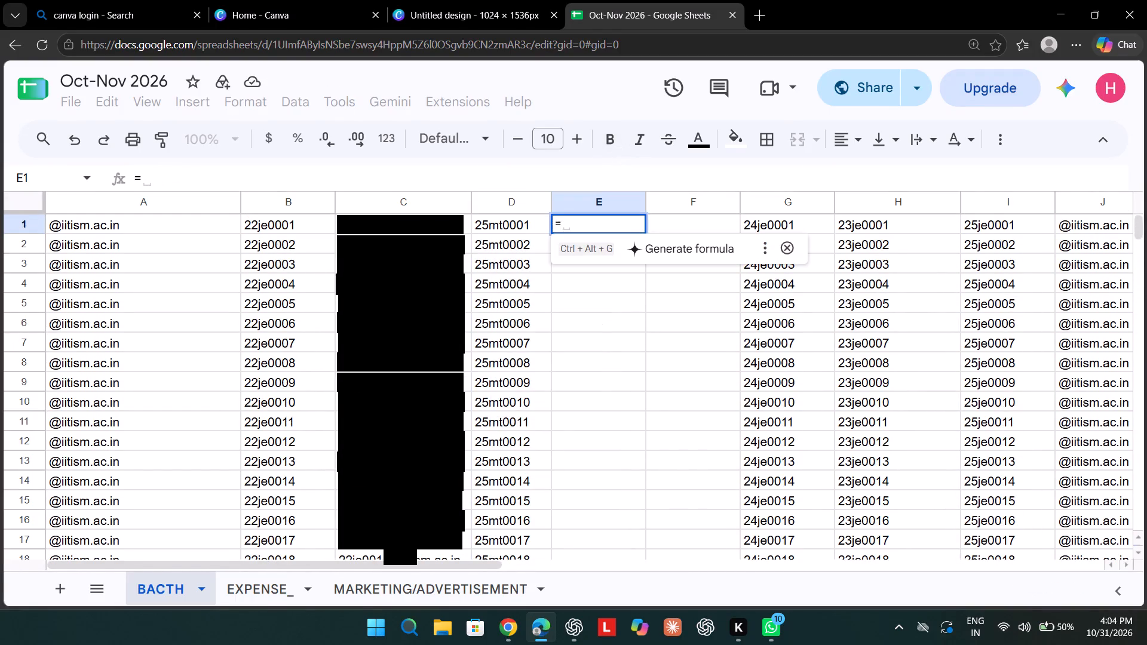
key(shift+parenleft)
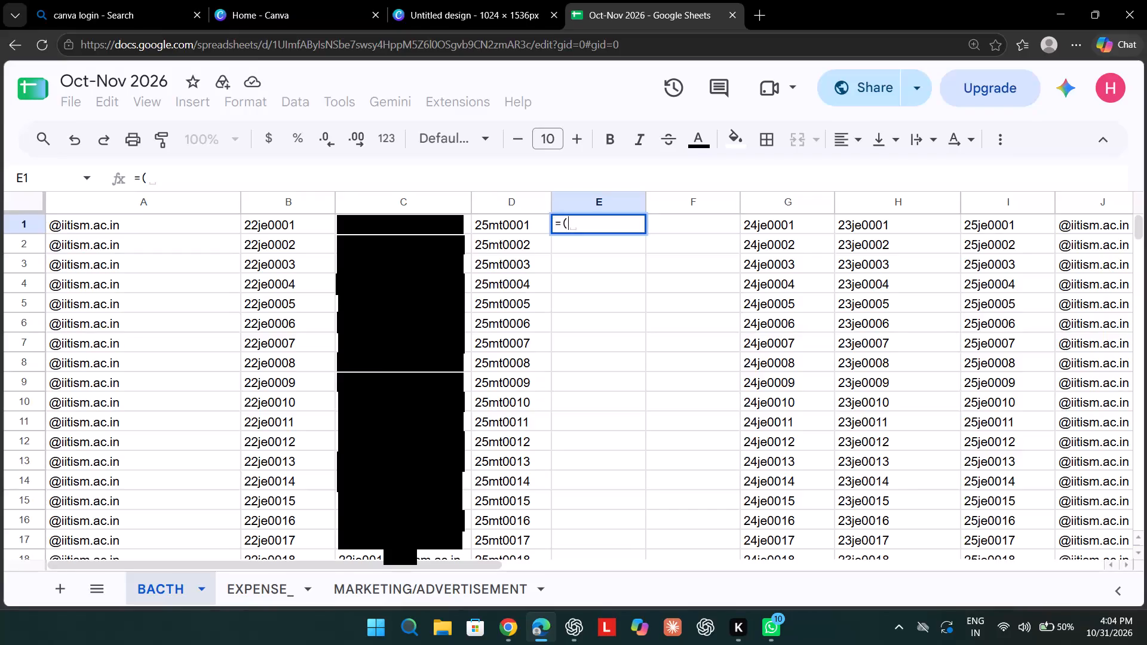
key(BackSpace)
text(CONCAT)
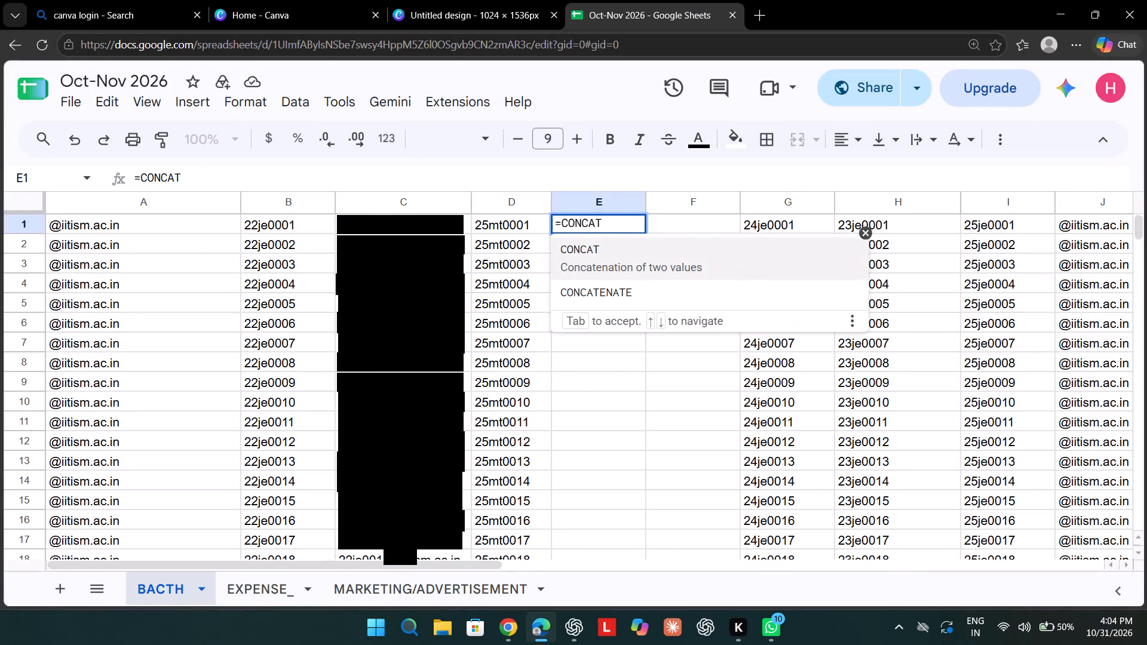
key(shift+parenleft)
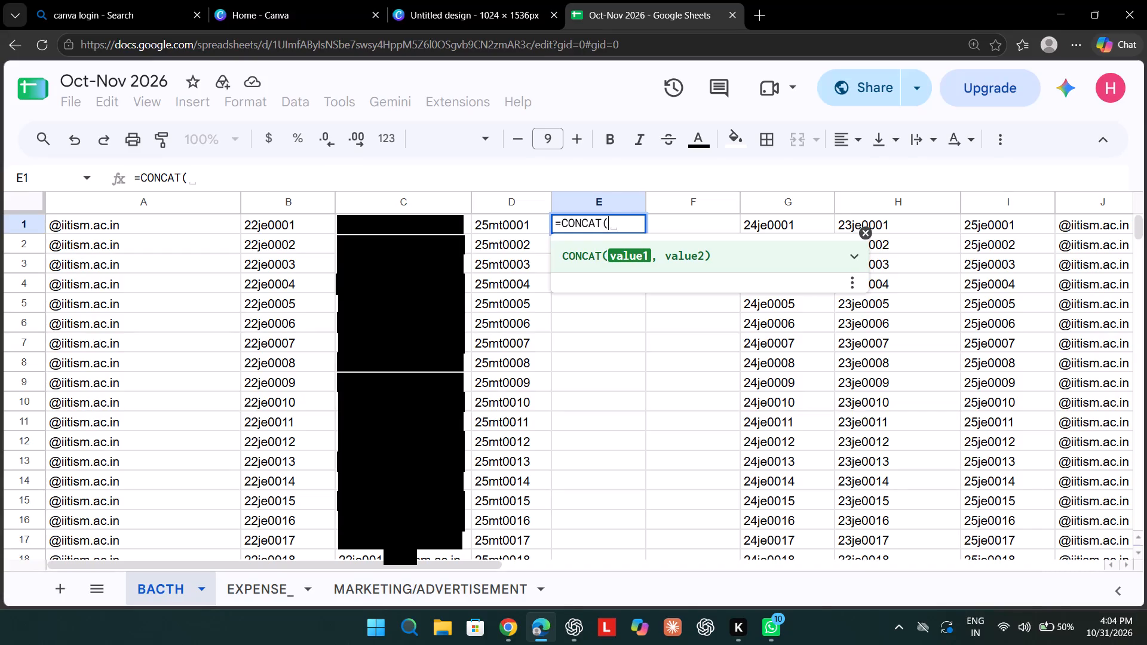
text(D1)
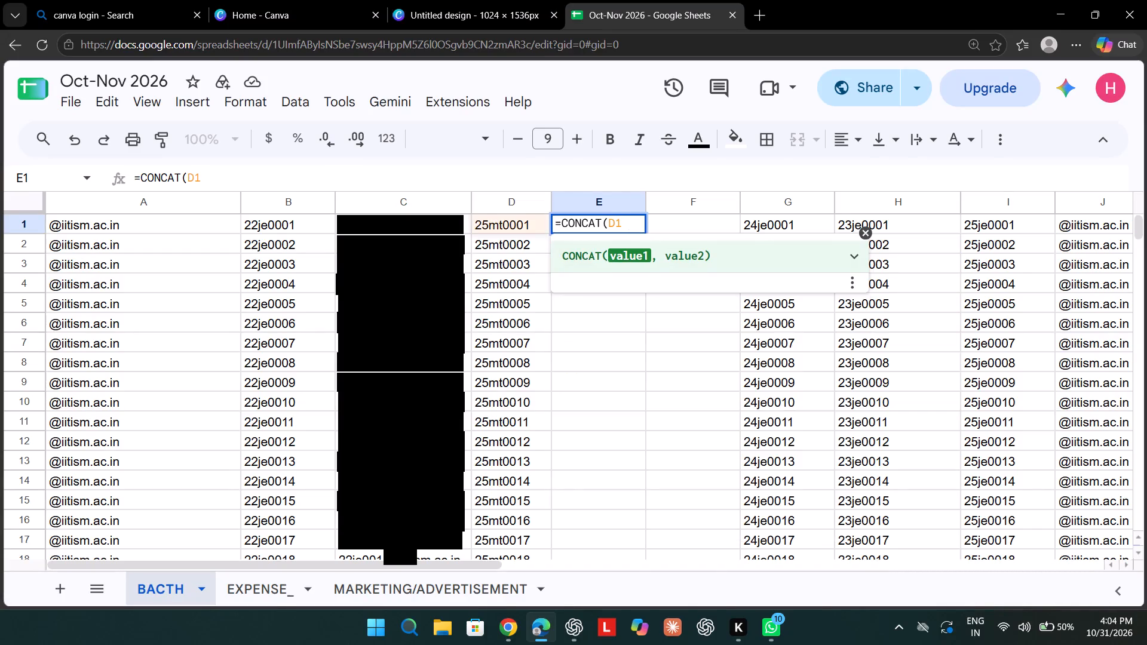
key(comma)
text(A1)
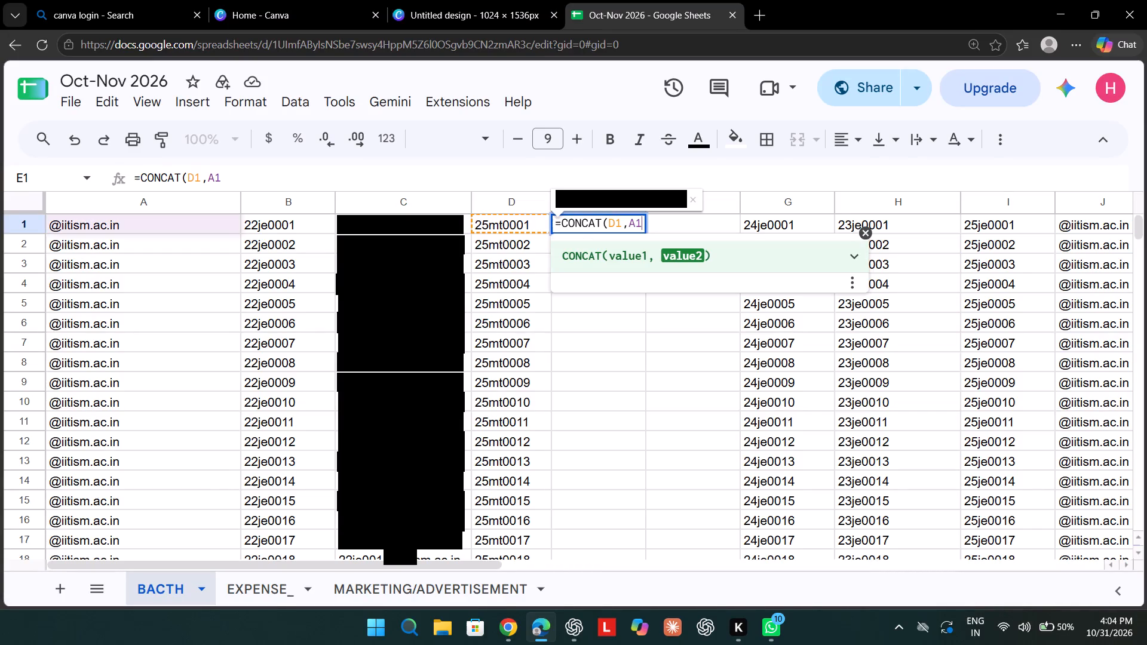
key(shift+parenright)
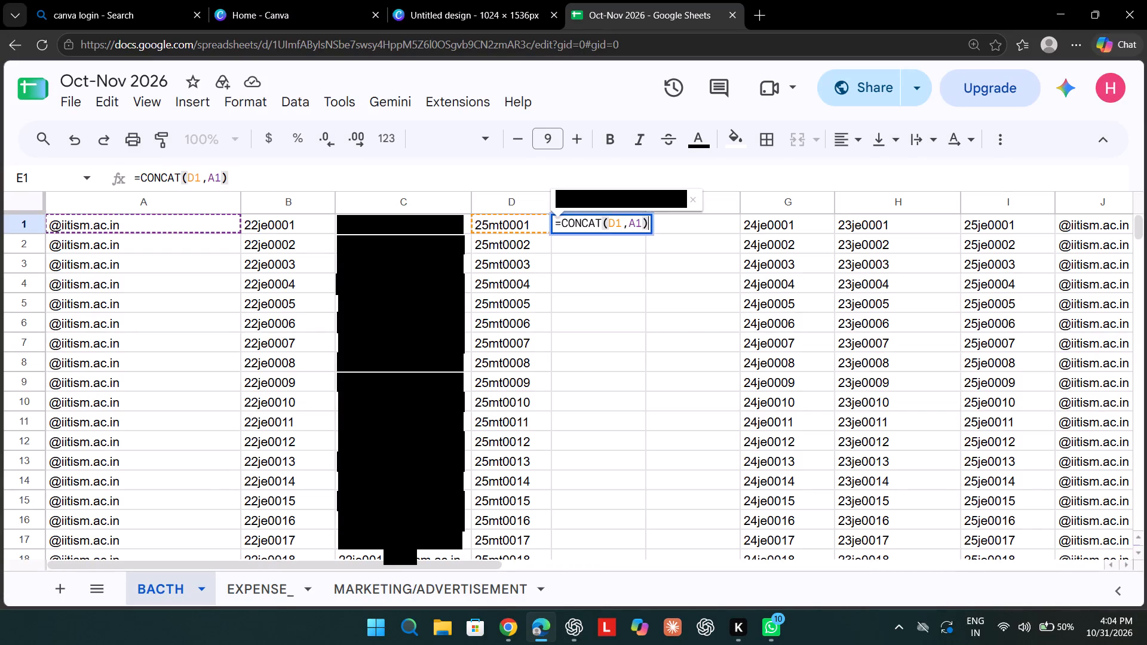
key(Return)
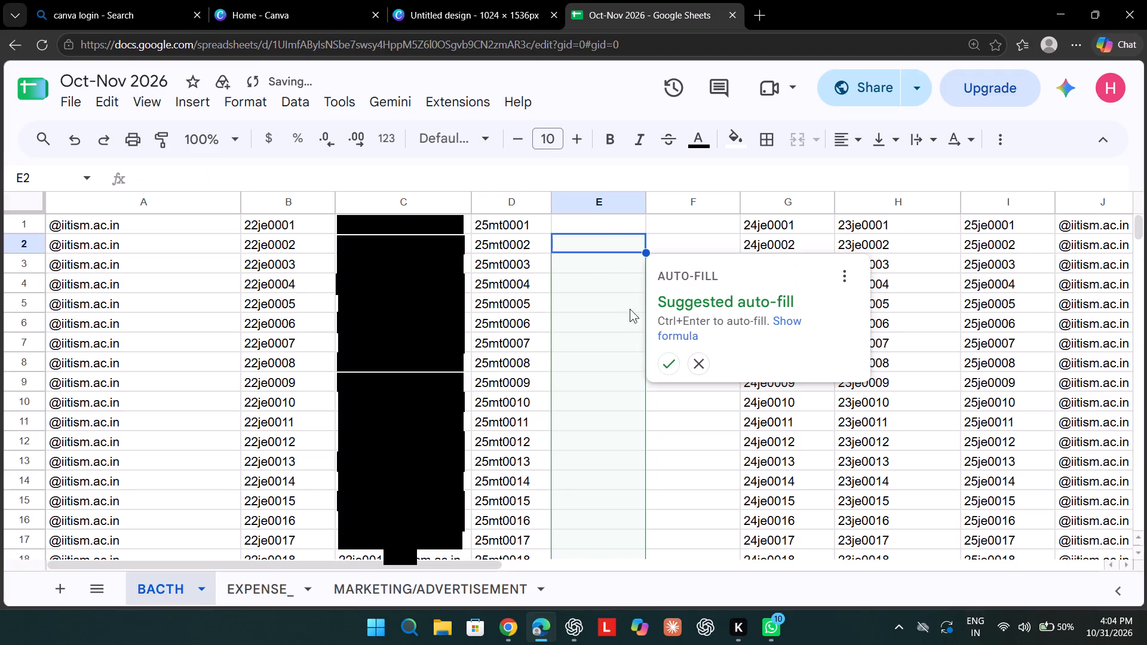
Accept the suggested auto-fill to extend the CONCAT formula down column E.
click(667, 370)
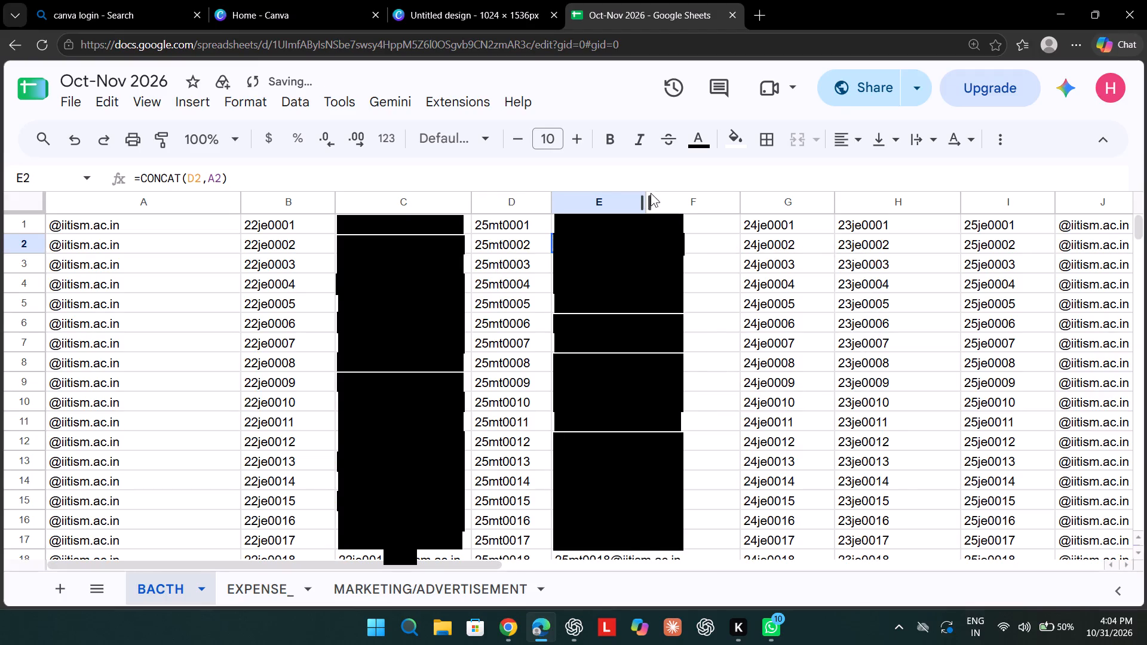
Widen column E so the full 25mt e-mail addresses fit inside it.
drag(647, 204, 696, 196)
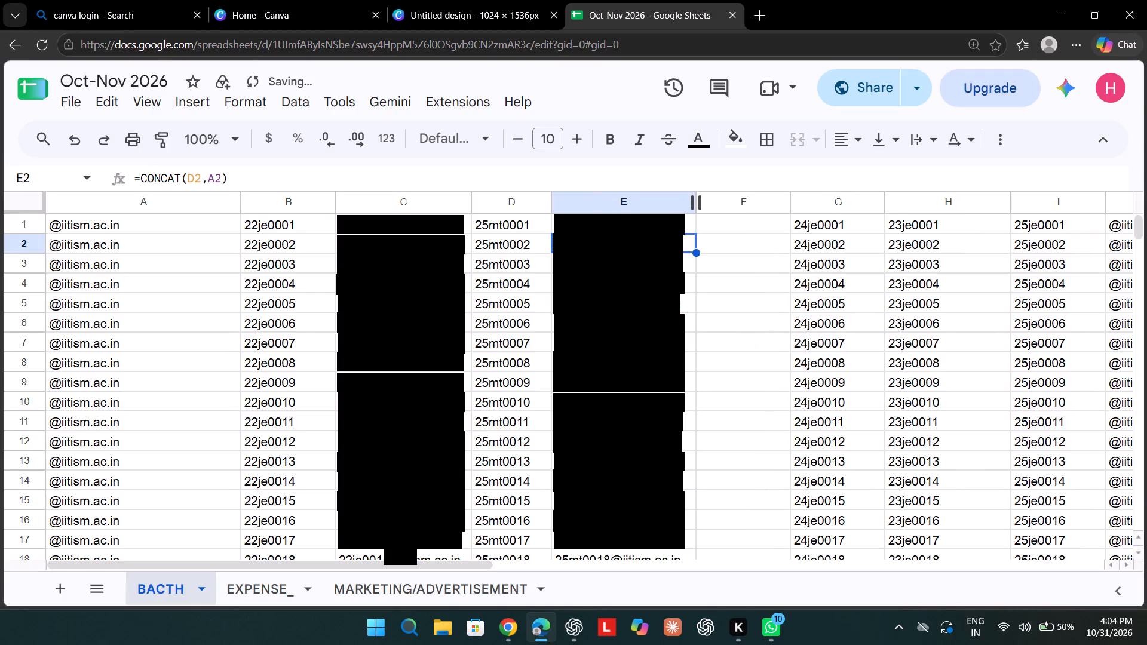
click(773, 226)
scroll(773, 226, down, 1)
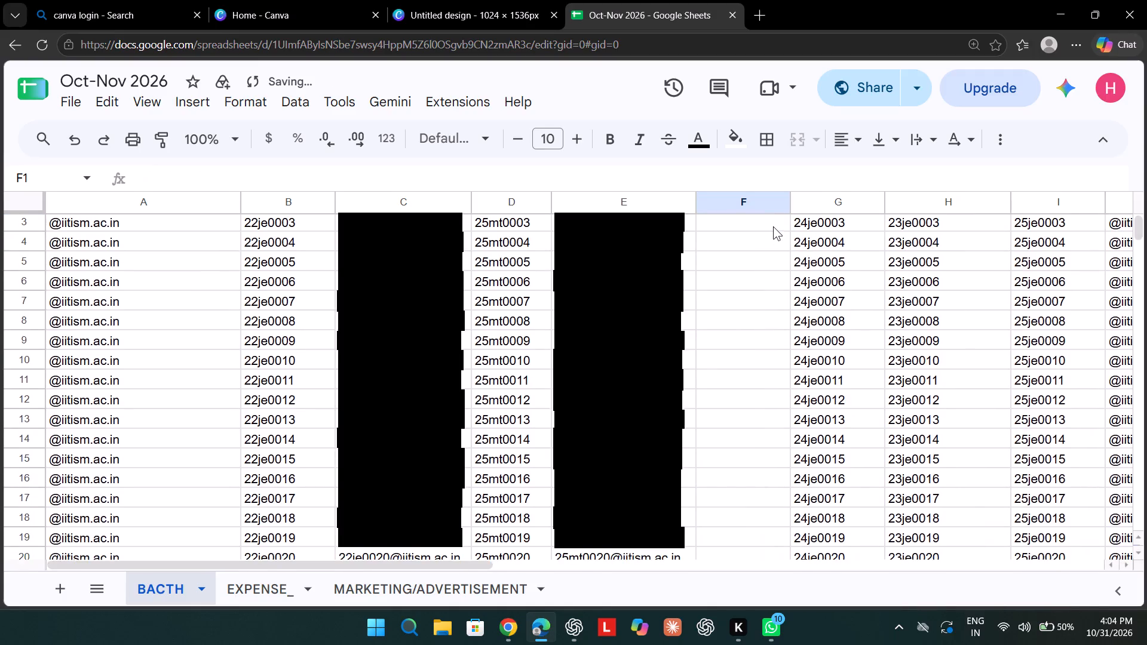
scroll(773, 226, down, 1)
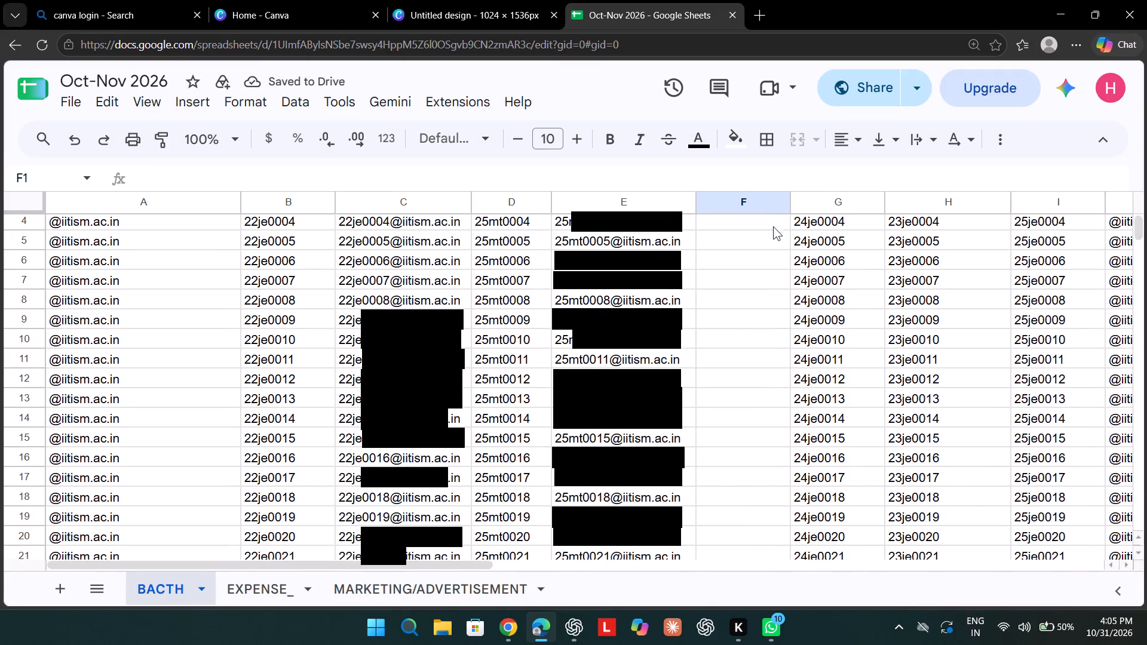
Review the existing roll-number and e-mail columns against the batch prefixes listed in rows 1 and 2 from column S onward.
scroll(773, 226, up, 4)
scroll(773, 226, left, 5)
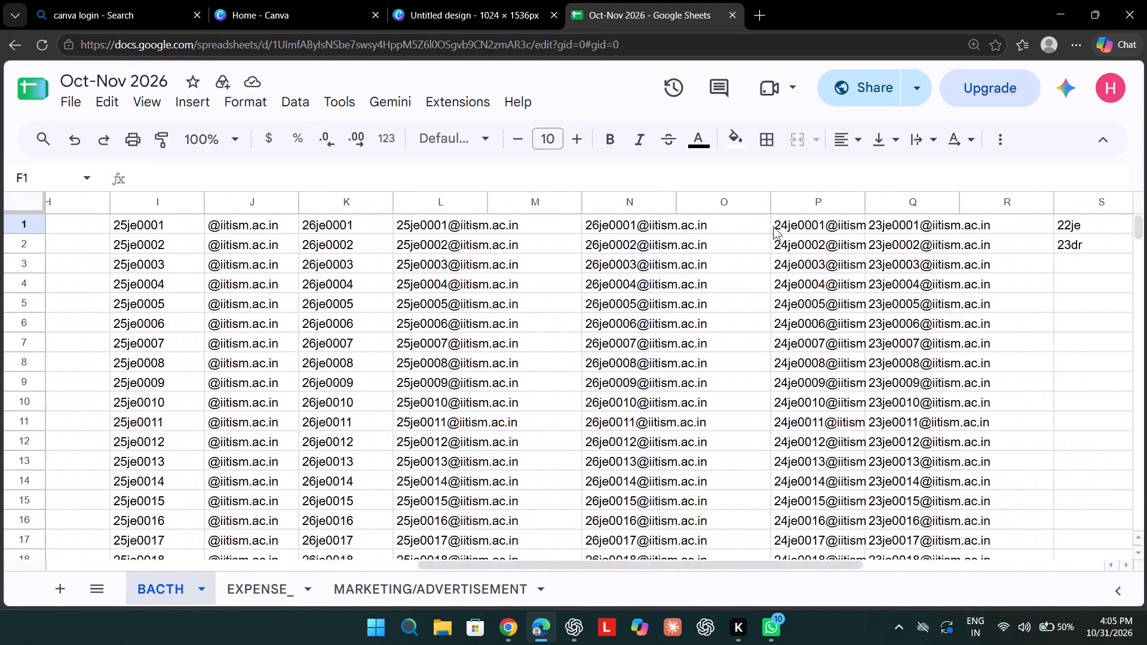
scroll(773, 226, left, 1)
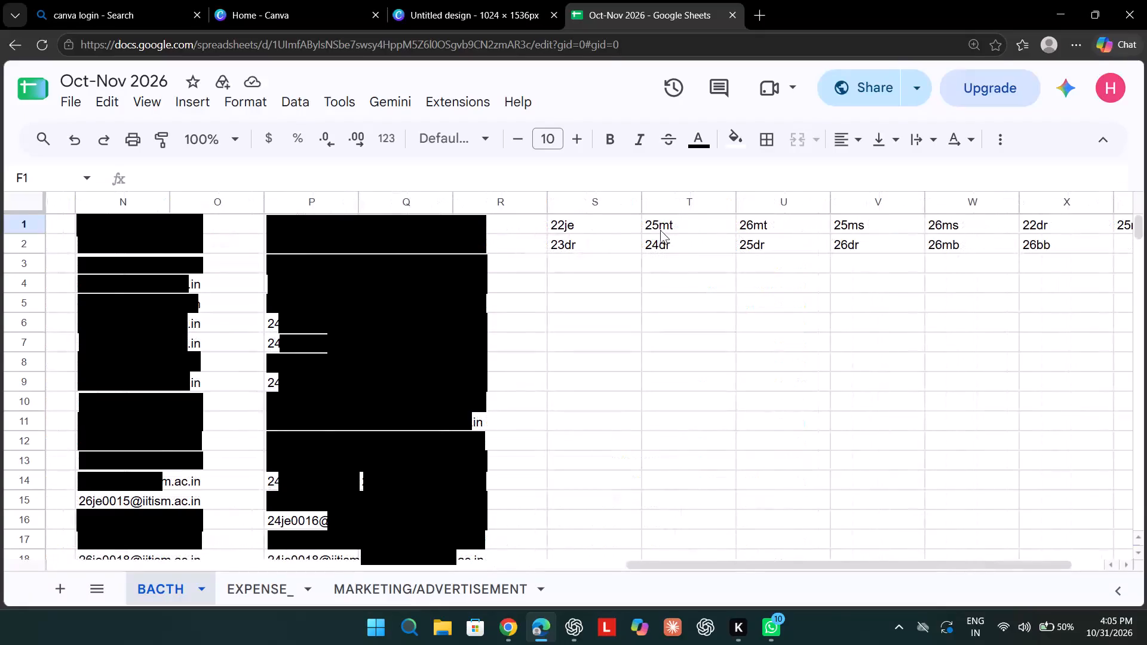
scroll(693, 228, right, 4)
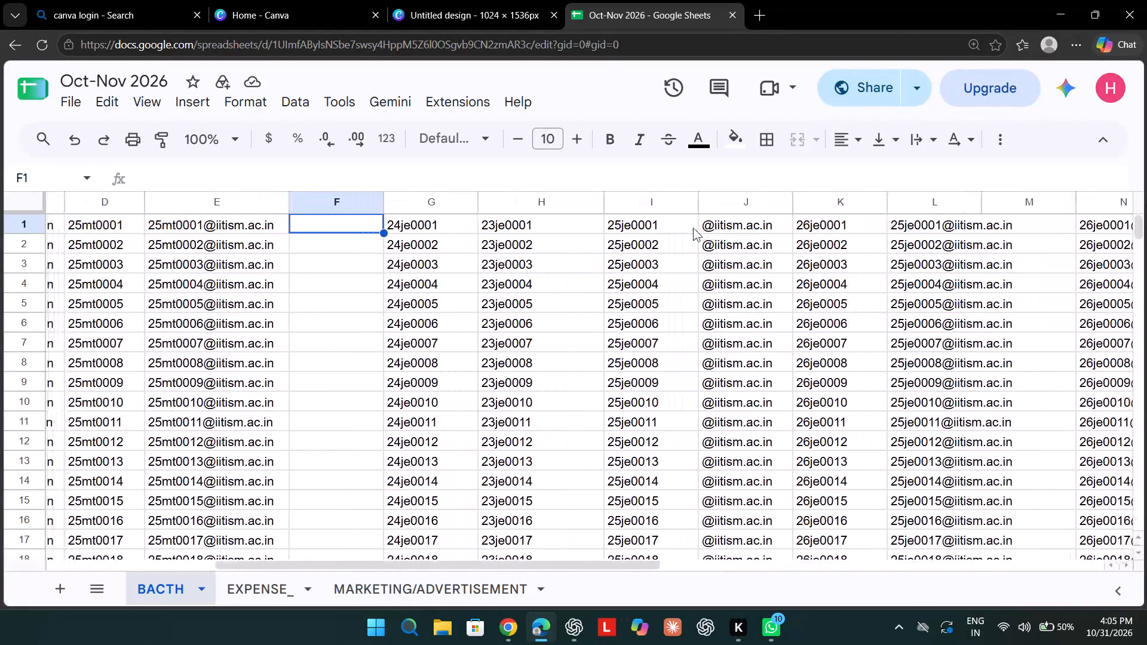
scroll(386, 214, right, 1)
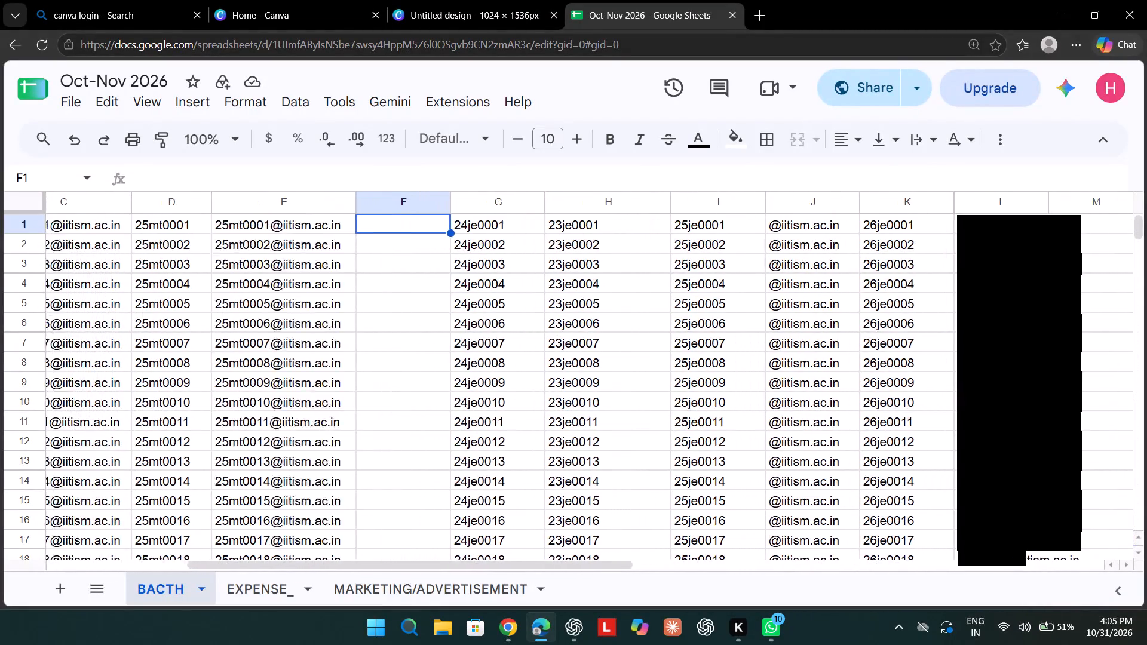
scroll(386, 214, right, 4)
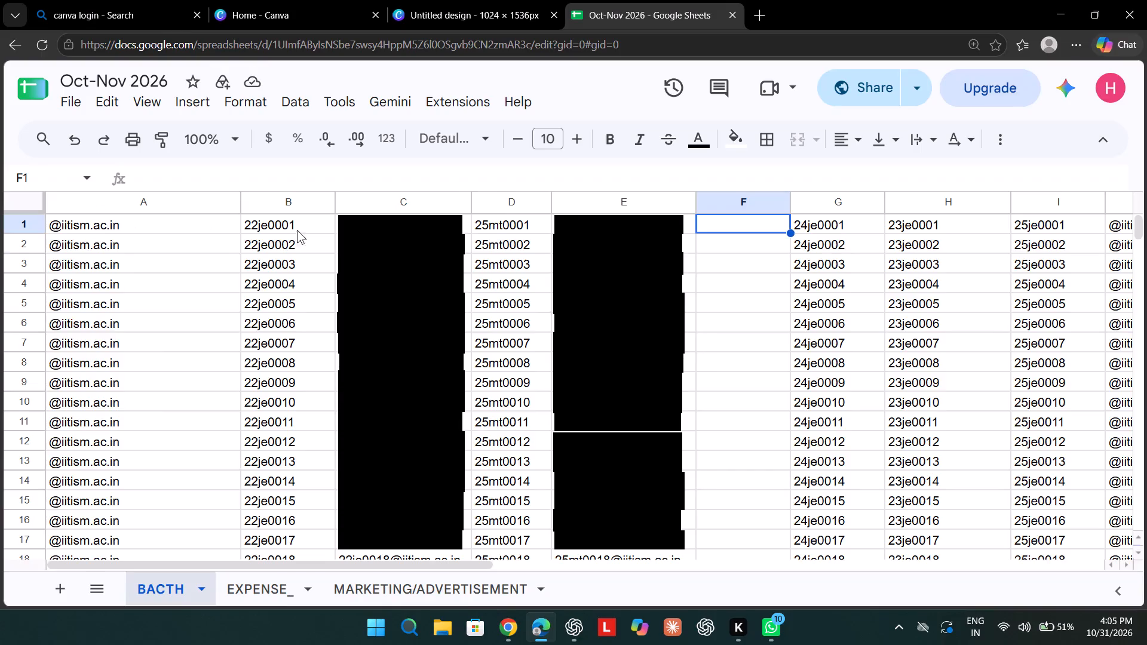
scroll(549, 308, left, 4)
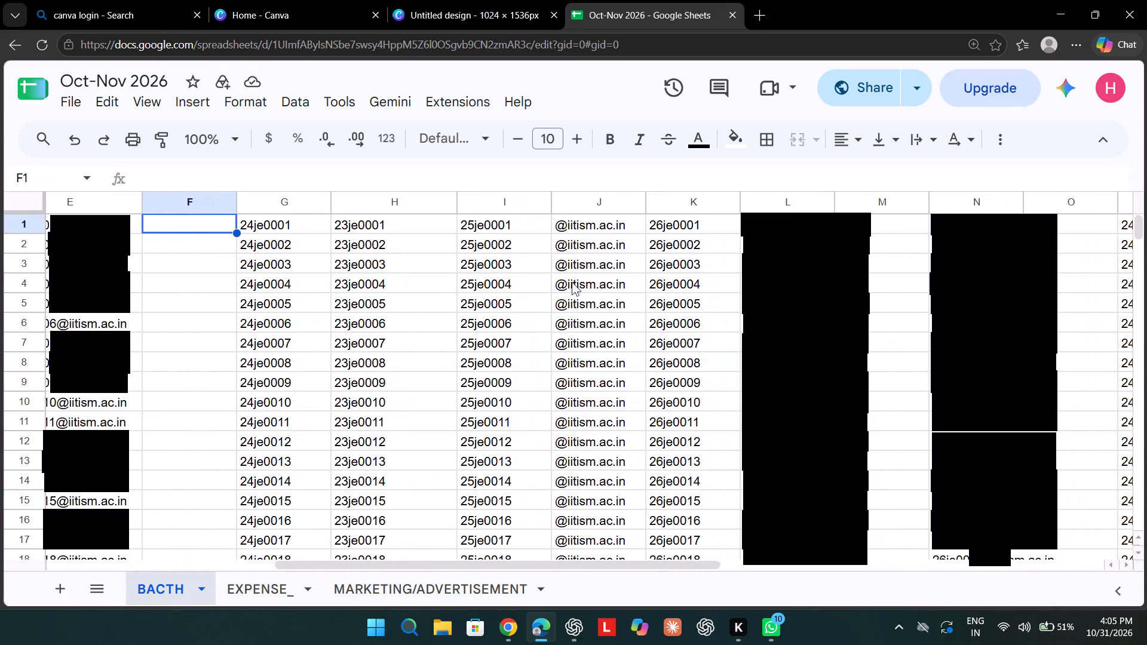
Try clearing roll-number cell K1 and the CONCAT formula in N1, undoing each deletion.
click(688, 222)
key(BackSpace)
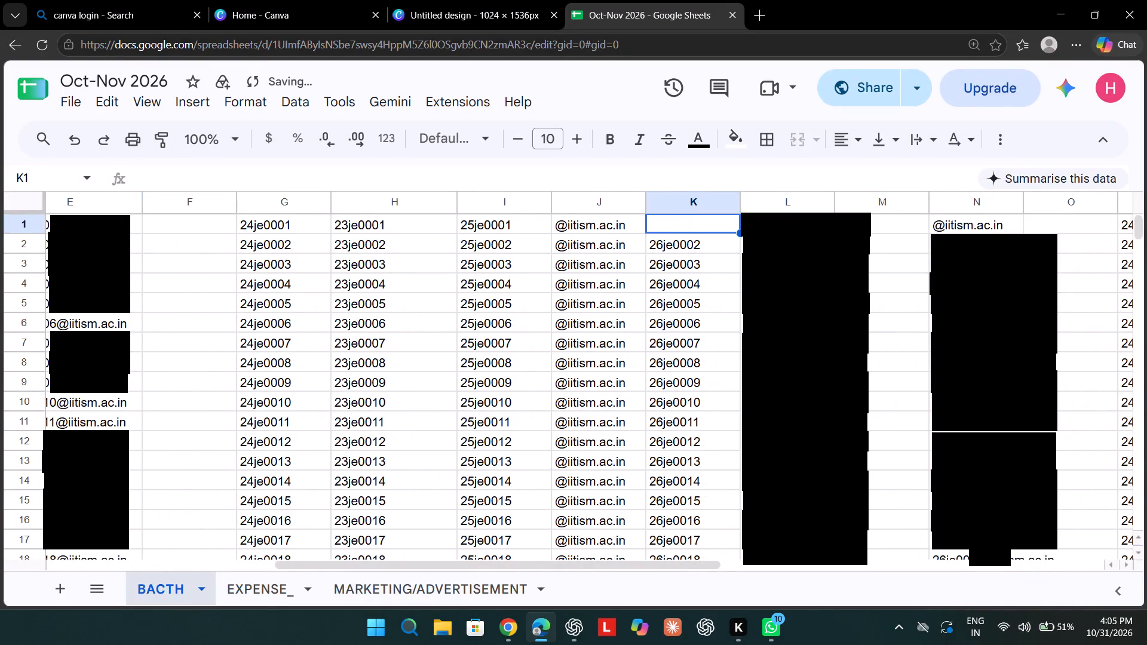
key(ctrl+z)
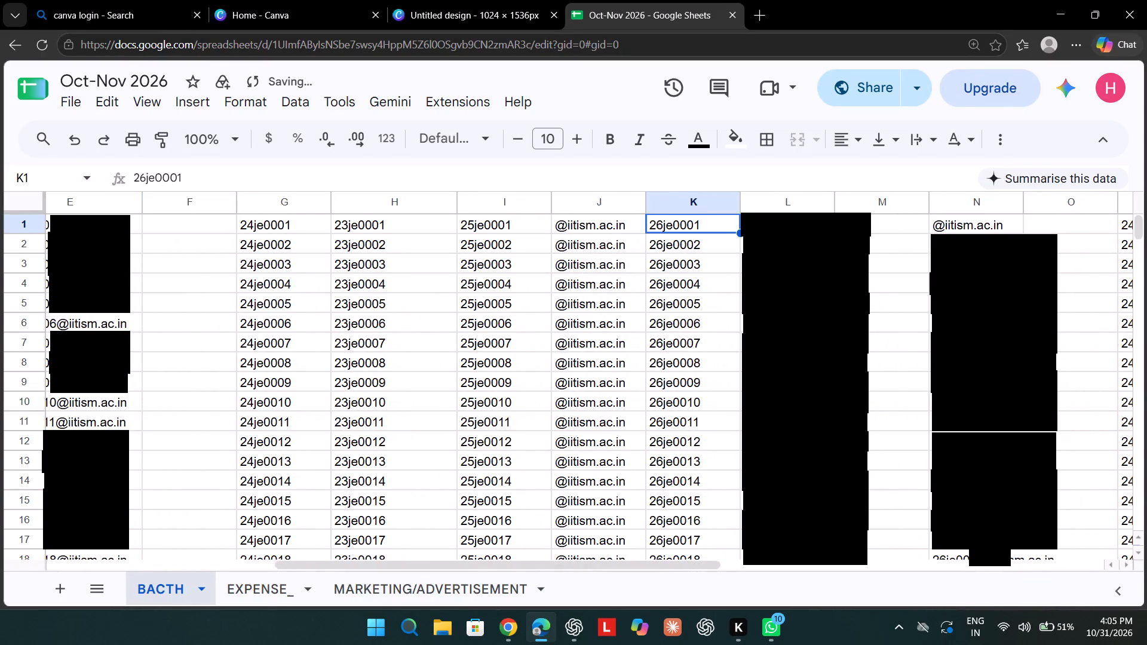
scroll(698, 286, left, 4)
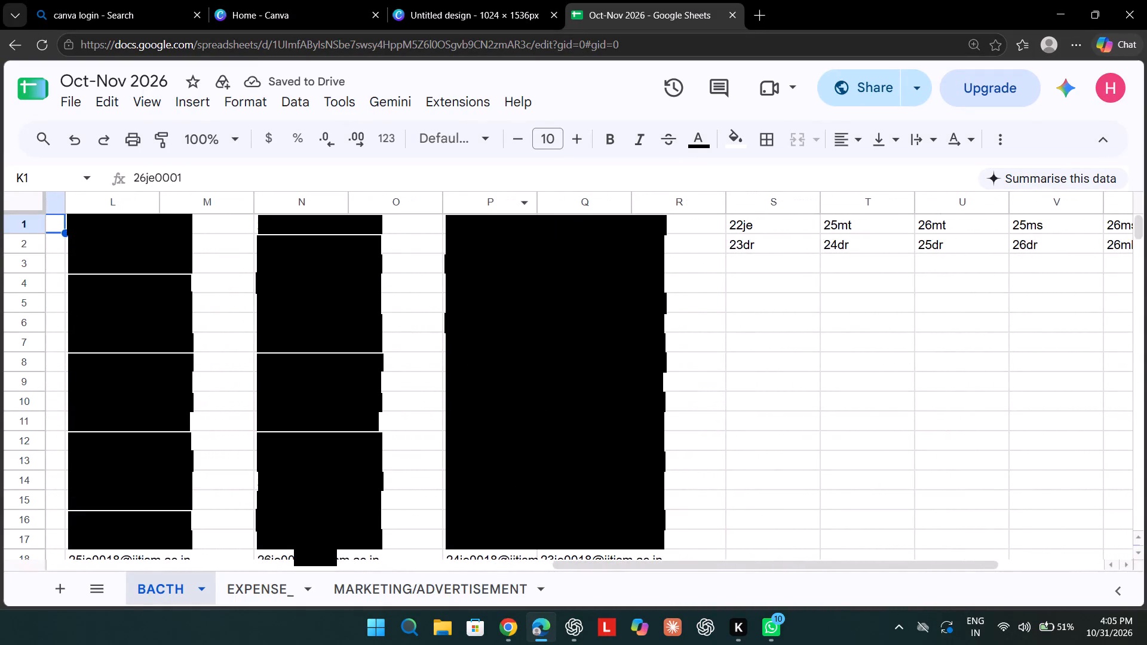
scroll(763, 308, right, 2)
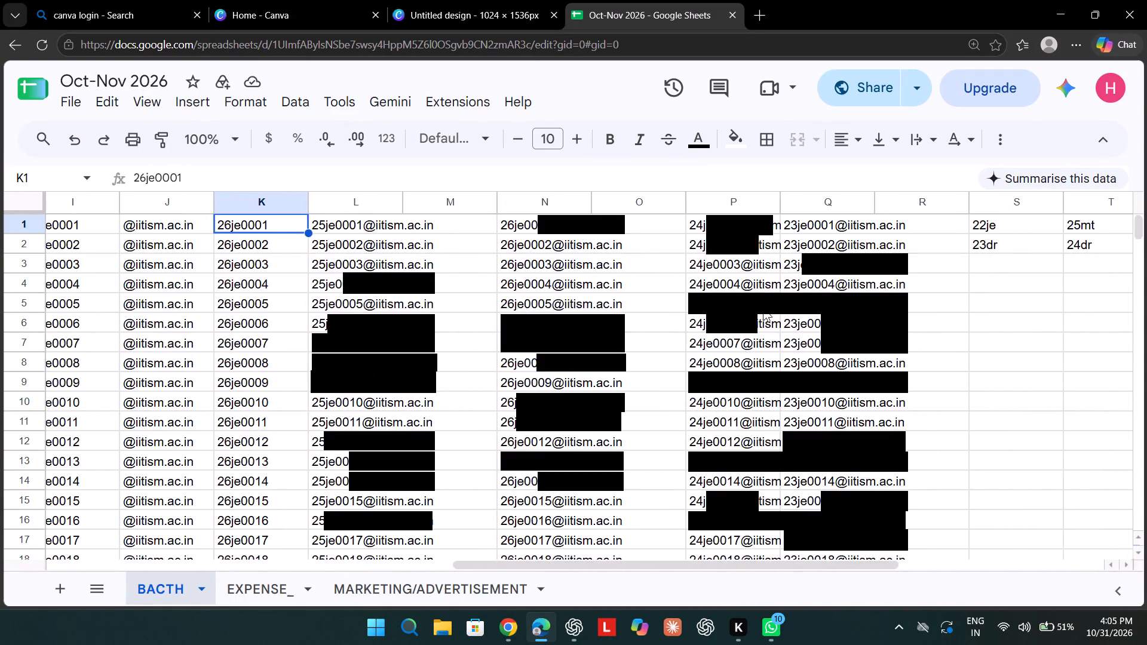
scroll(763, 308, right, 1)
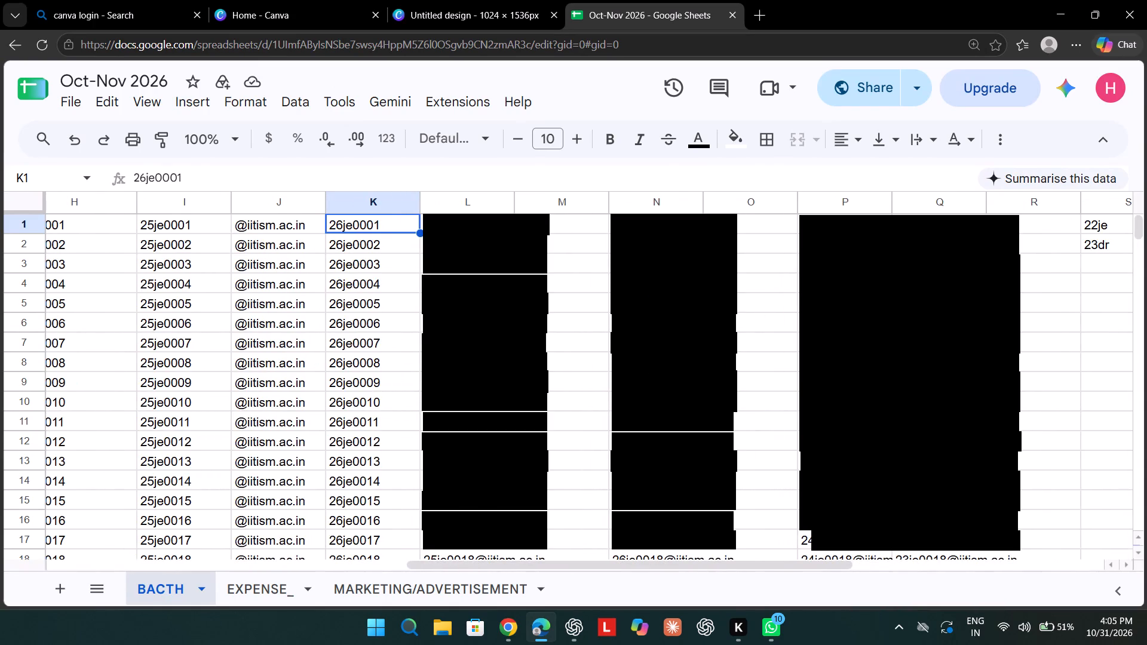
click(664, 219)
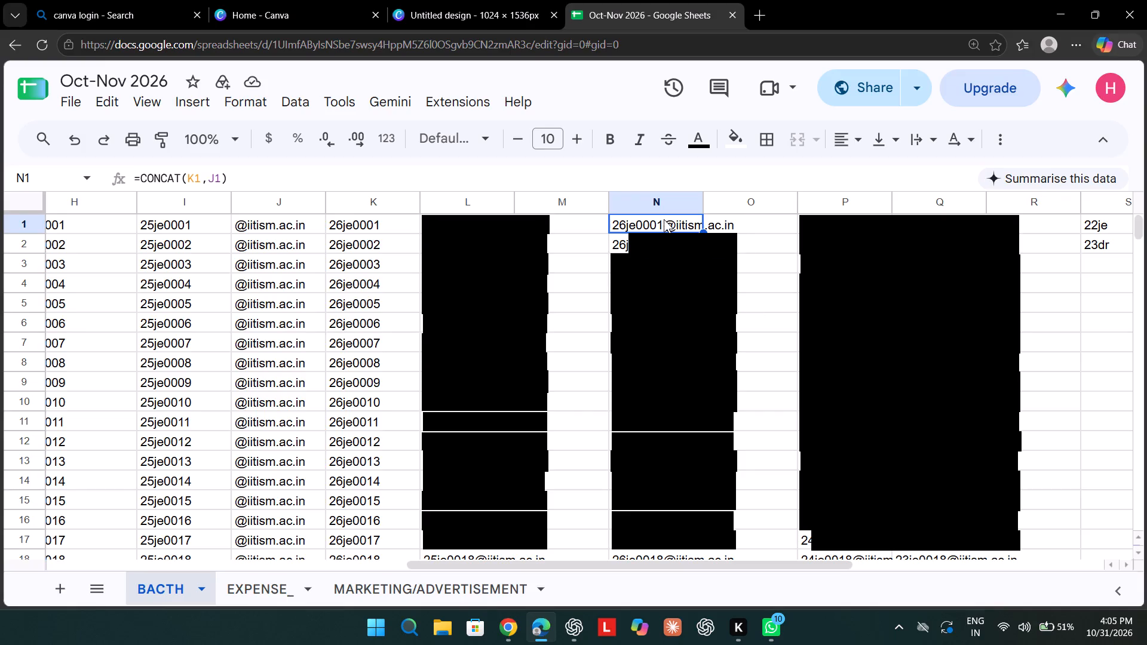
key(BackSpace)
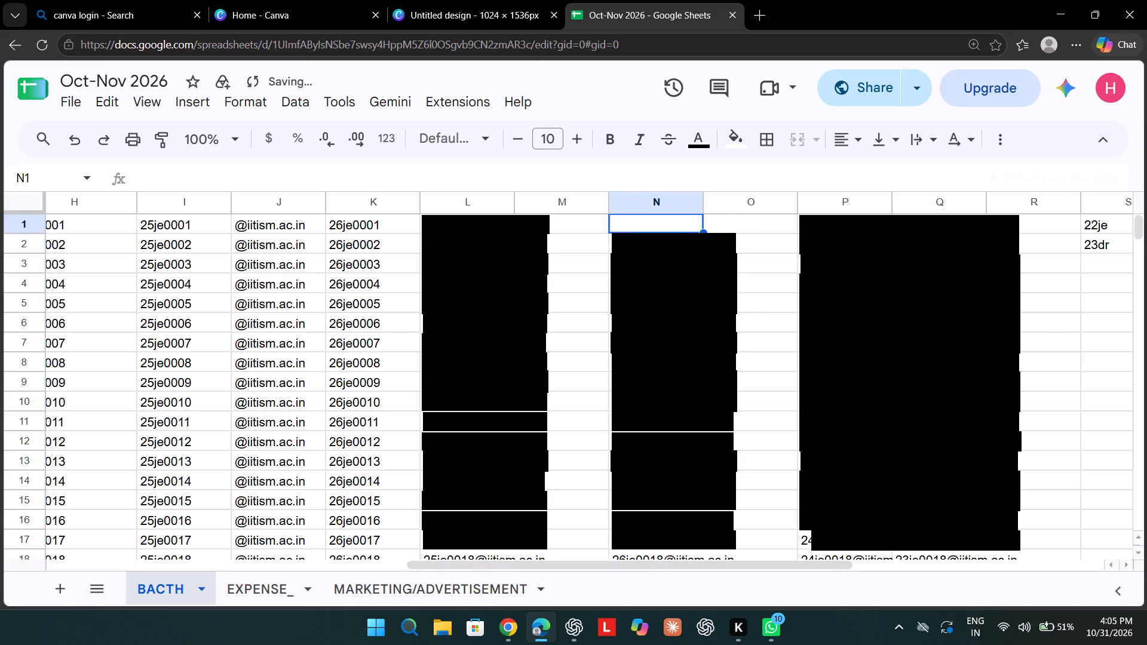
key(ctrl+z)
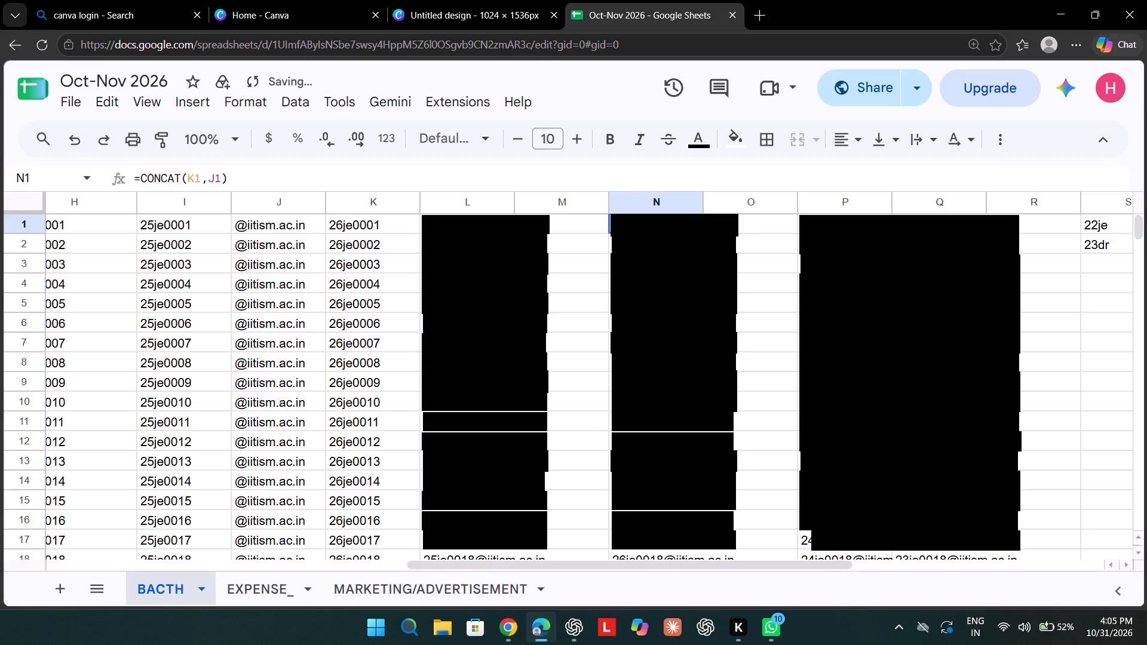
Widen column N so the full 26je e-mail addresses fit inside it.
scroll(664, 219, left, 1)
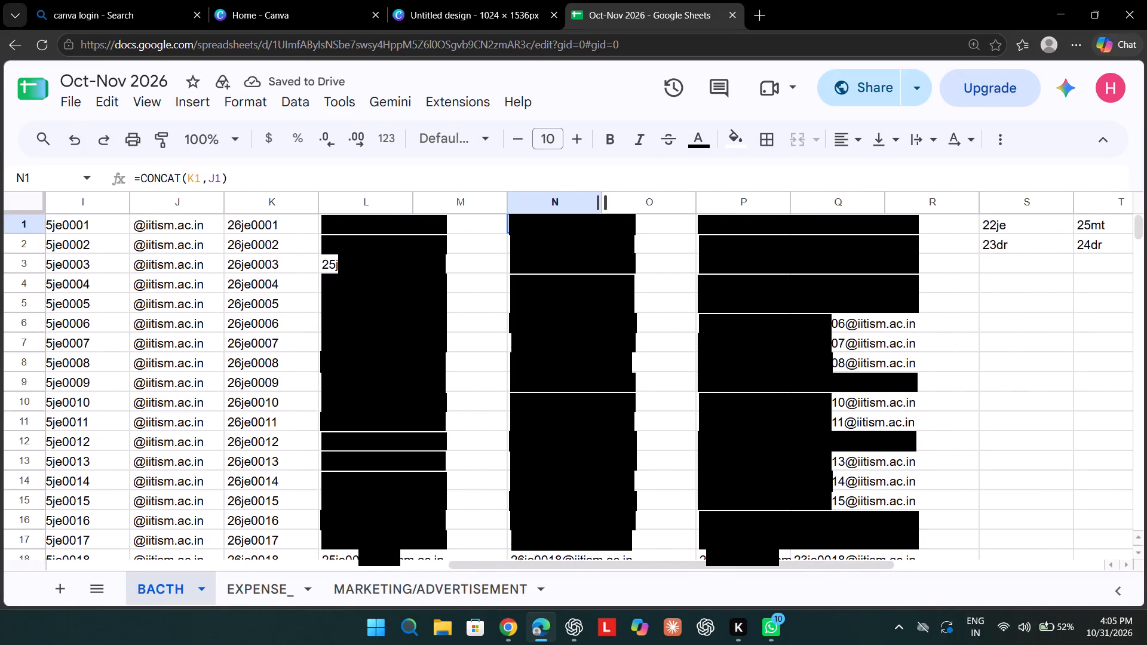
drag(604, 201, 660, 189)
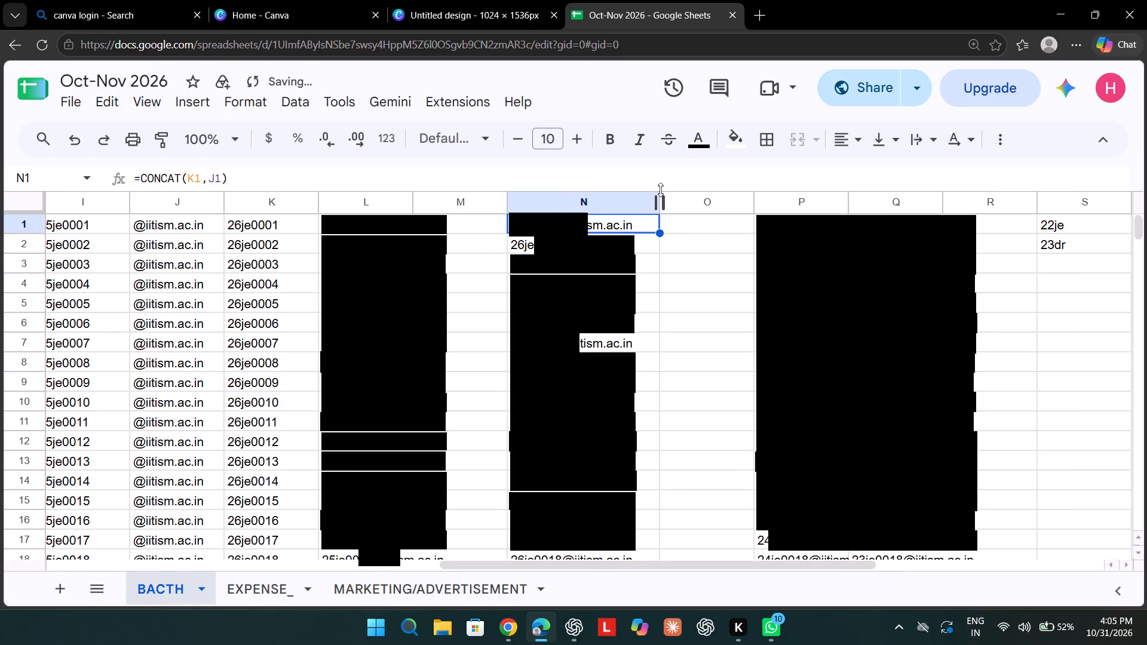
Clear N1 and fill the blank cell down to row 1236 to empty the 26je e-mail column.
key(BackSpace)
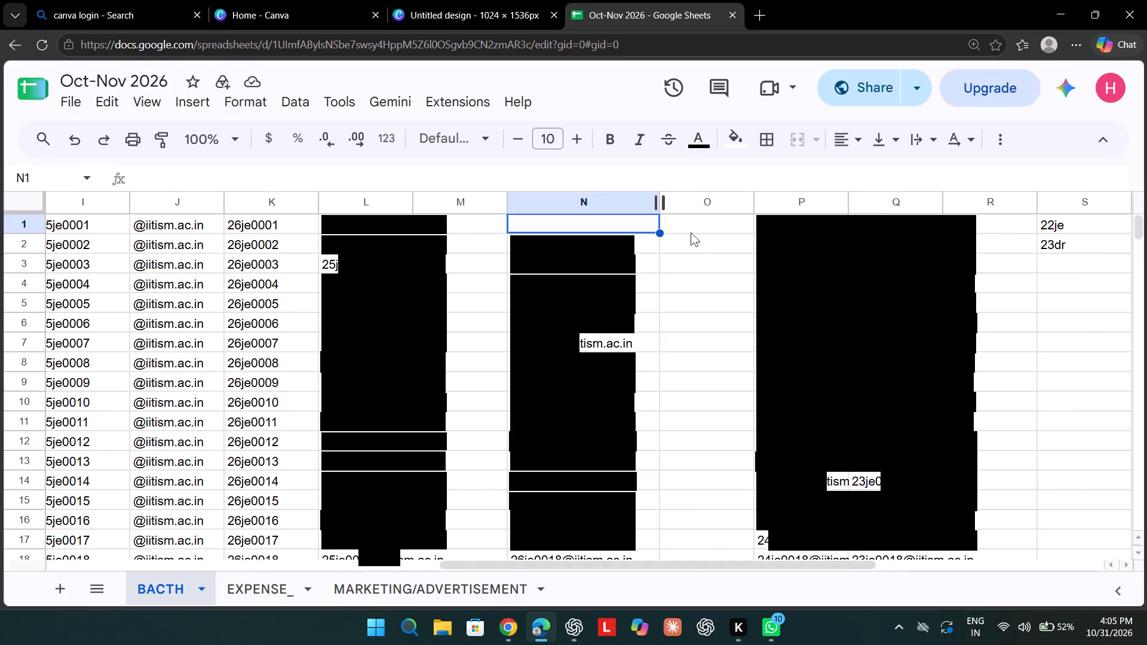
drag(661, 232, 665, 644)
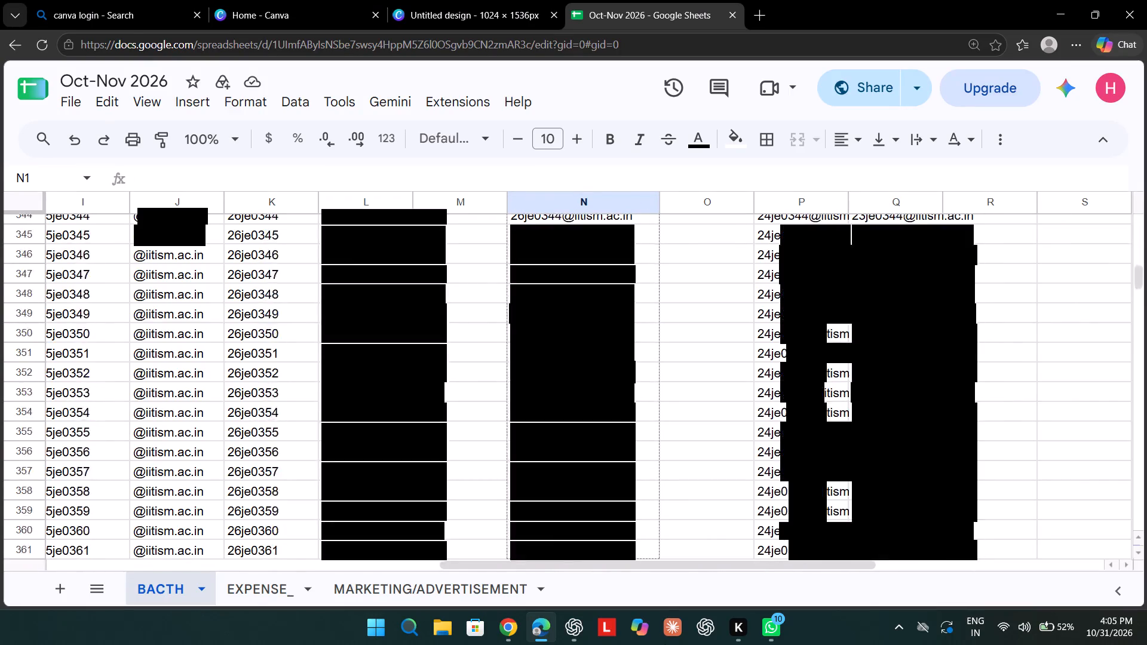
drag(665, 644, 665, 644)
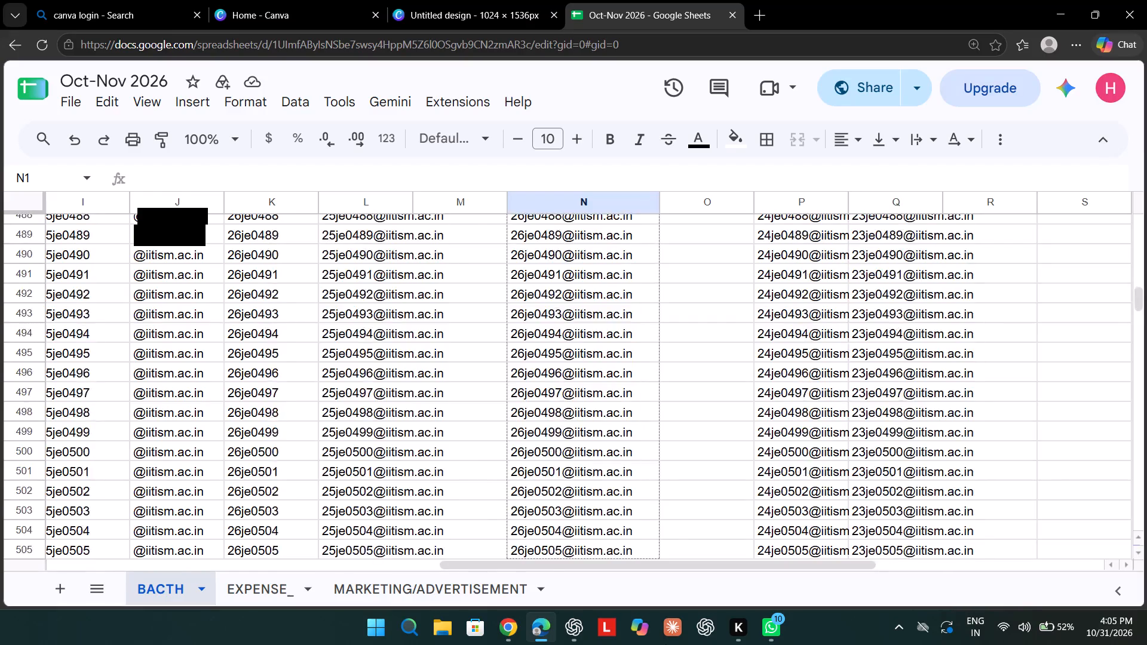
drag(665, 644, 661, 644)
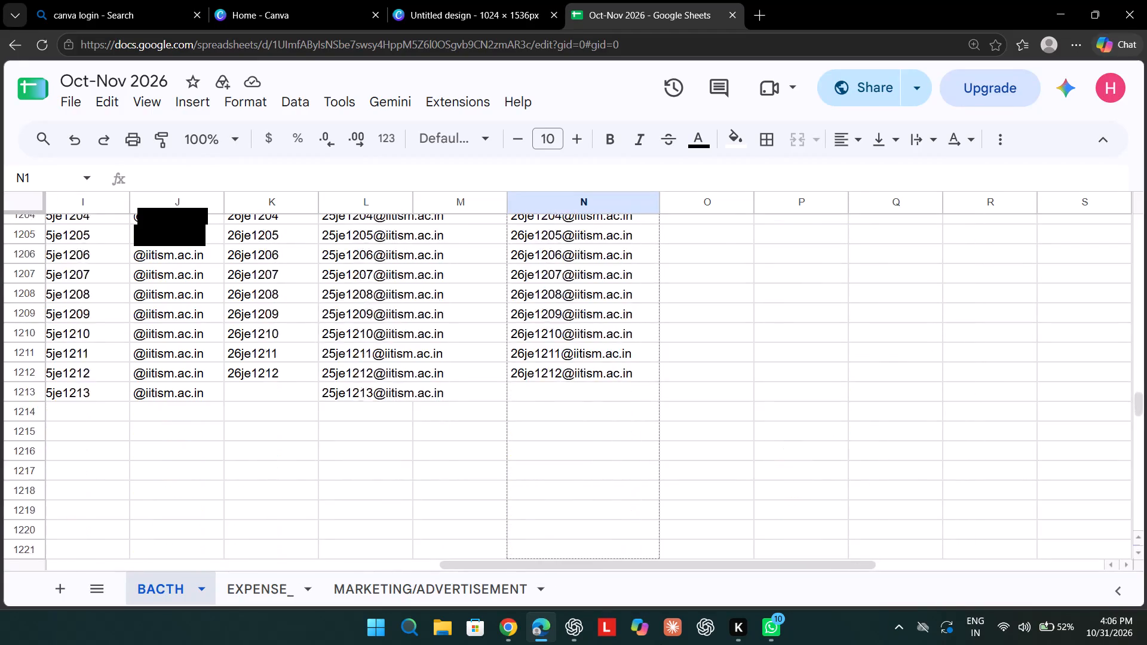
drag(661, 644, 629, 377)
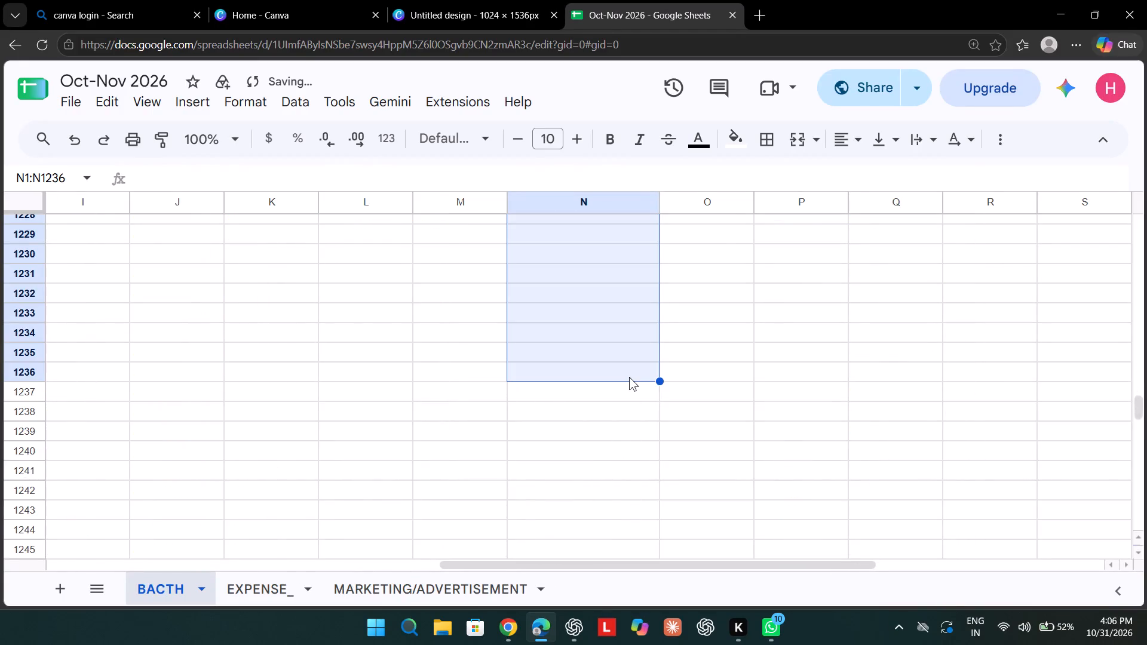
key(BackSpace)
key(BackSpace)
Check the top rows for the free column F and the next batch prefix in the list starting at column S.
scroll(629, 377, up, 10)
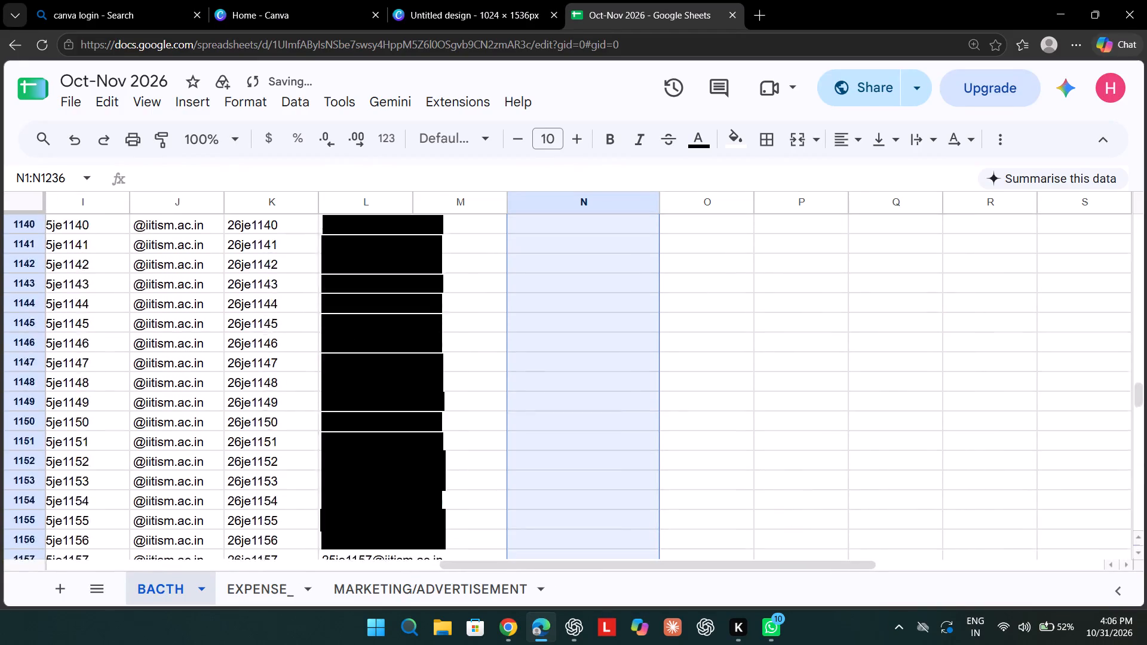
scroll(629, 377, up, 6)
scroll(629, 377, up, 20)
scroll(629, 377, up, 1)
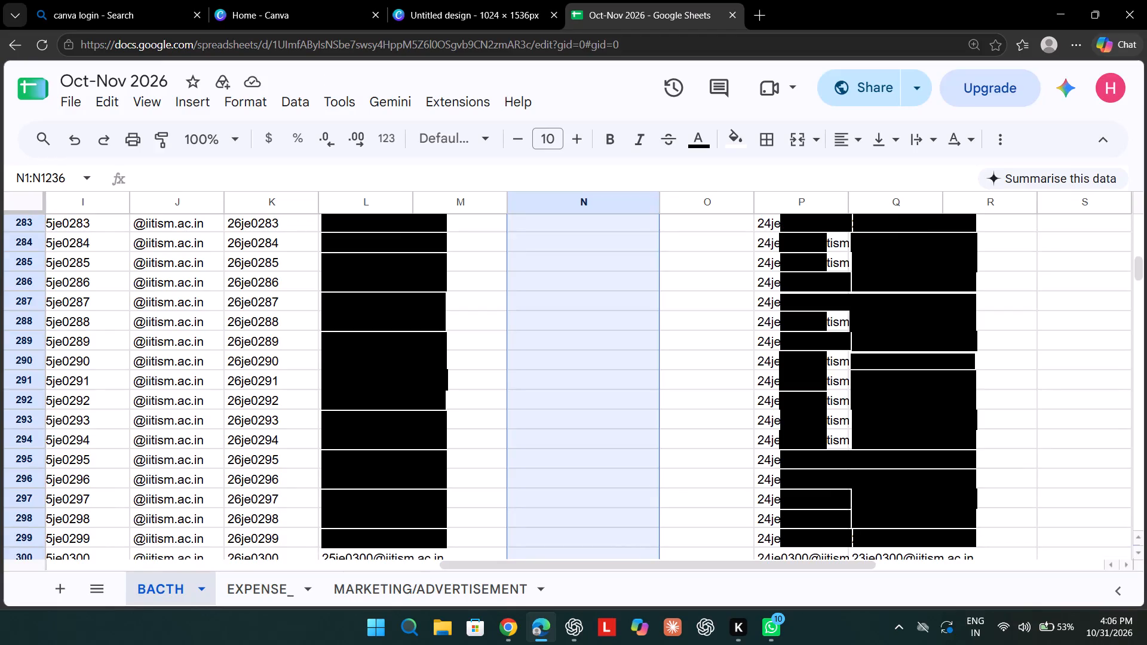
scroll(648, 284, up, 14)
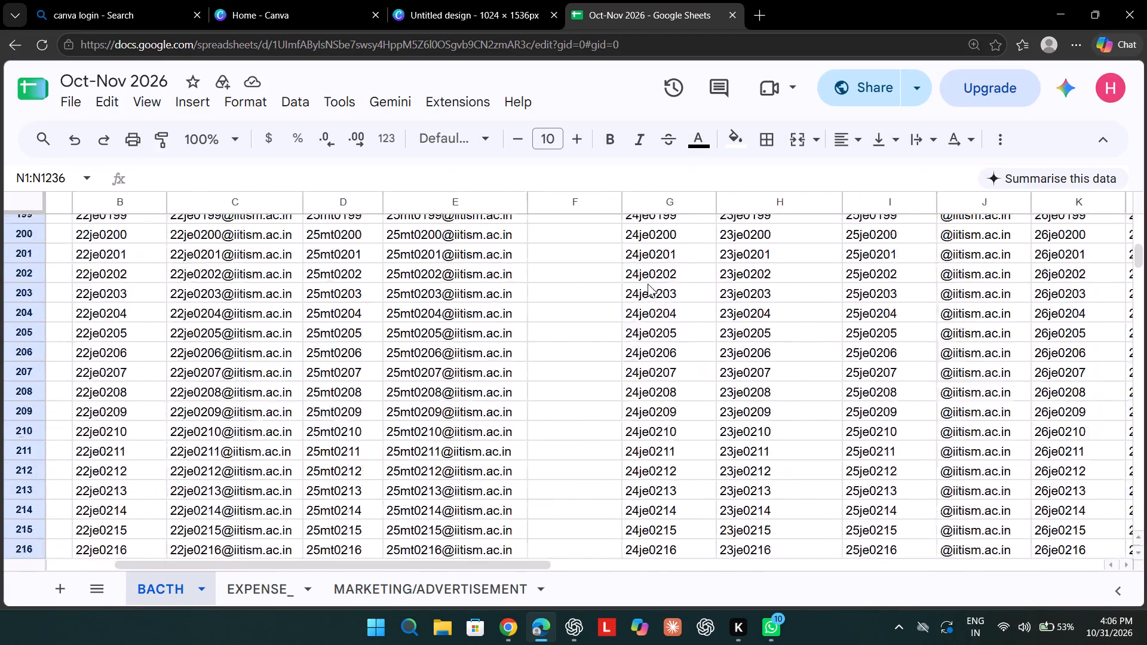
scroll(648, 284, left, 5)
scroll(648, 284, up, 7)
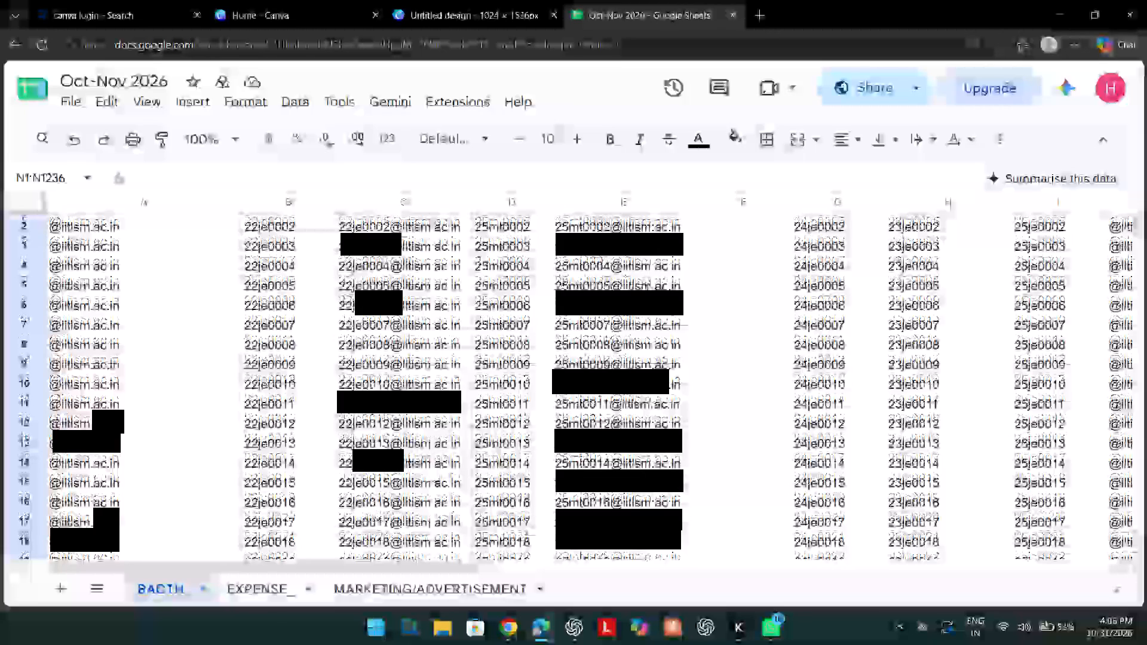
scroll(648, 284, left, 4)
scroll(648, 284, right, 1)
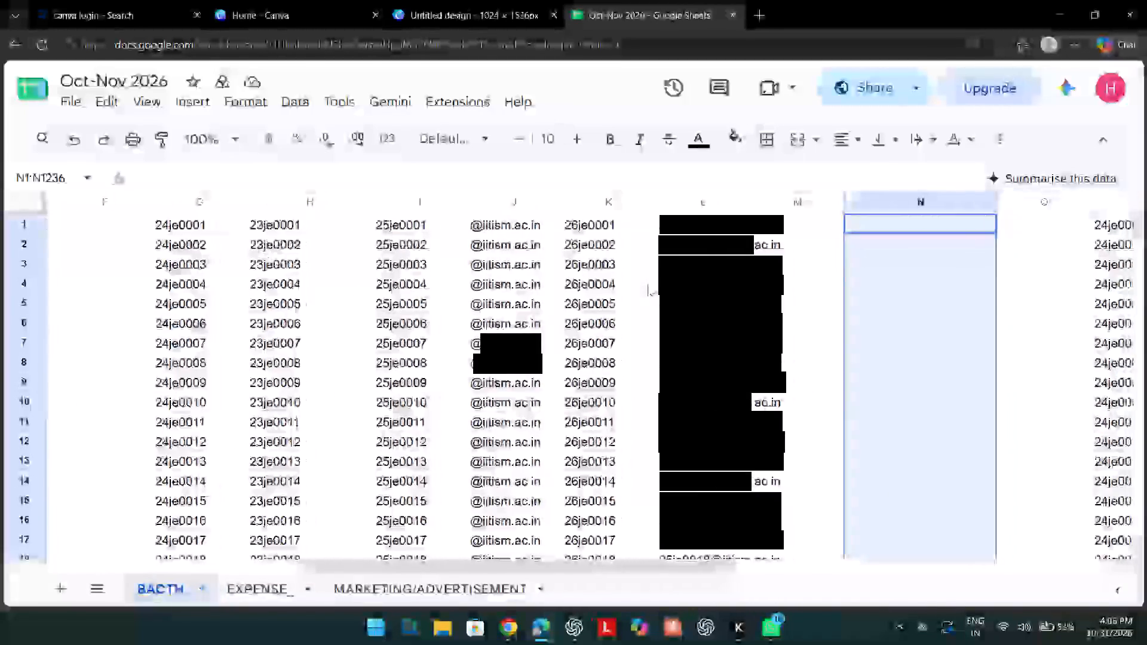
scroll(648, 284, right, 1)
scroll(648, 284, up, 2)
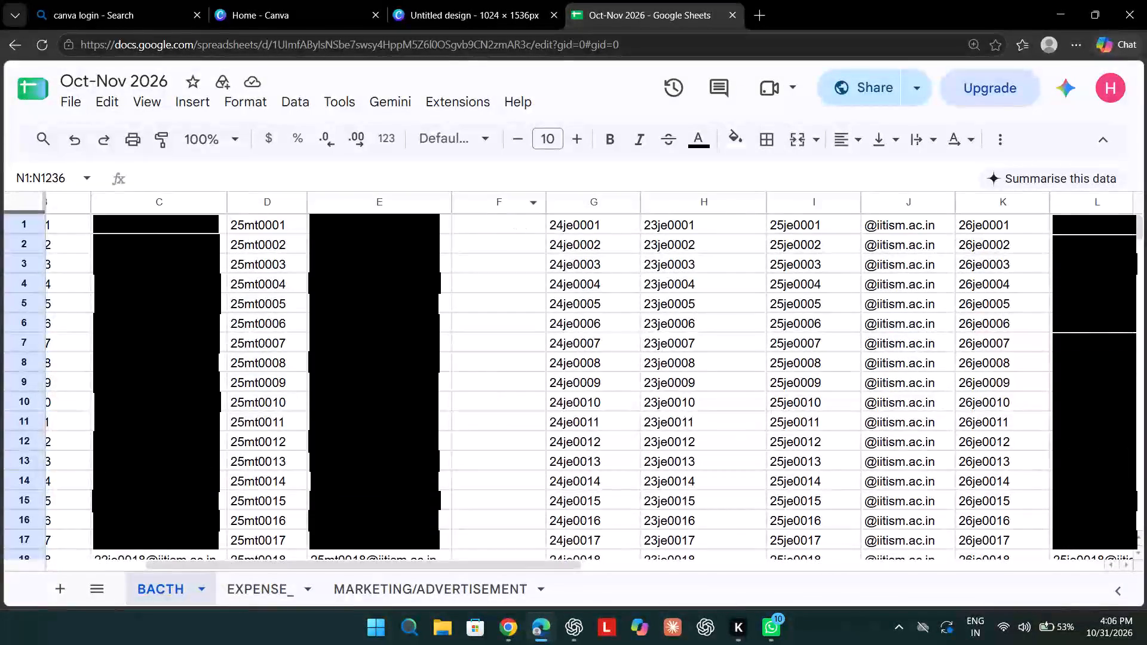
click(495, 224)
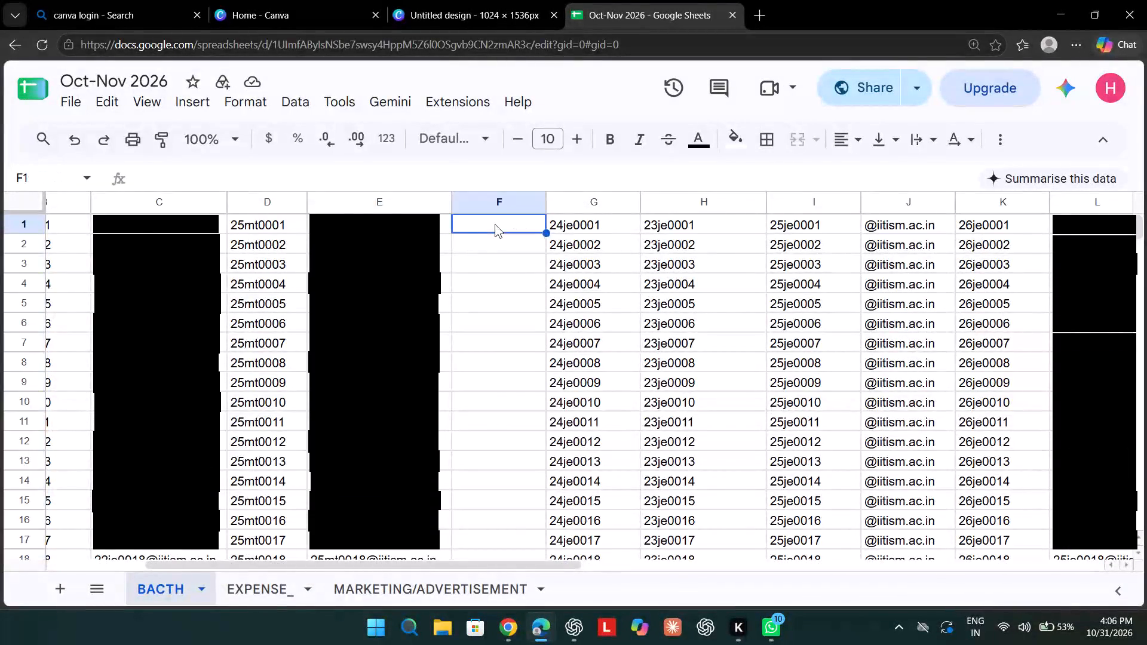
scroll(641, 214, left, 5)
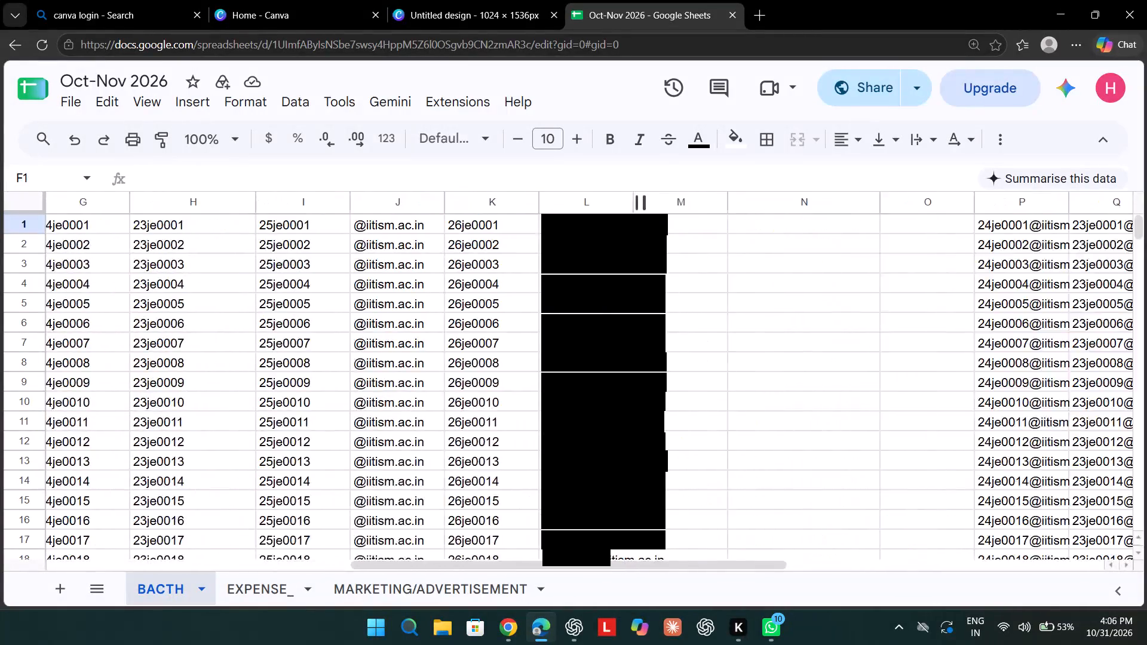
scroll(641, 214, right, 5)
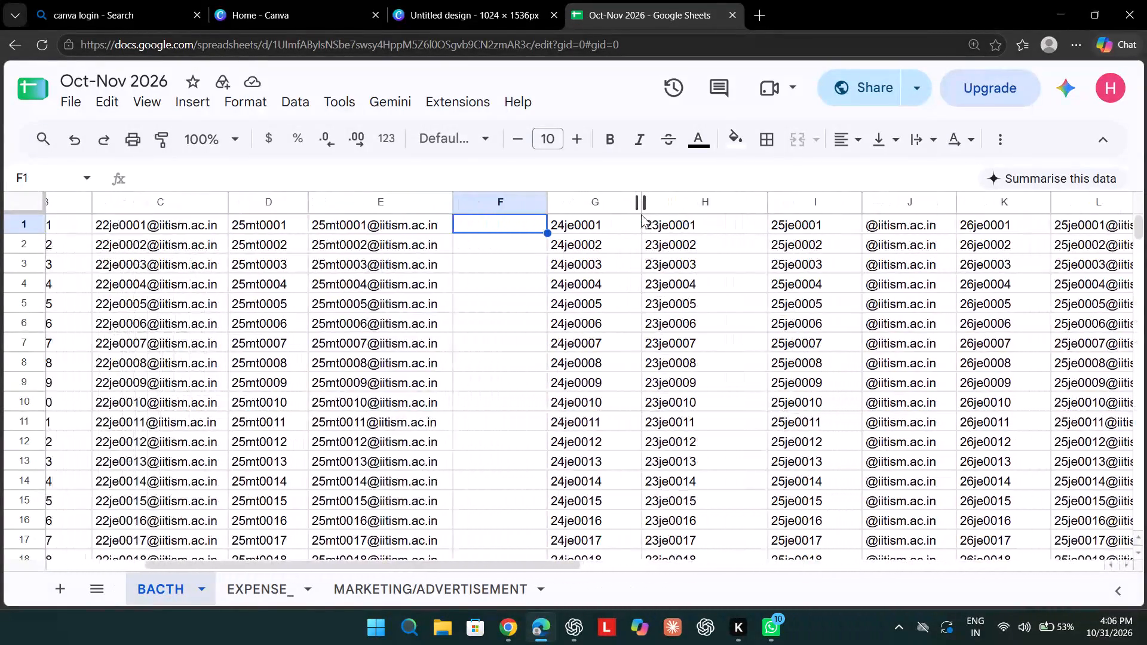
scroll(641, 214, right, 2)
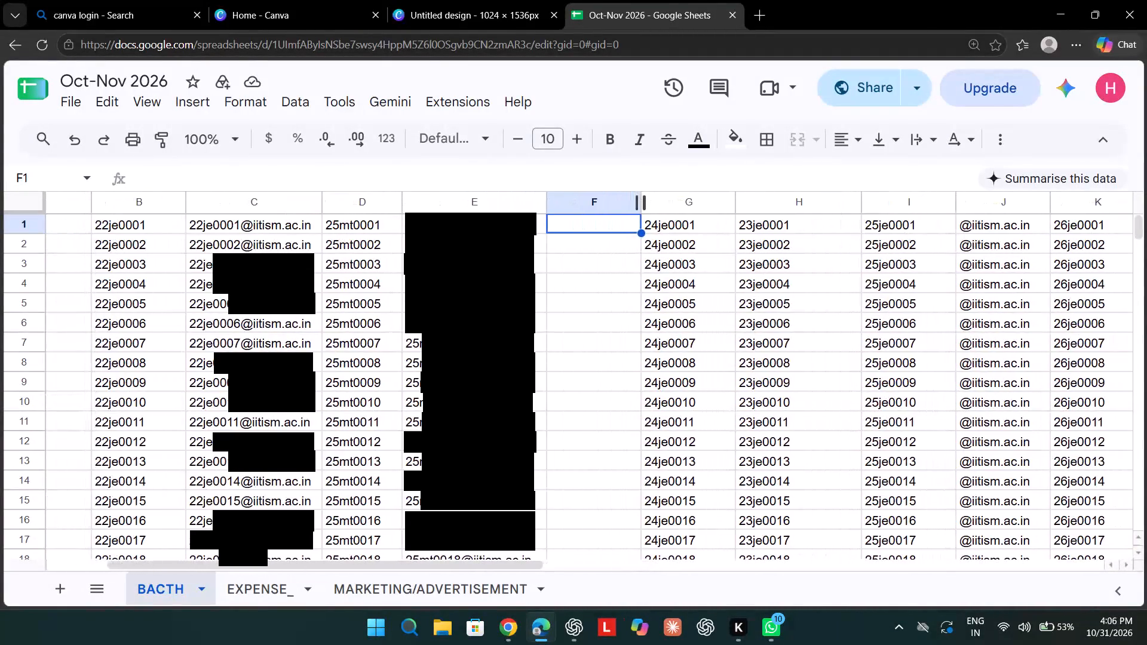
click(641, 214)
click(616, 267)
scroll(616, 267, left, 6)
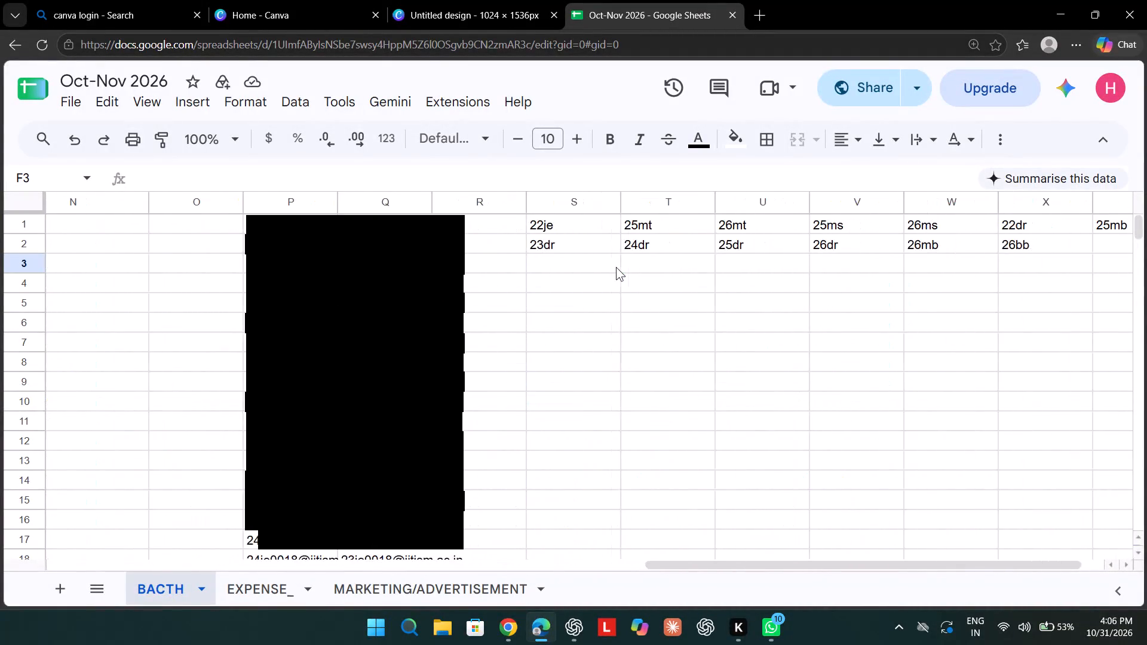
scroll(616, 267, left, 1)
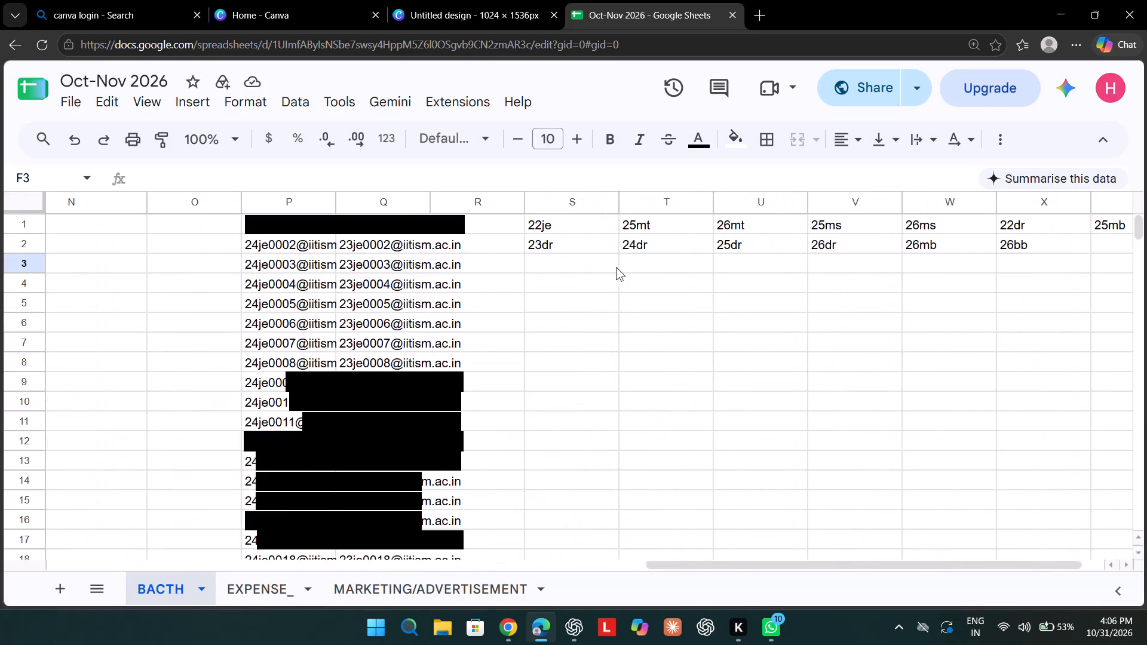
scroll(616, 267, right, 7)
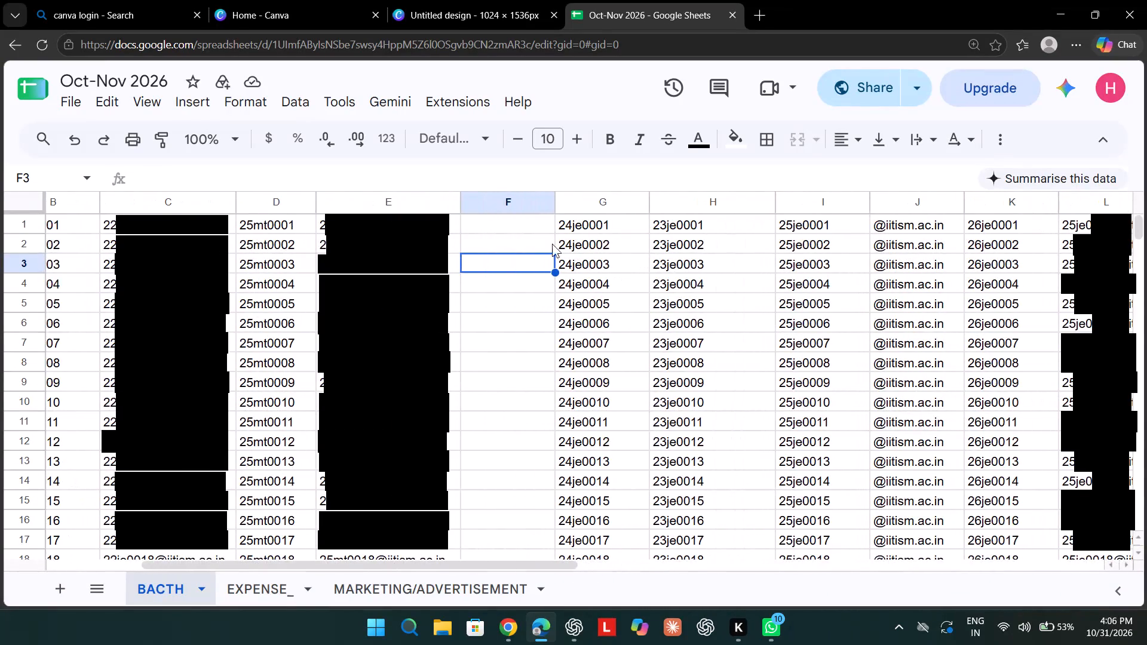
Enter 26mt0001 in cell F1 as the first roll number of the 26mt batch.
click(511, 222)
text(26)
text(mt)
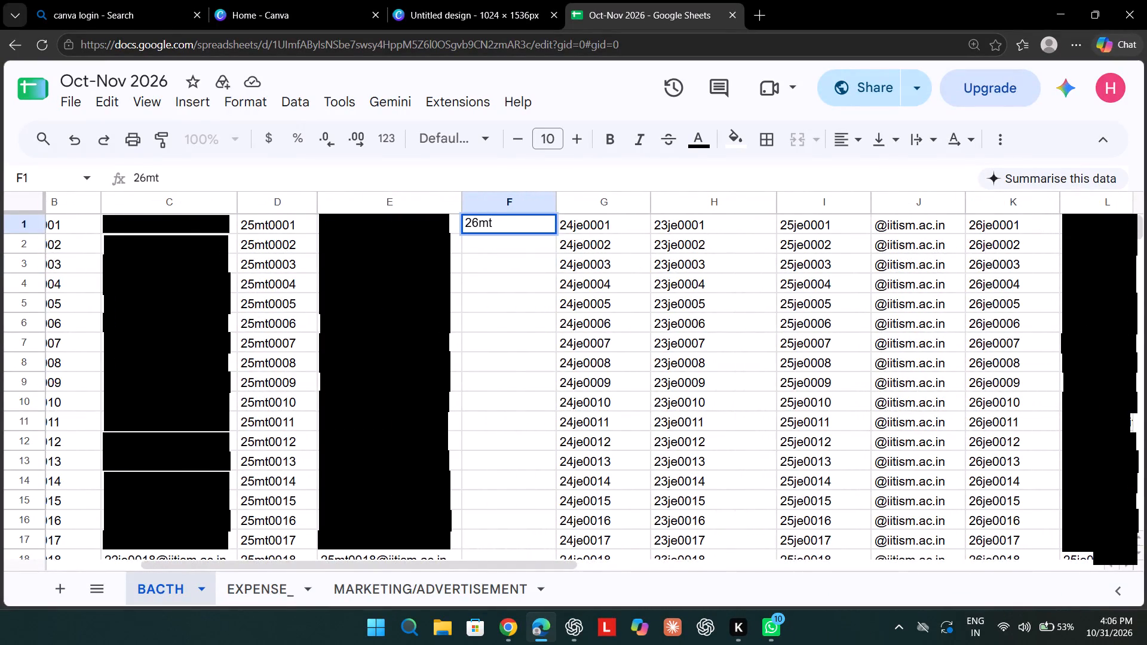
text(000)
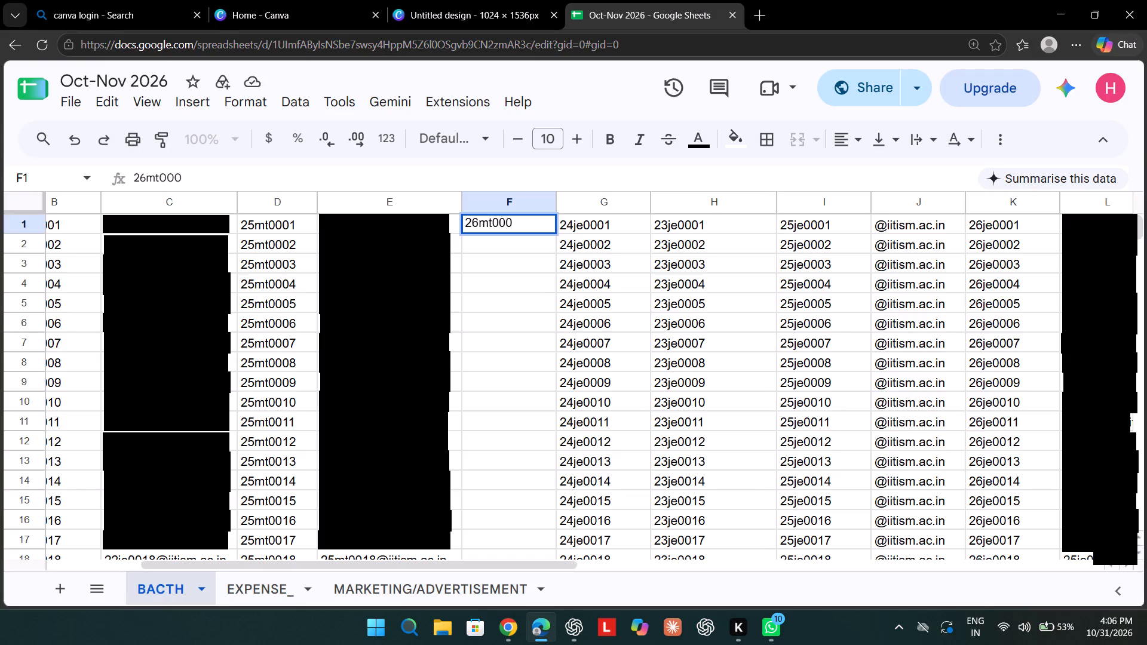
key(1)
click(556, 231)
click(535, 251)
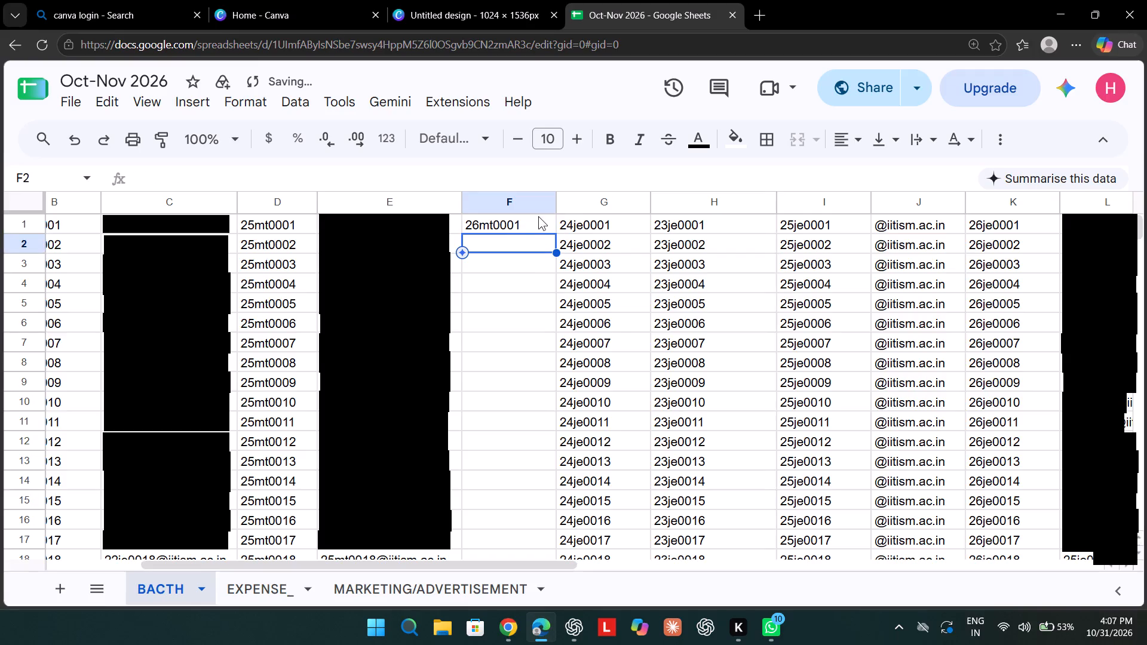
Fill the 26mt roll-number series from F1 down column F to row 655, level with the last 25mt number.
click(538, 216)
drag(559, 232, 554, 565)
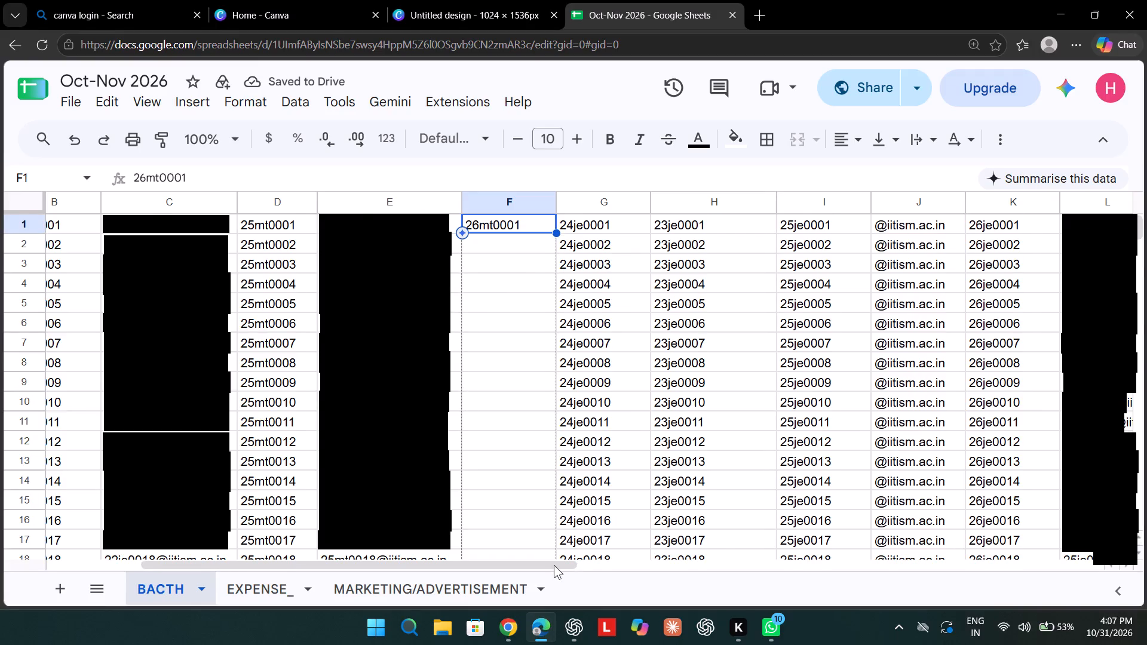
drag(554, 565, 554, 565)
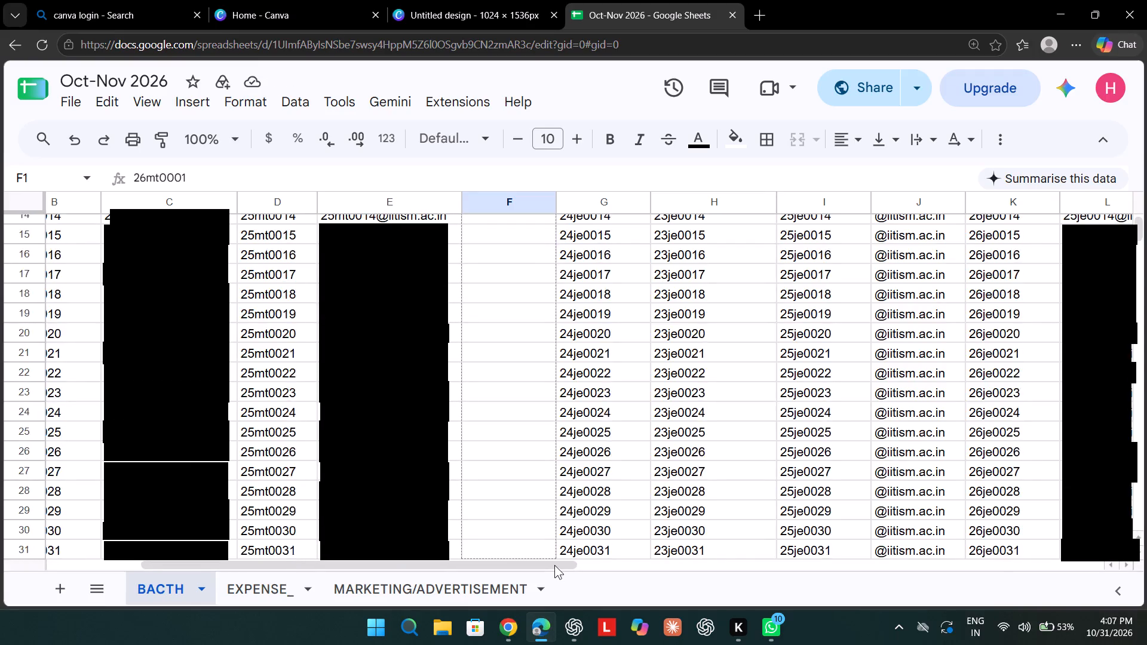
drag(554, 565, 554, 564)
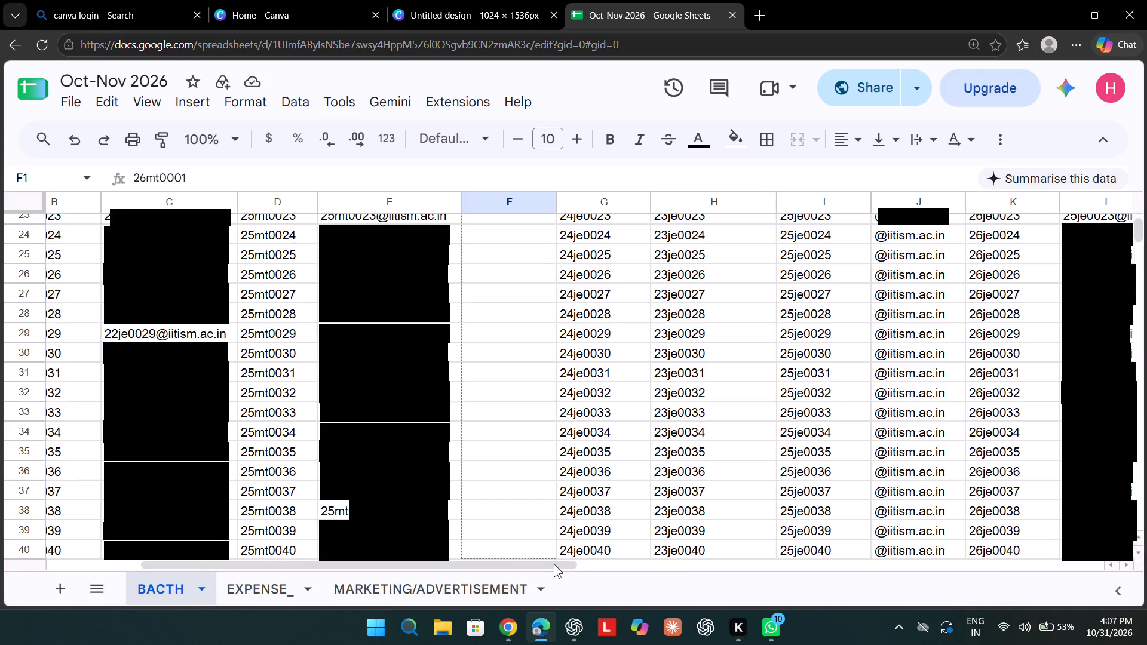
drag(554, 564, 554, 581)
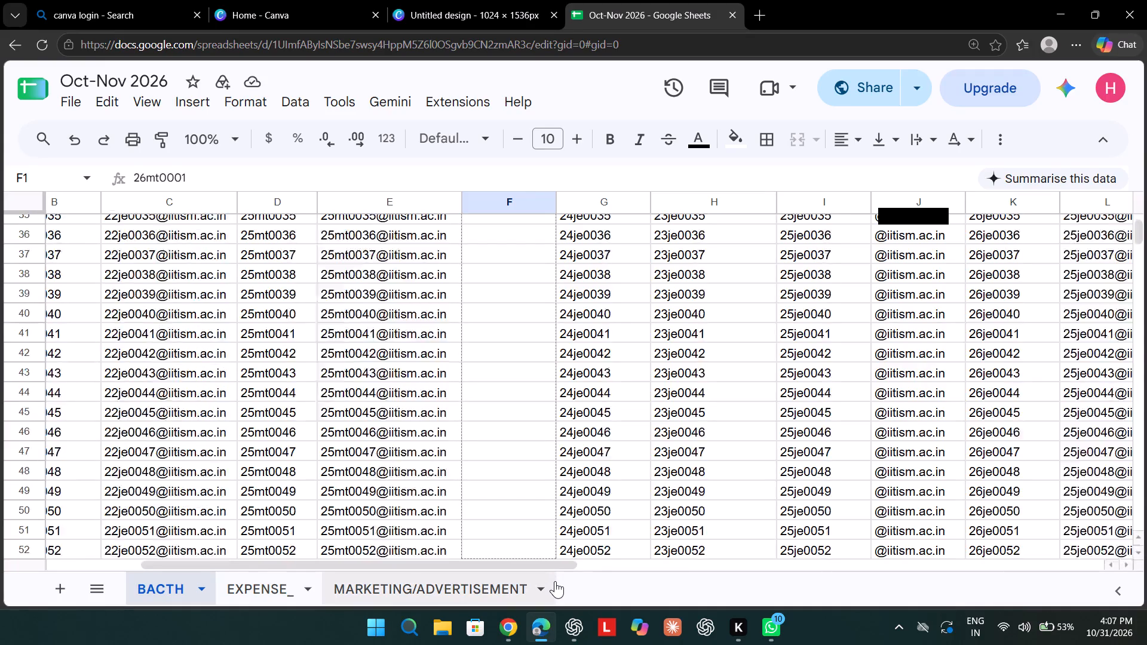
drag(554, 581, 554, 586)
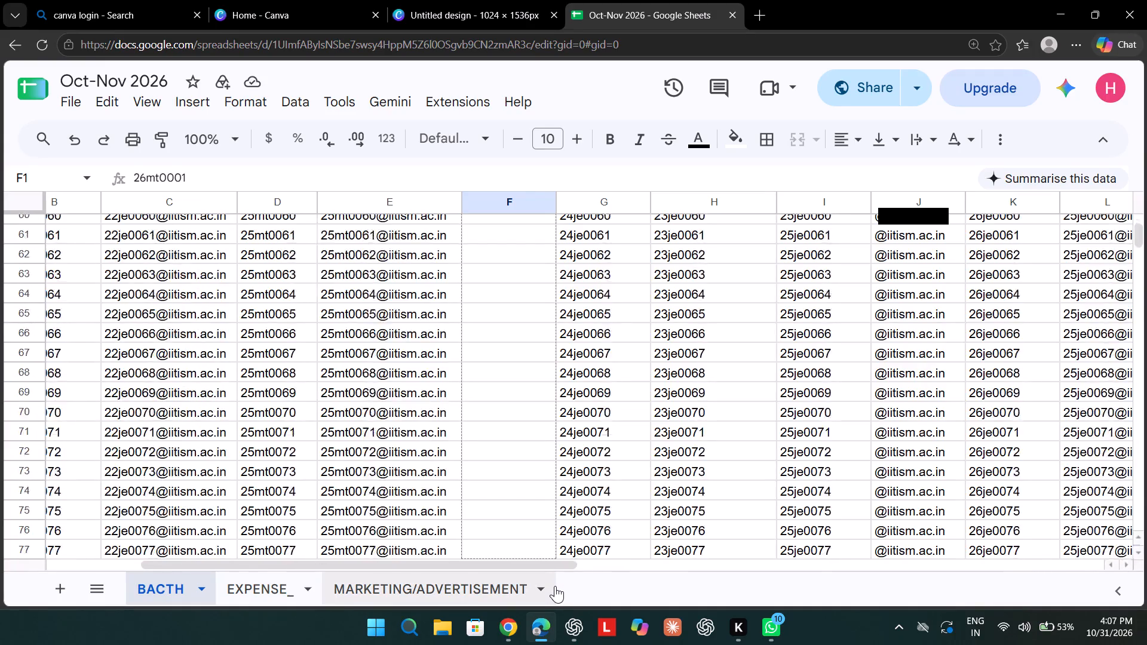
drag(554, 586, 554, 584)
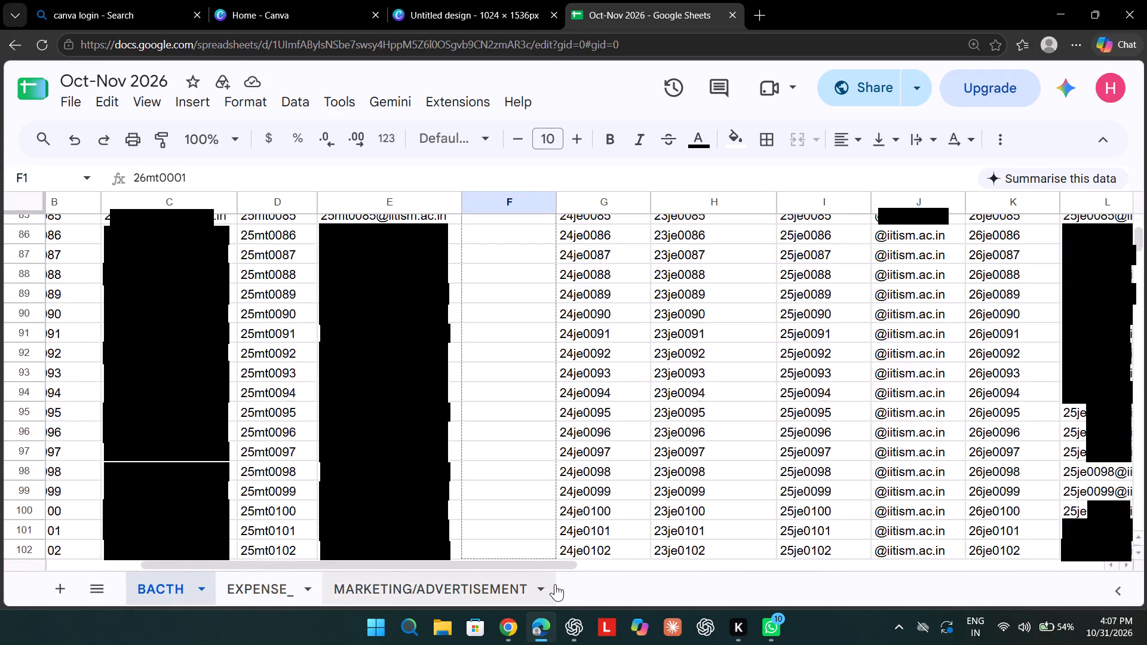
drag(554, 584, 554, 583)
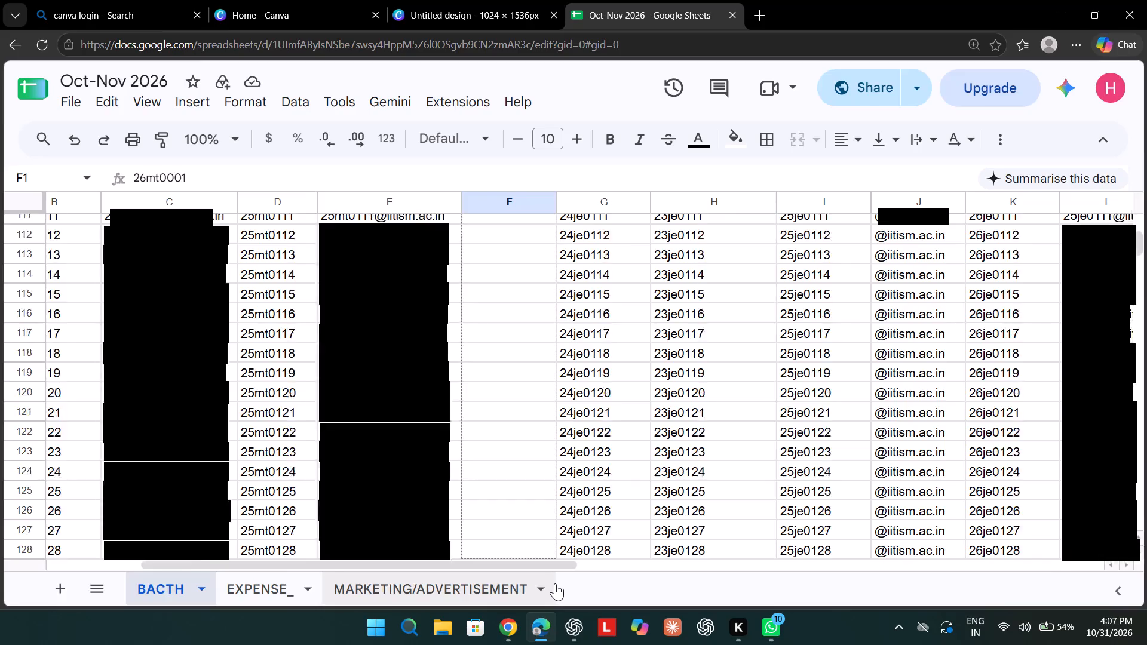
drag(554, 583, 554, 582)
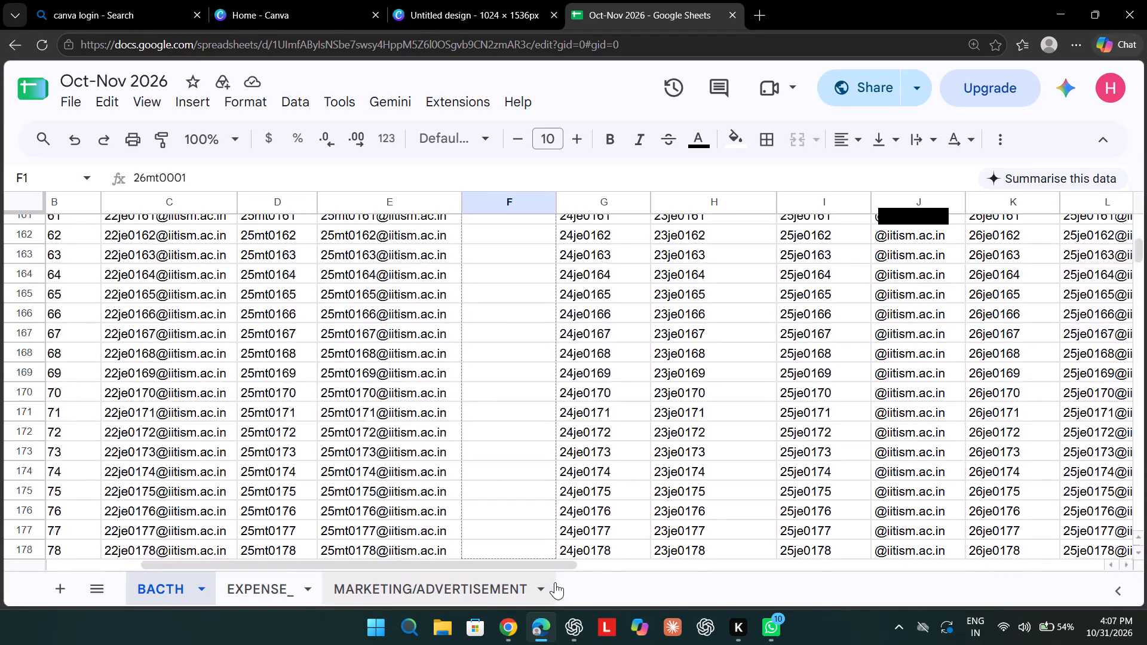
drag(554, 582, 554, 582)
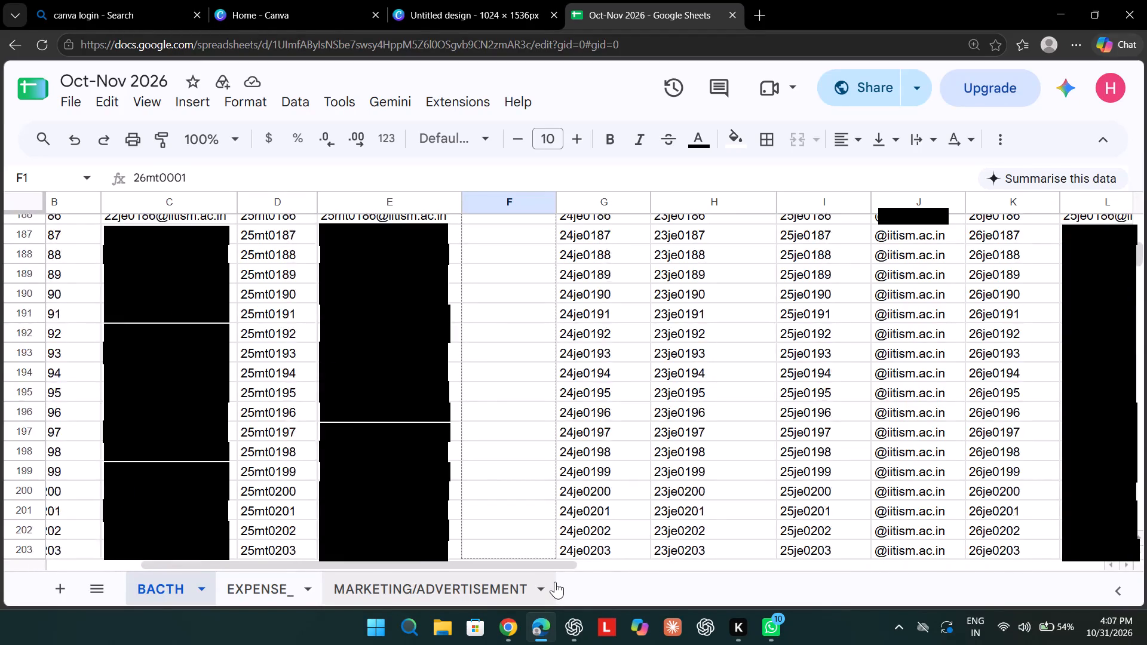
drag(554, 582, 554, 580)
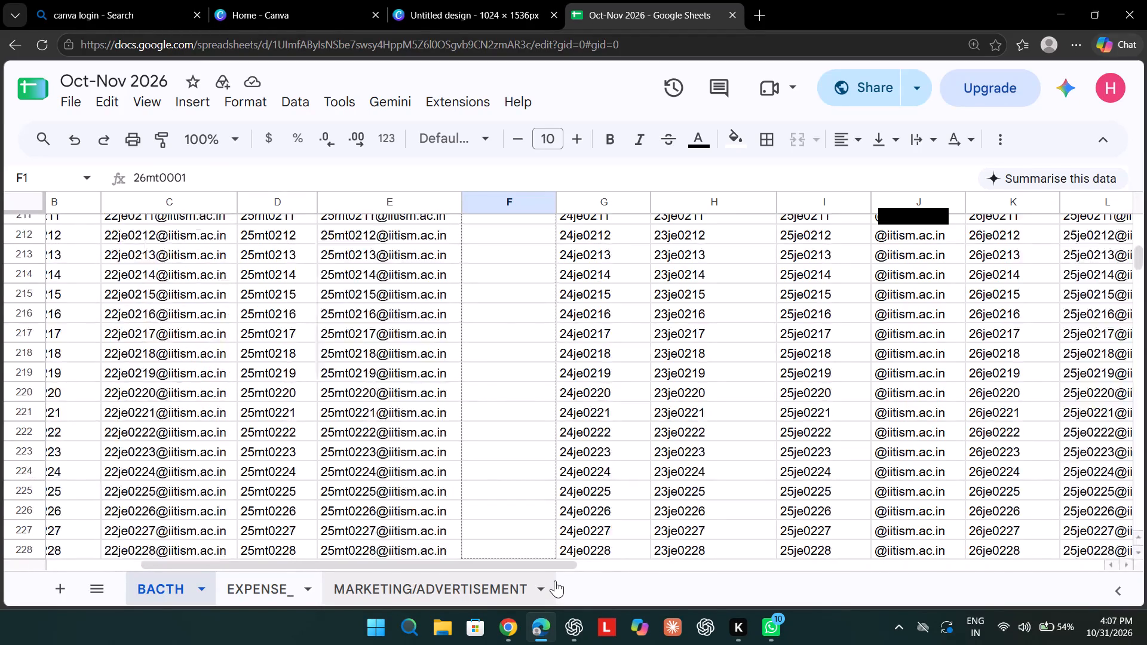
drag(554, 580, 554, 580)
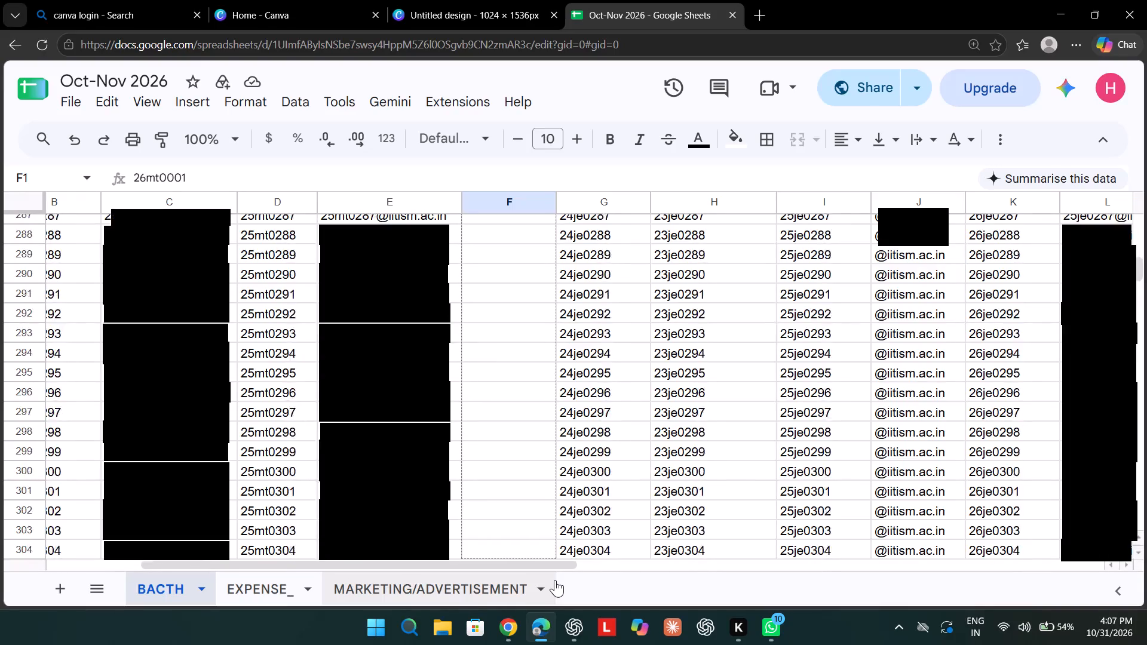
drag(554, 580, 554, 579)
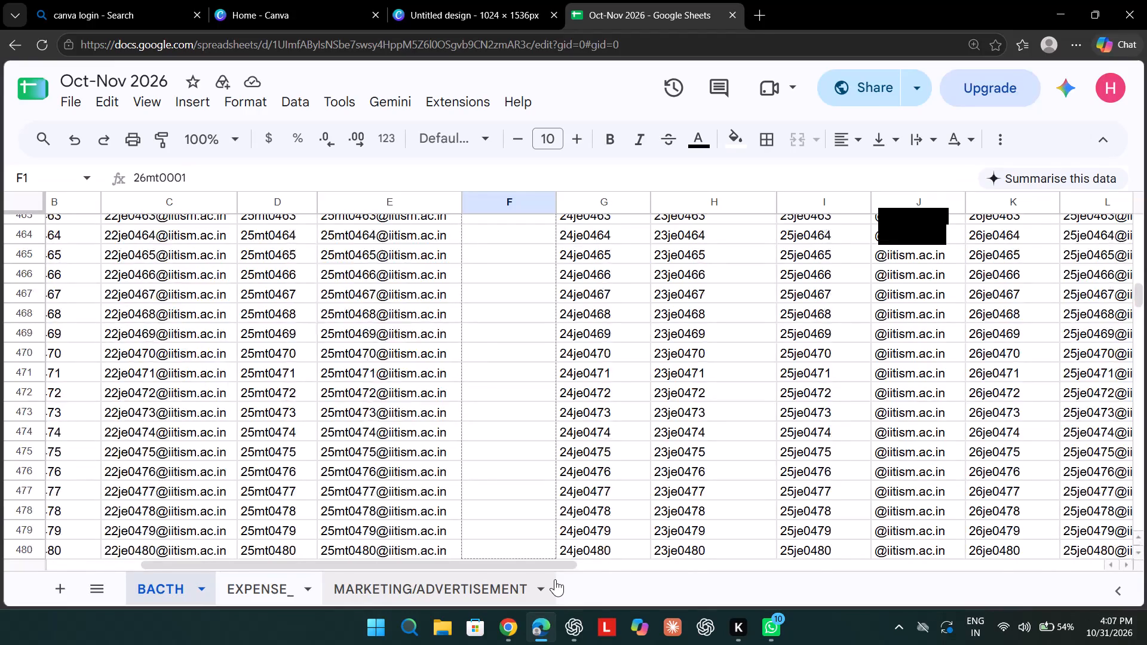
drag(554, 579, 554, 579)
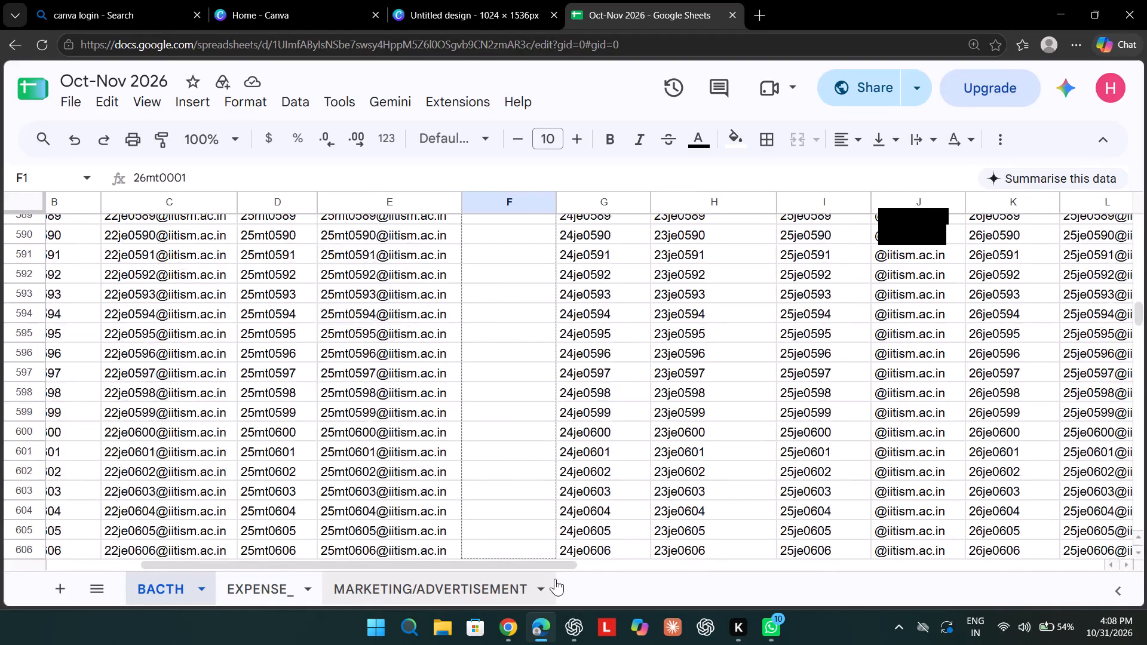
drag(554, 579, 554, 580)
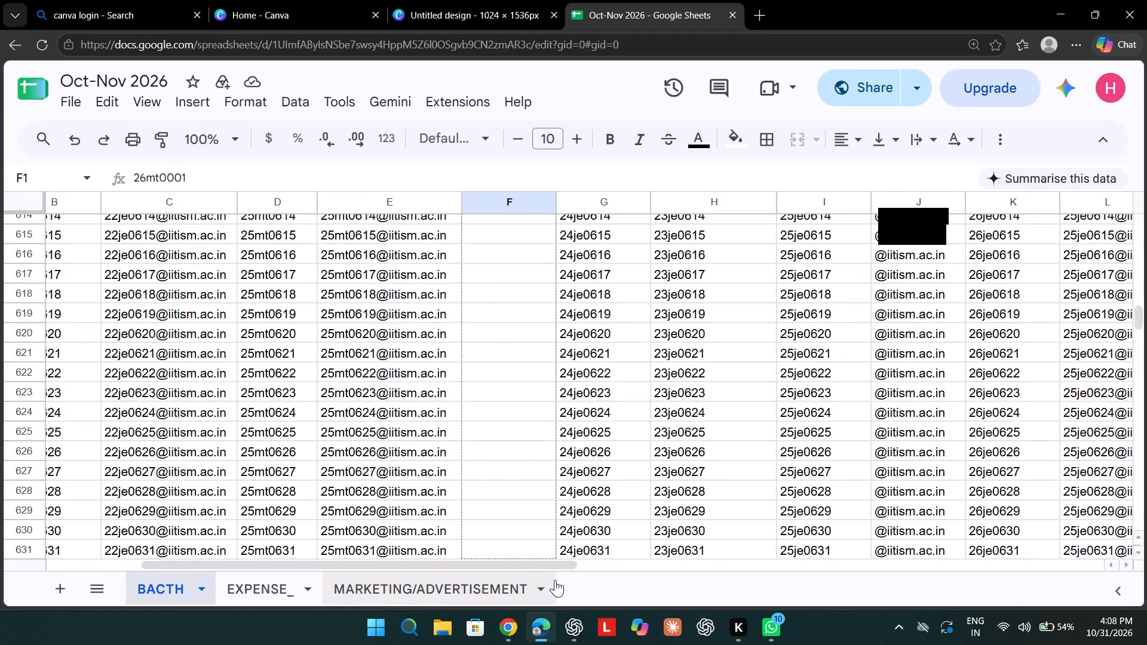
drag(554, 580, 556, 573)
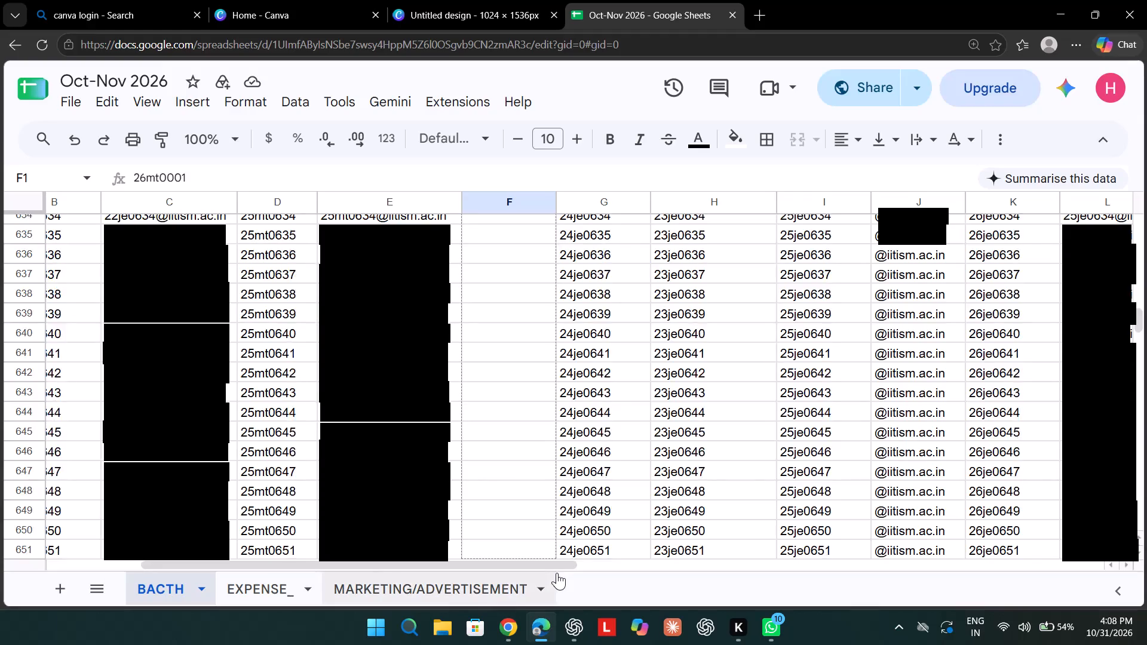
drag(556, 573, 554, 530)
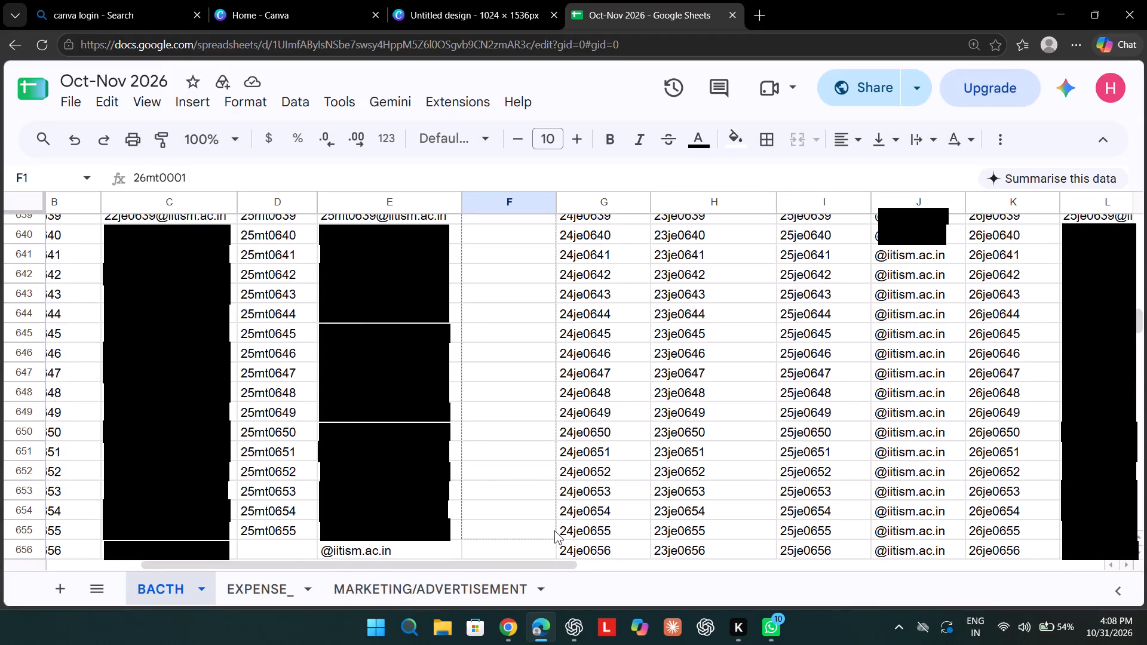
drag(554, 530, 548, 527)
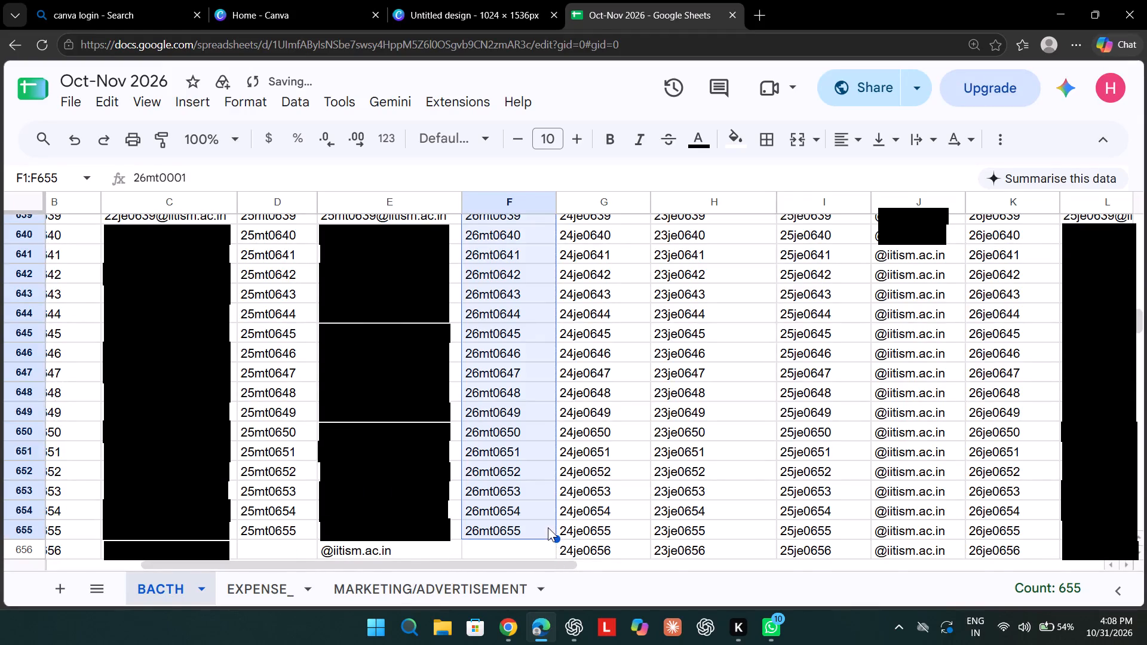
Look over the top rows for an empty column for the 26mt addresses and the batch prefix list starting at column S.
scroll(548, 527, up, 1)
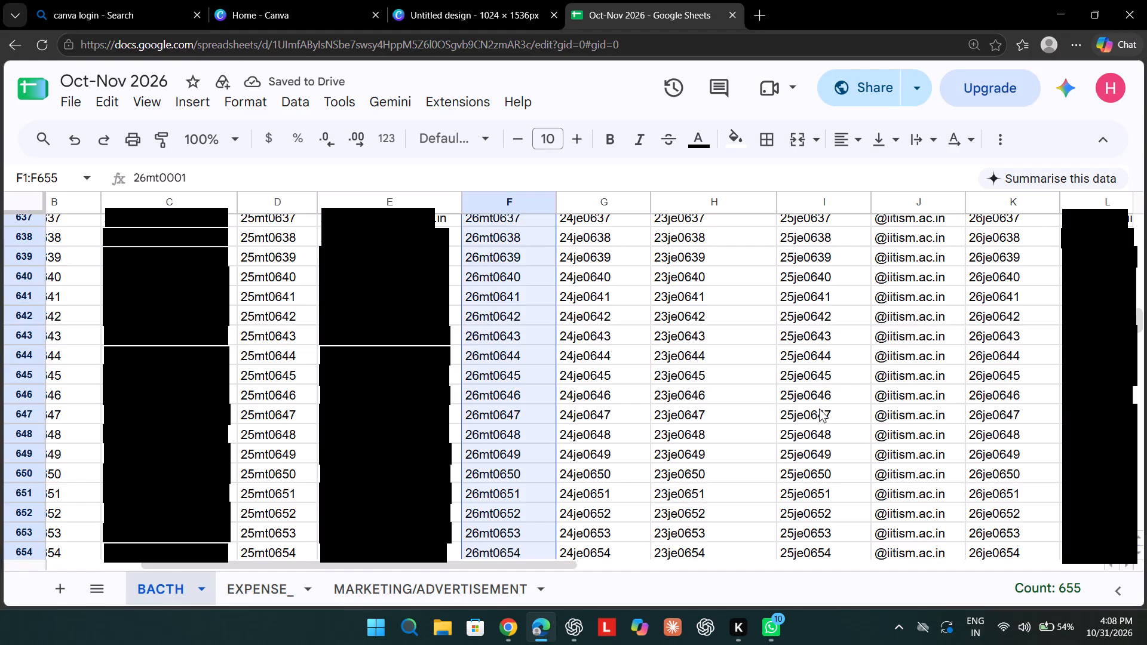
scroll(819, 408, up, 19)
scroll(819, 408, up, 12)
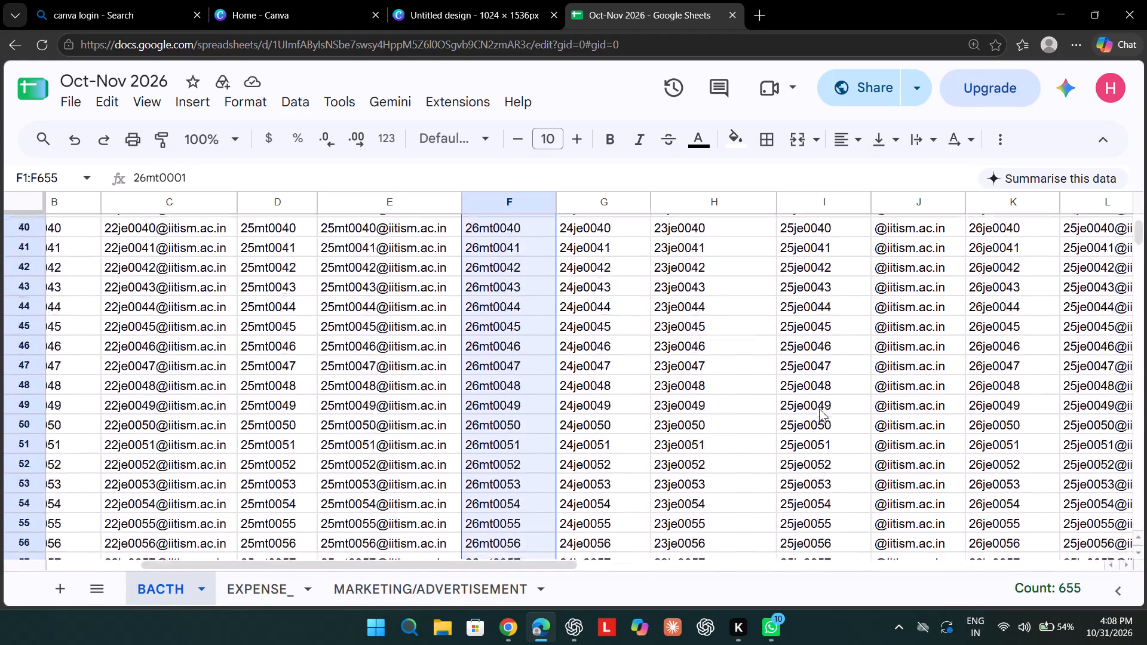
scroll(819, 408, up, 14)
scroll(1071, 340, left, 3)
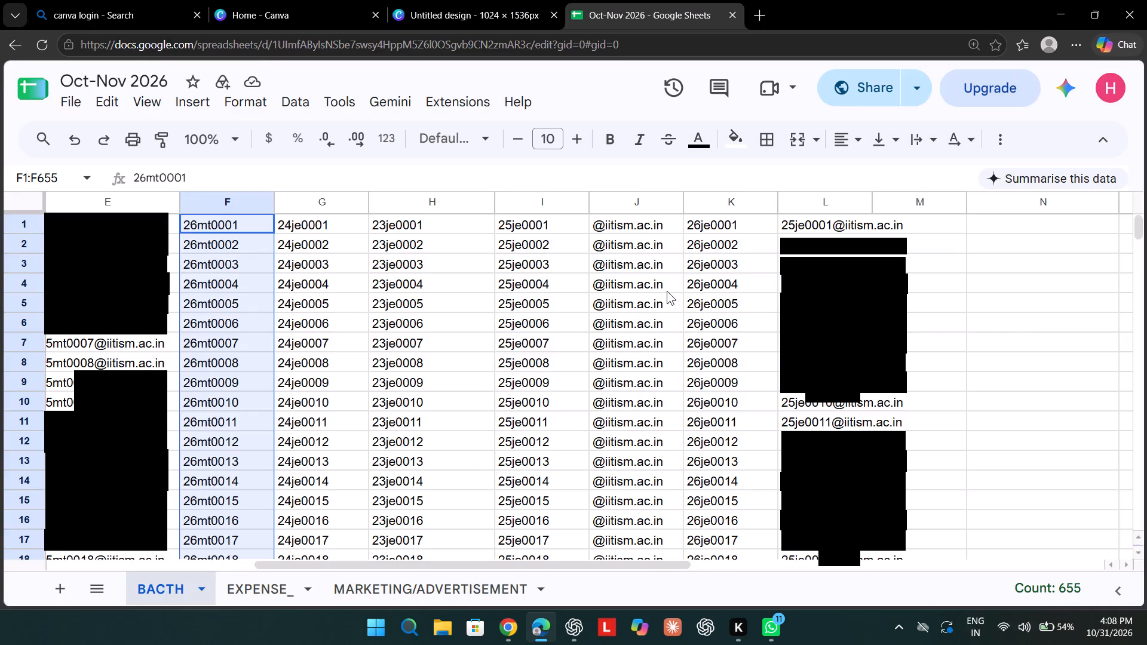
scroll(752, 292, up, 1)
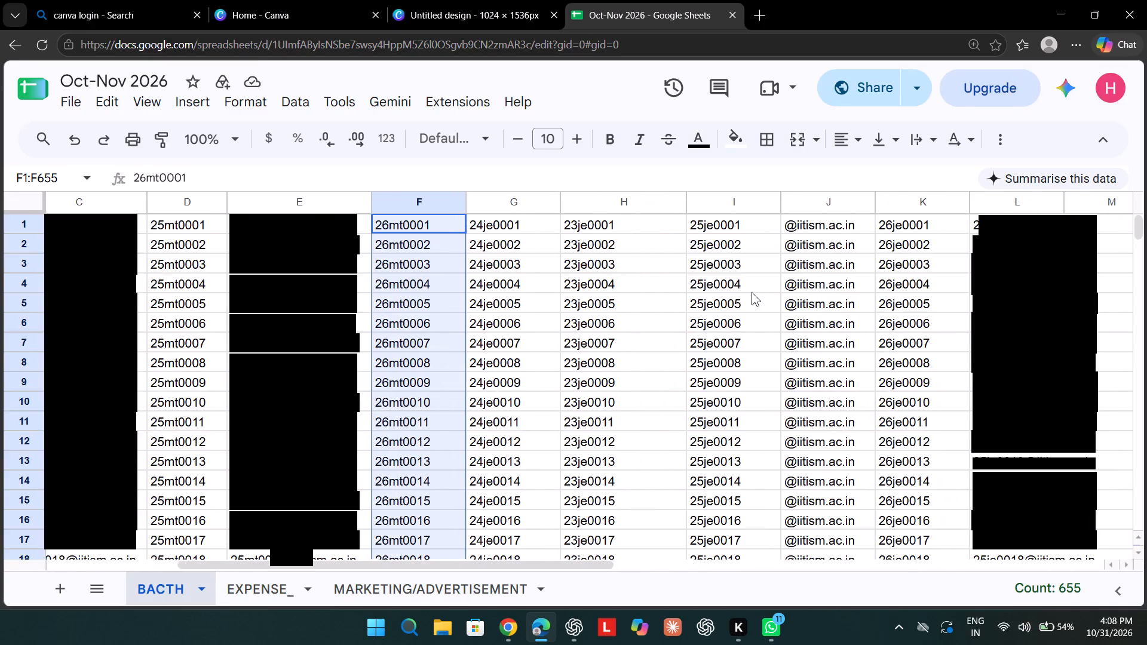
scroll(752, 292, up, 1)
scroll(752, 292, left, 1)
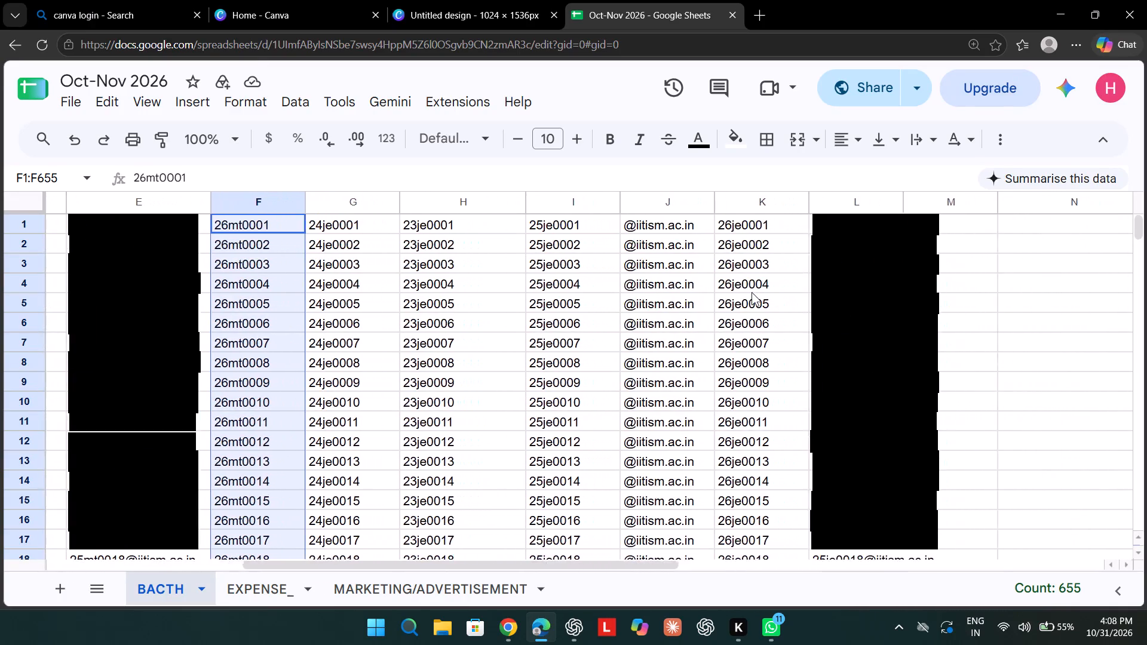
scroll(752, 292, left, 5)
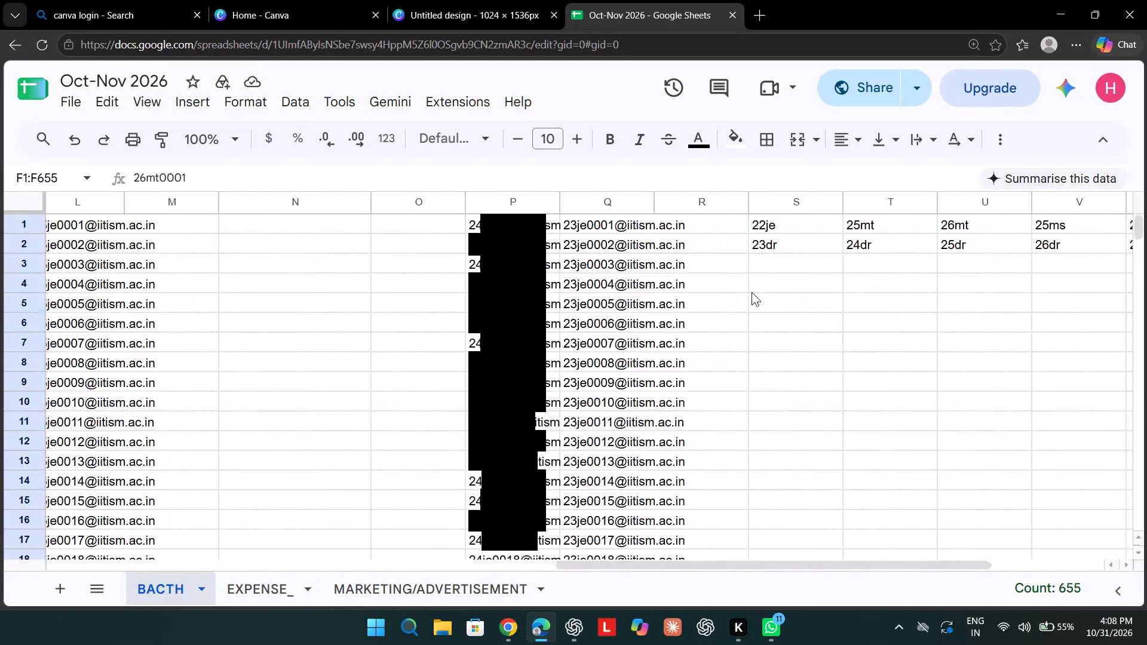
scroll(752, 292, right, 5)
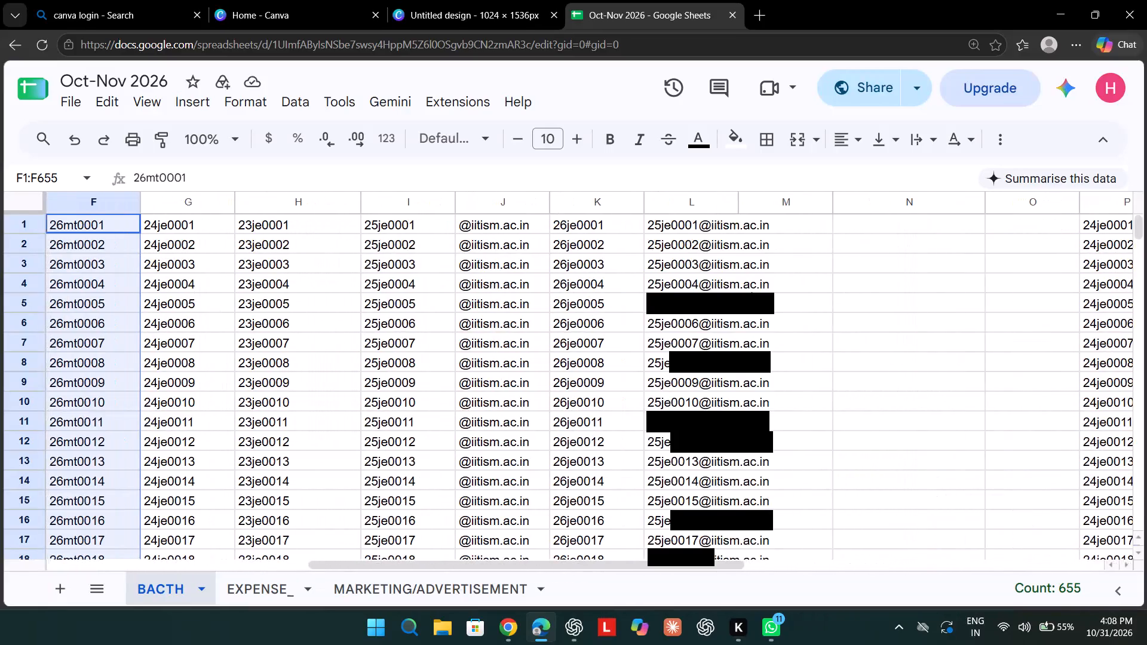
scroll(752, 292, right, 1)
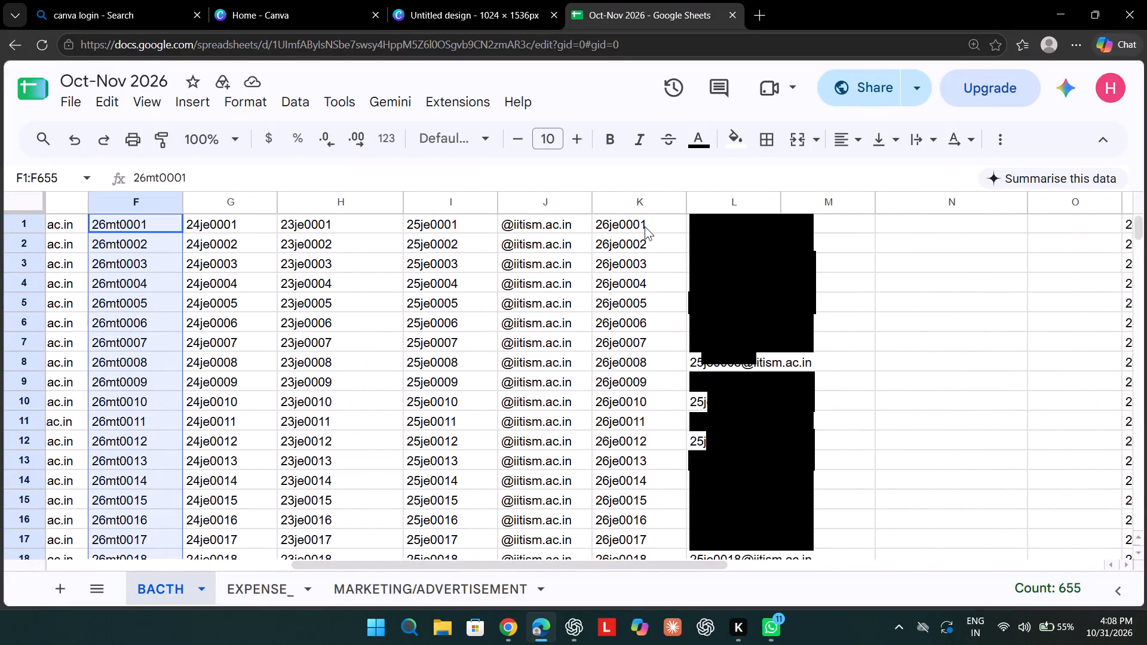
Enter the formula =CONCAT(F1,A1) in cell N1 to join the first 26mt roll number with the institute domain.
click(907, 220)
scroll(907, 220, right, 1)
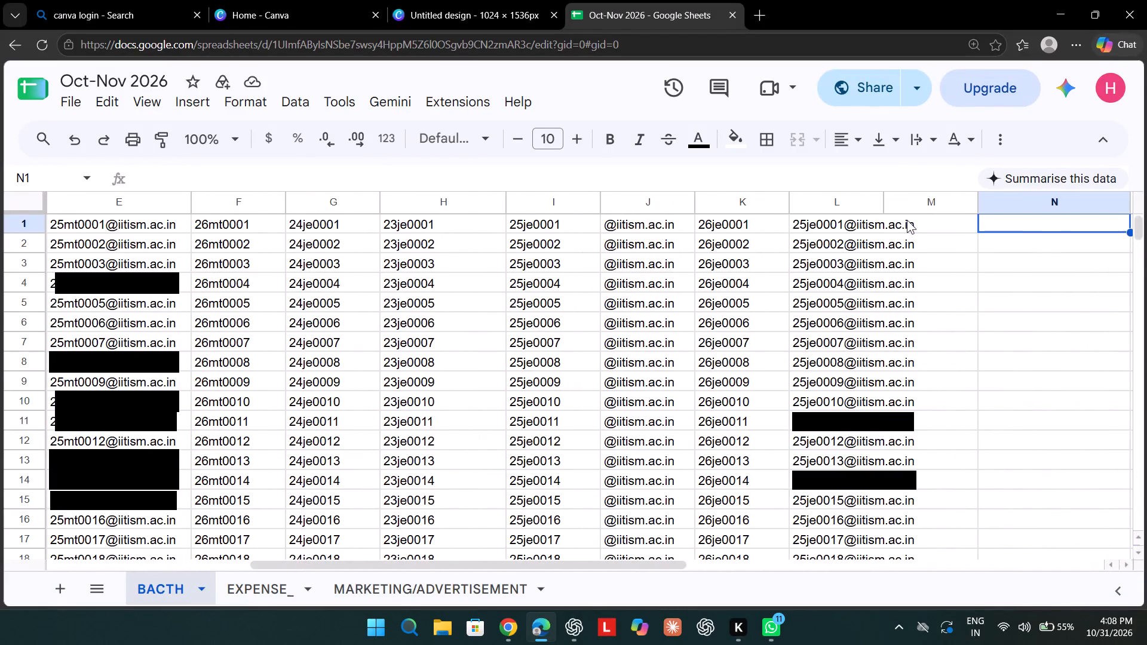
key(equal)
key(x)
key(BackSpace)
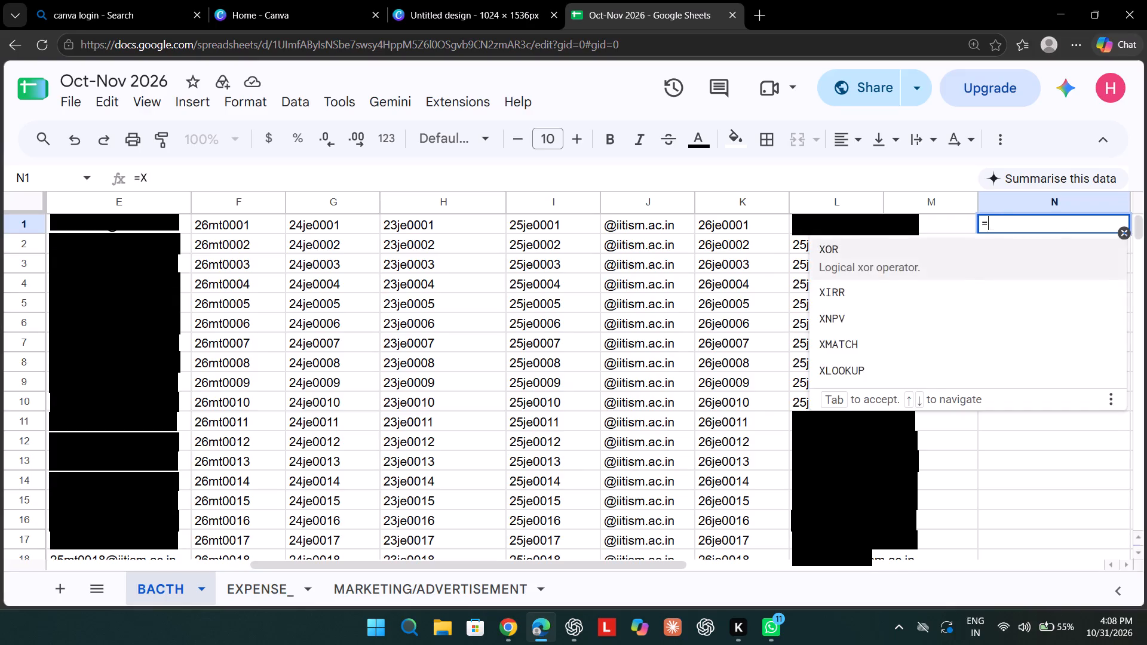
text(CONCAT)
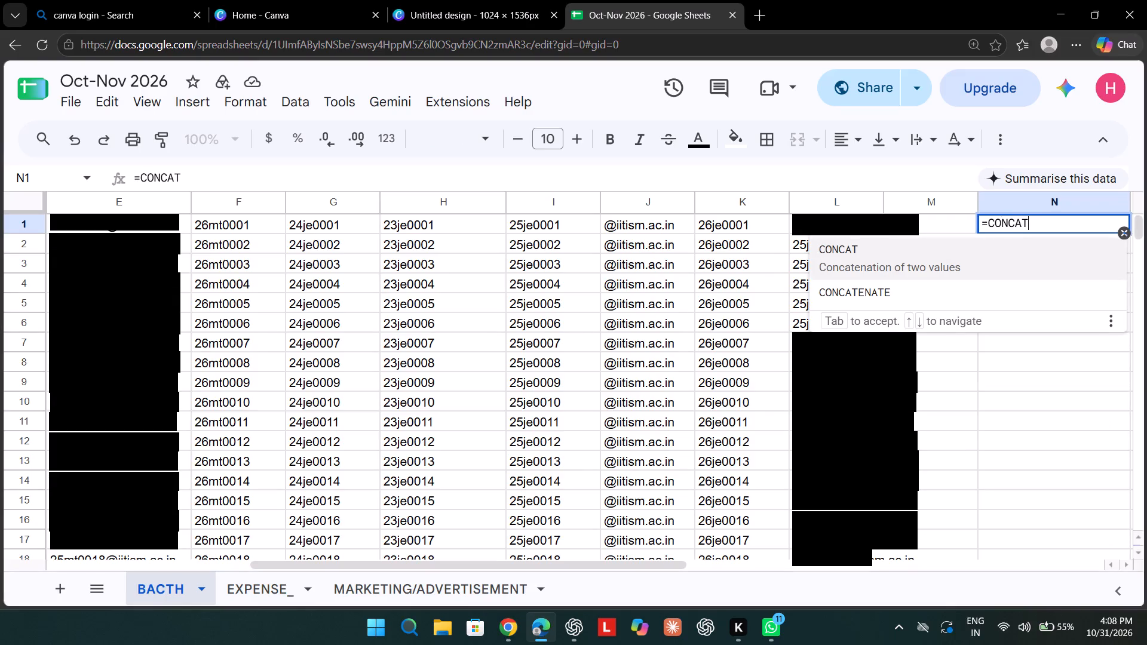
key(shift+parenleft)
key(f)
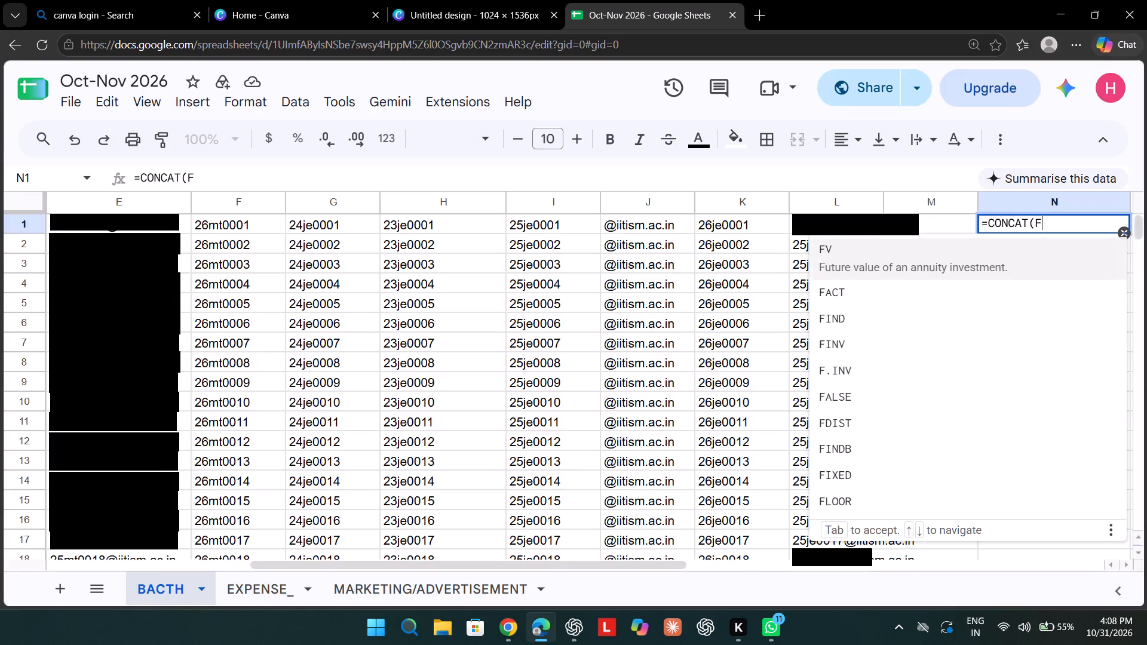
key(1)
key(comma)
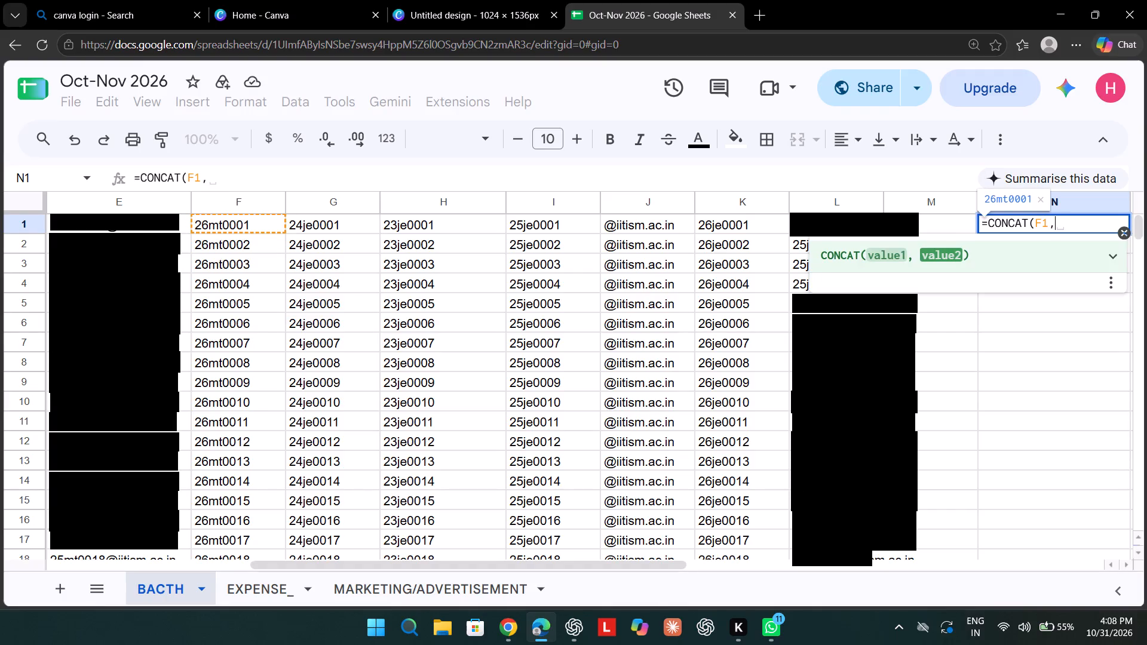
text(A1)
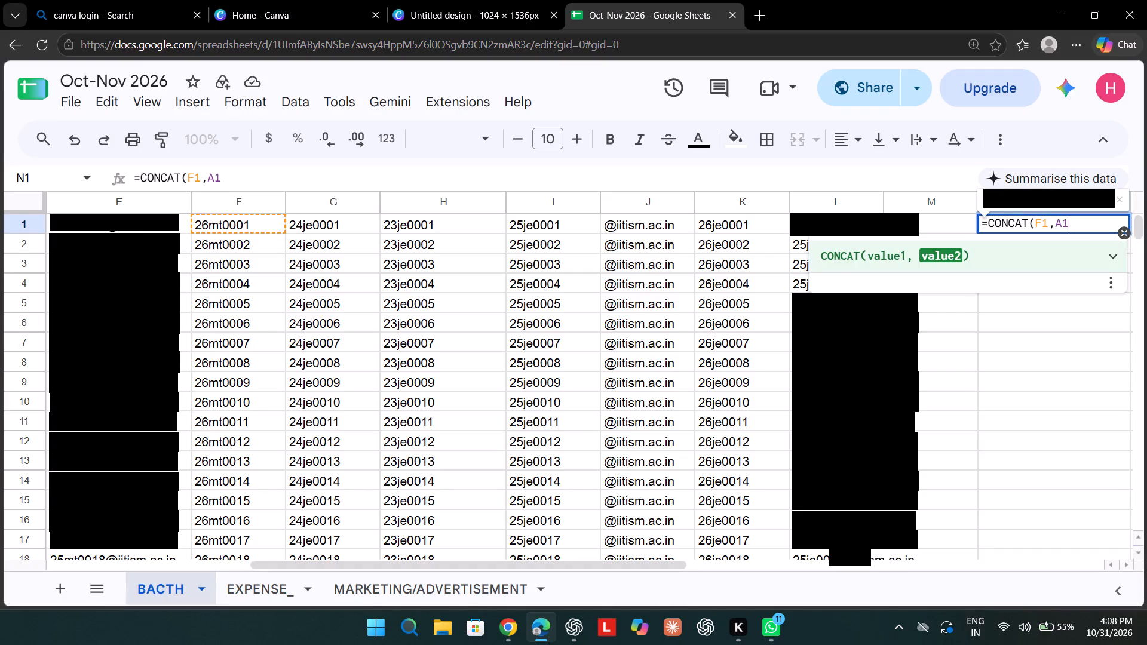
key(shift+parenright)
key(Return)
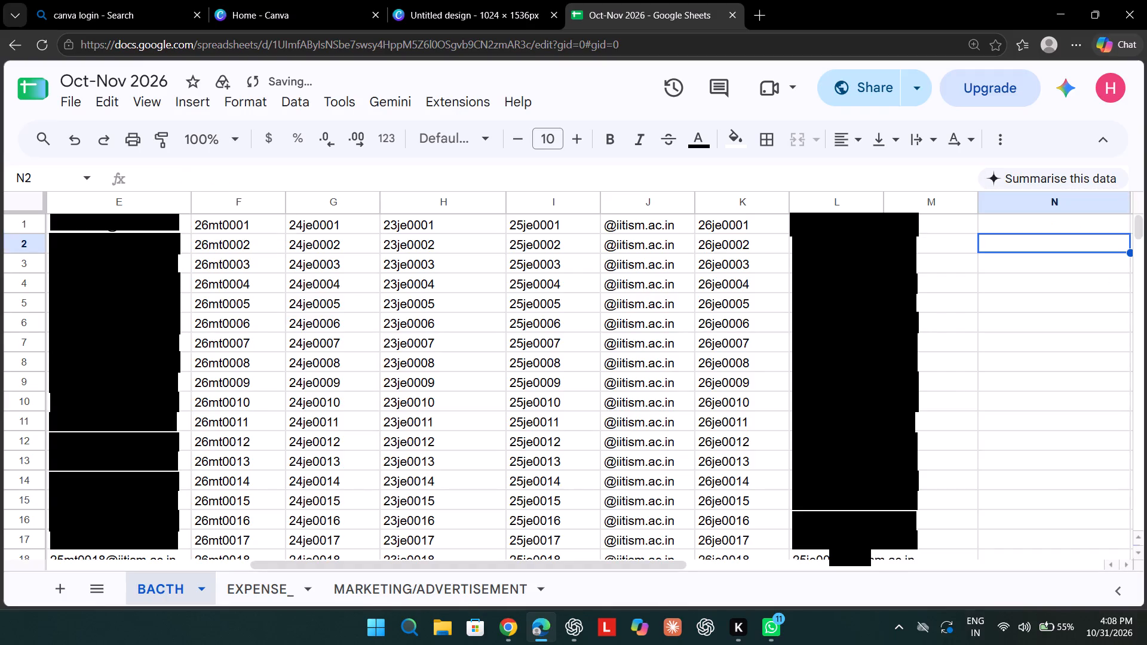
Fill the CONCAT formula from N1 down column N to row 676, past the last 26mt roll number.
scroll(941, 289, left, 3)
scroll(941, 289, right, 1)
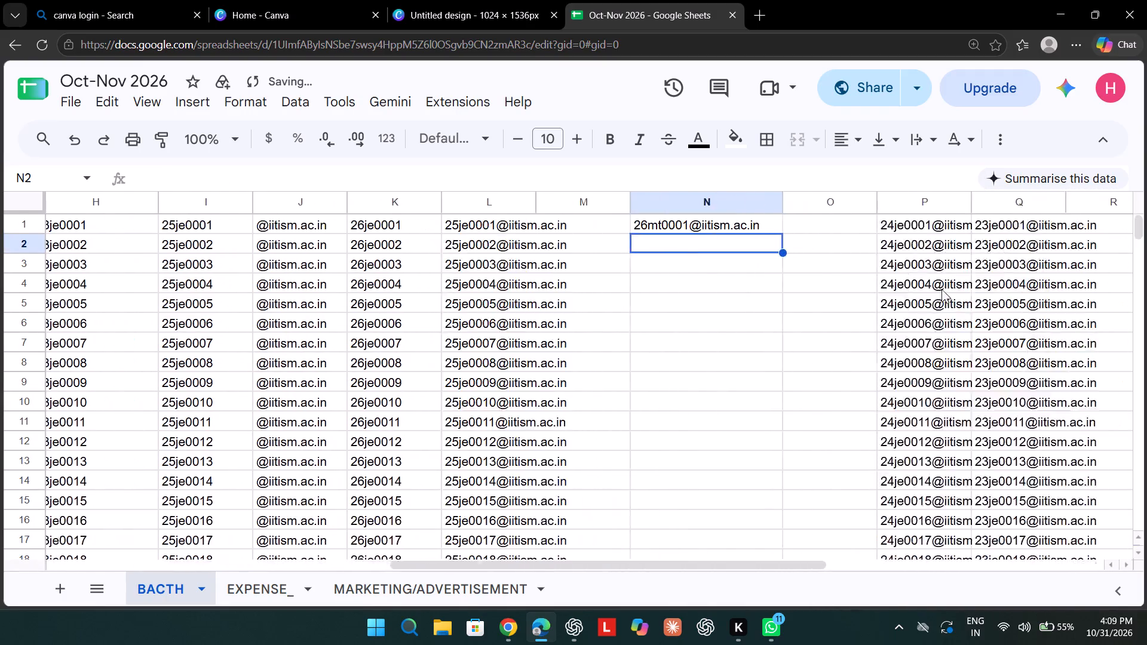
scroll(941, 289, right, 1)
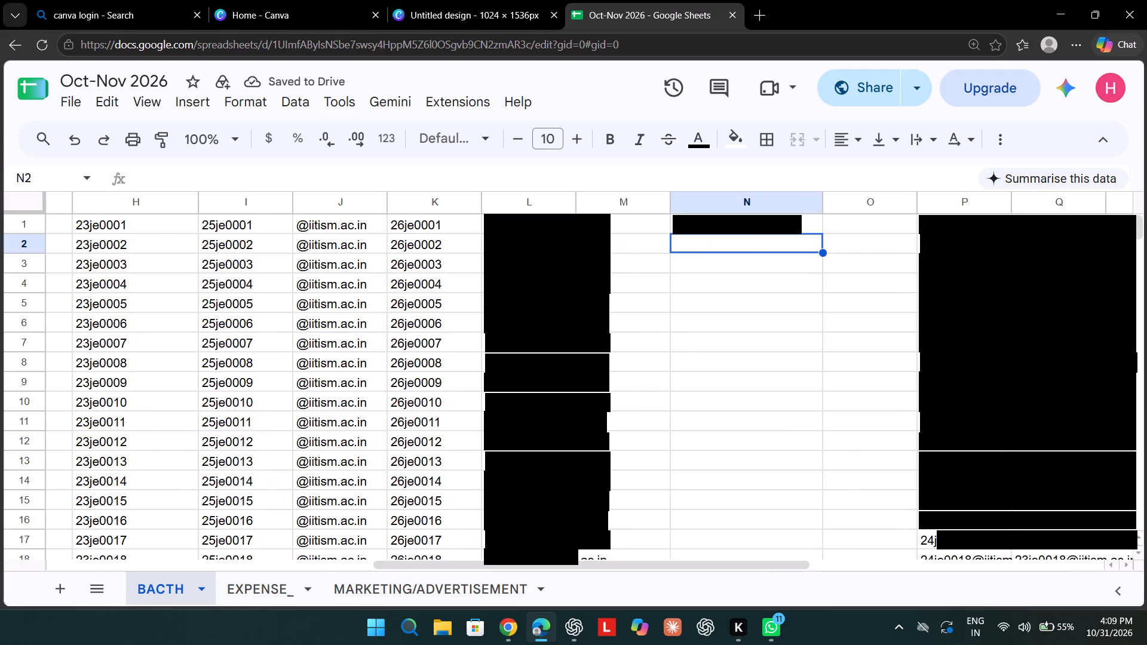
click(802, 225)
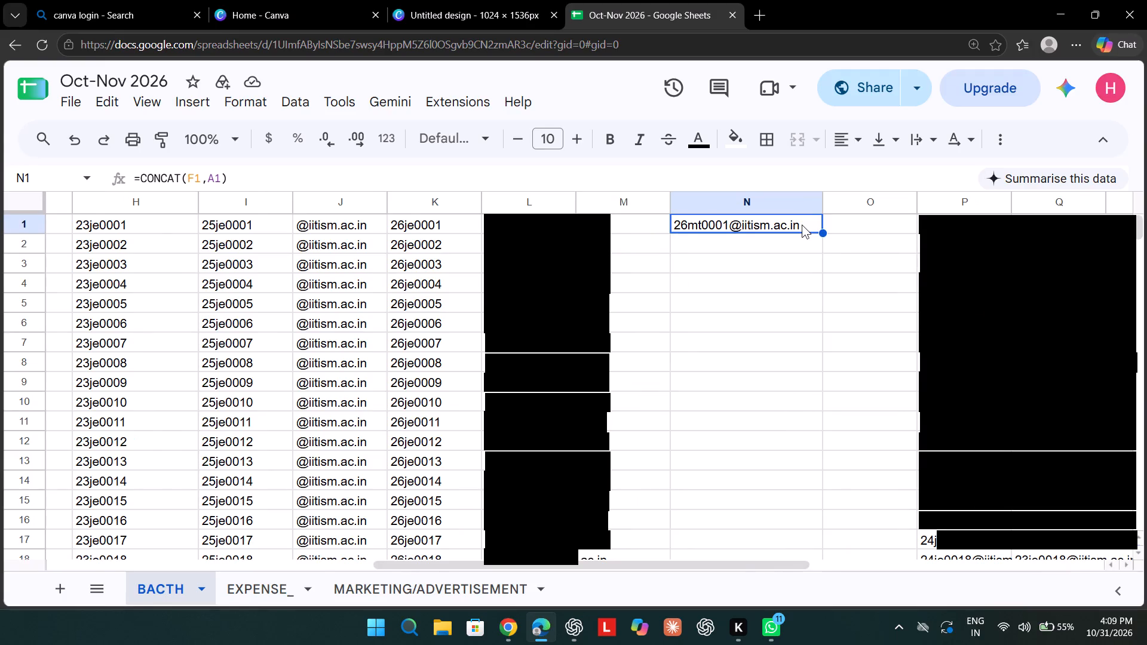
scroll(802, 225, right, 1)
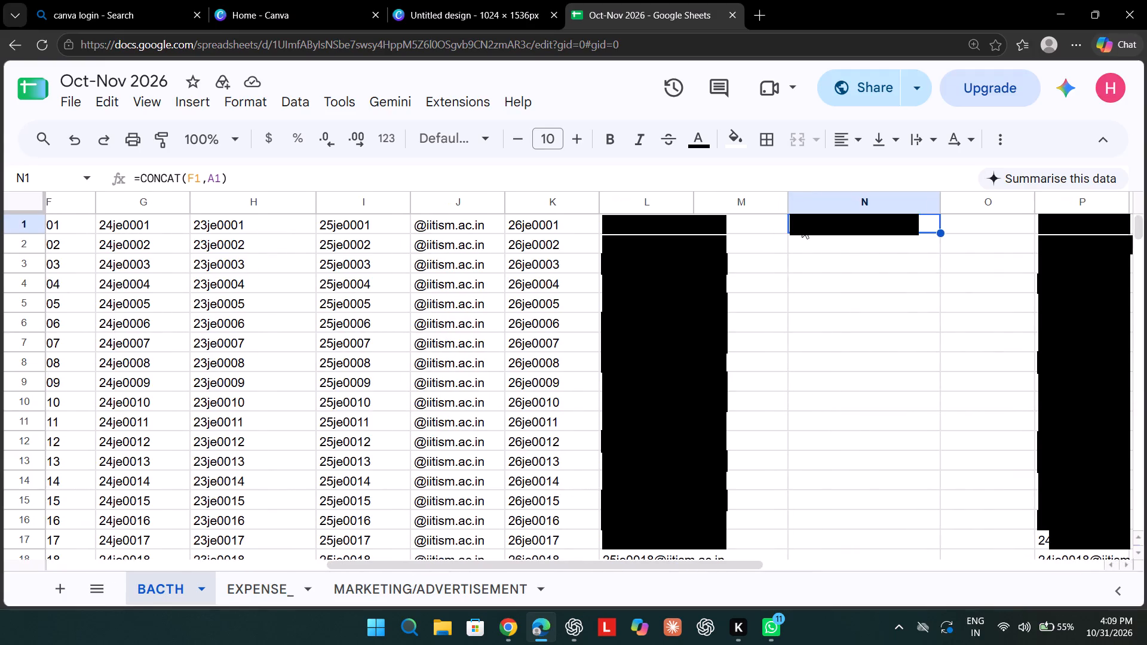
scroll(802, 225, right, 7)
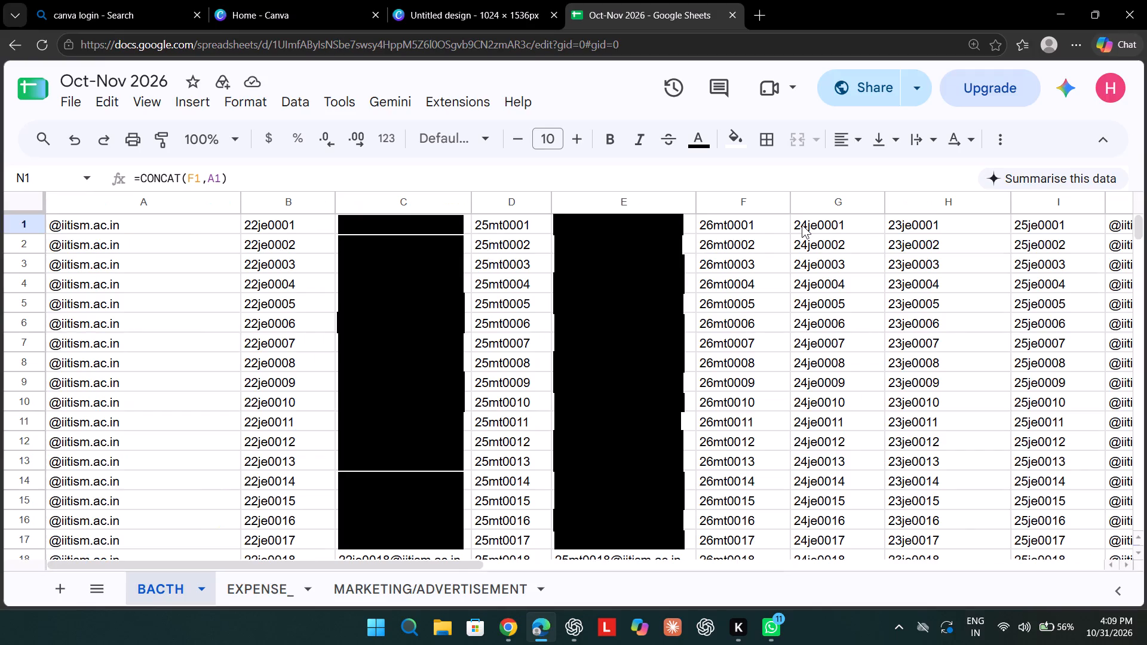
scroll(802, 225, left, 3)
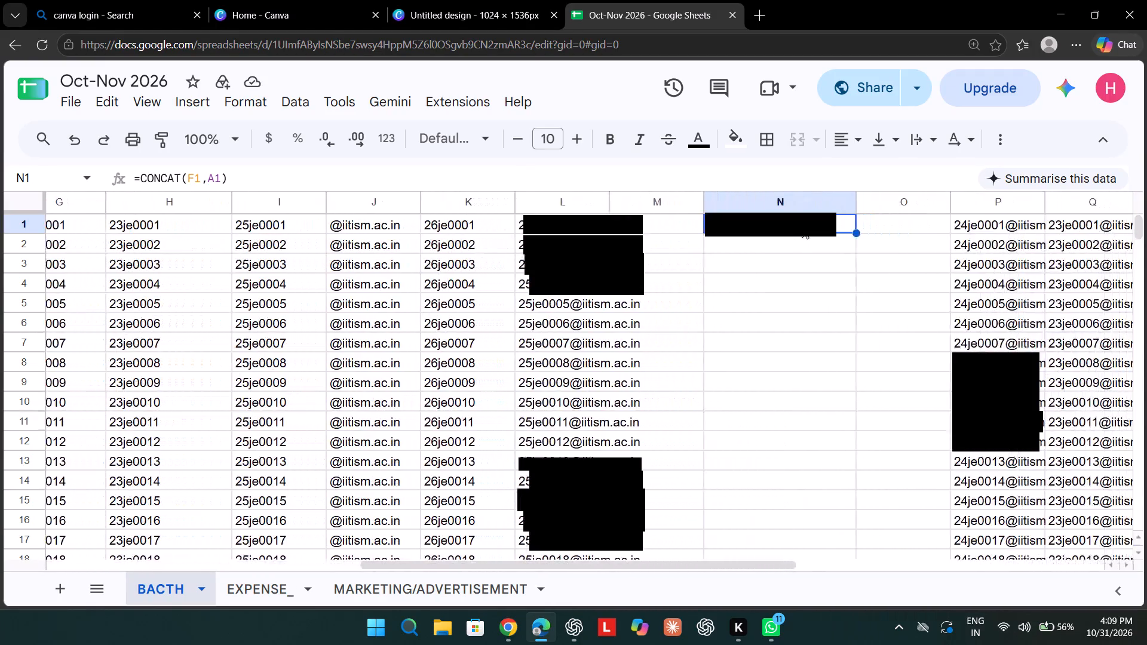
click(829, 236)
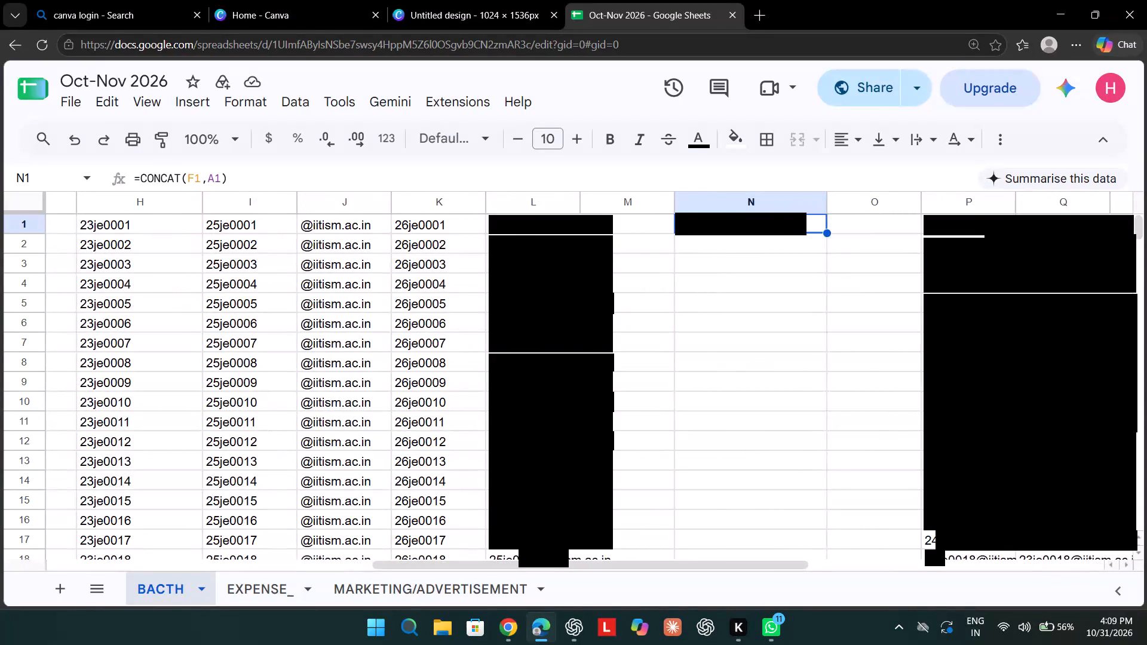
drag(826, 232, 854, 638)
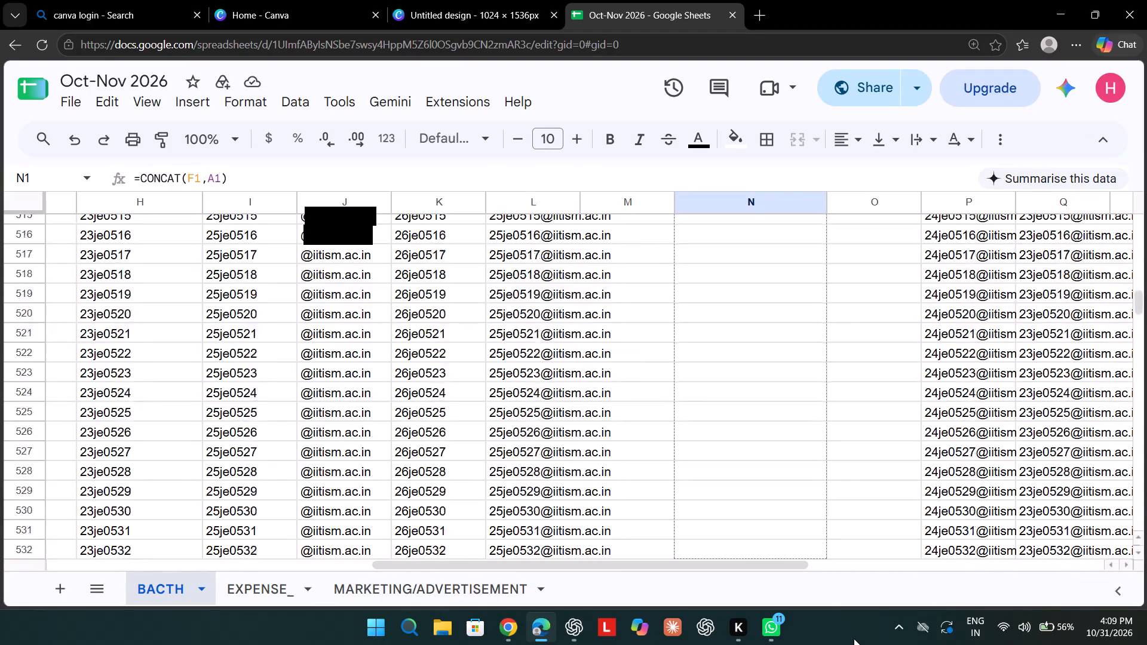
drag(854, 638, 854, 632)
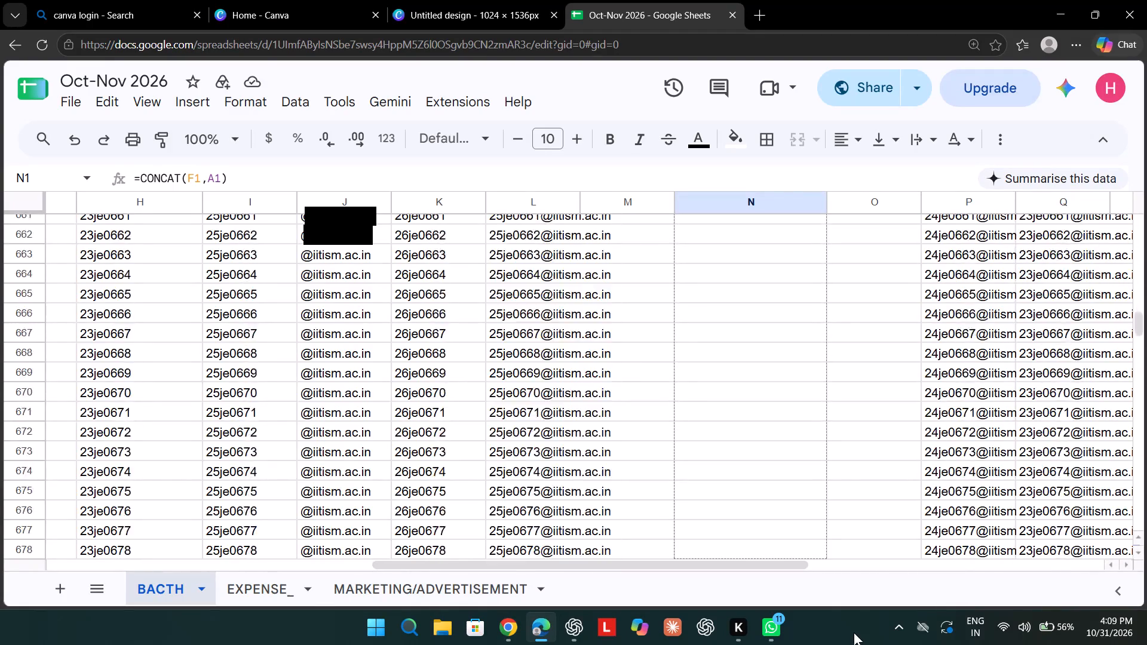
drag(854, 632, 818, 294)
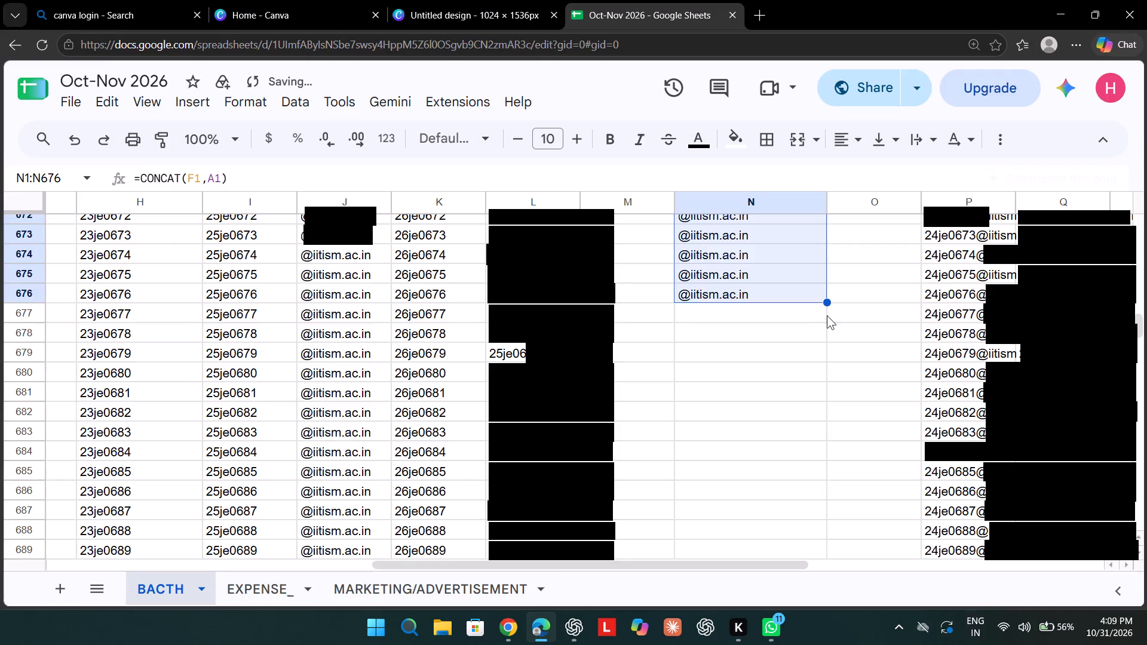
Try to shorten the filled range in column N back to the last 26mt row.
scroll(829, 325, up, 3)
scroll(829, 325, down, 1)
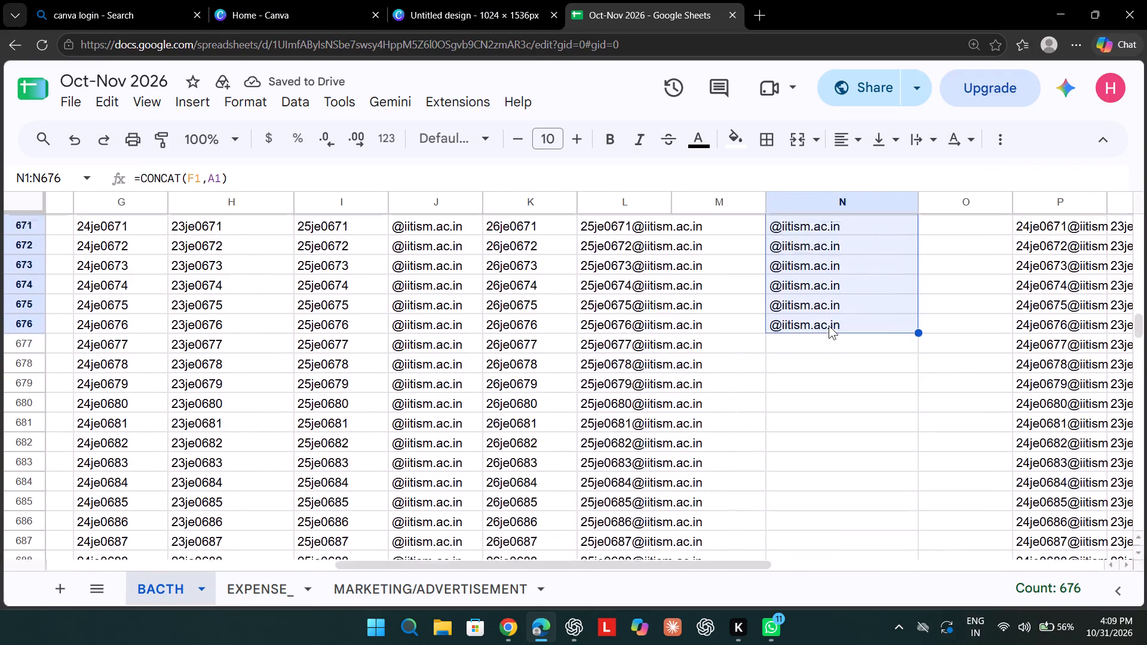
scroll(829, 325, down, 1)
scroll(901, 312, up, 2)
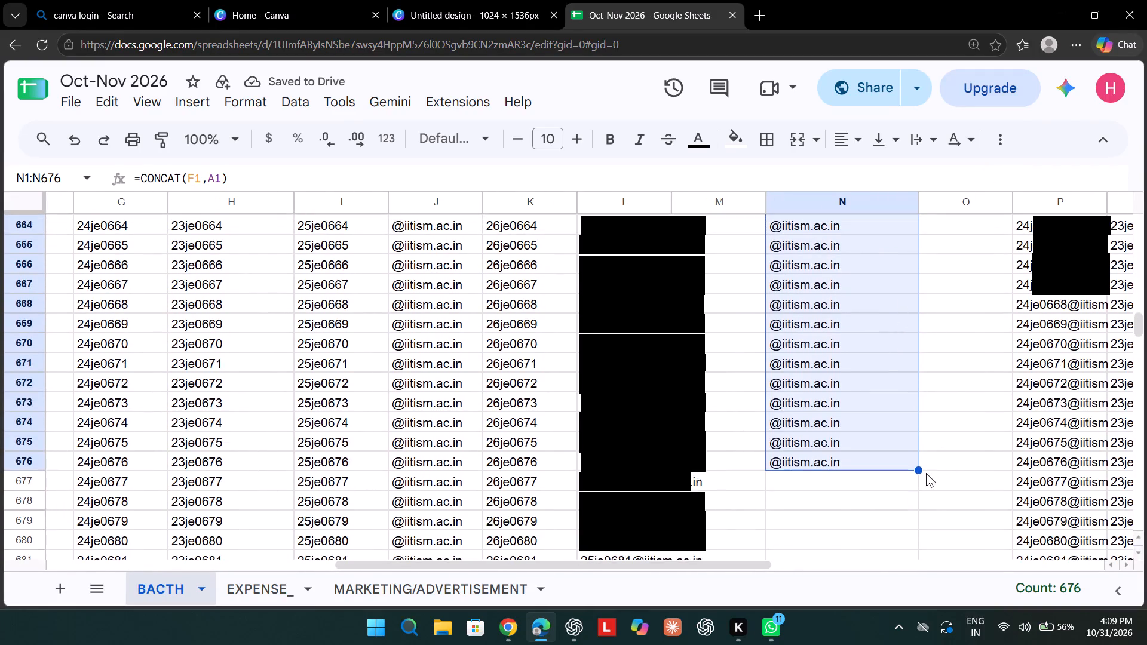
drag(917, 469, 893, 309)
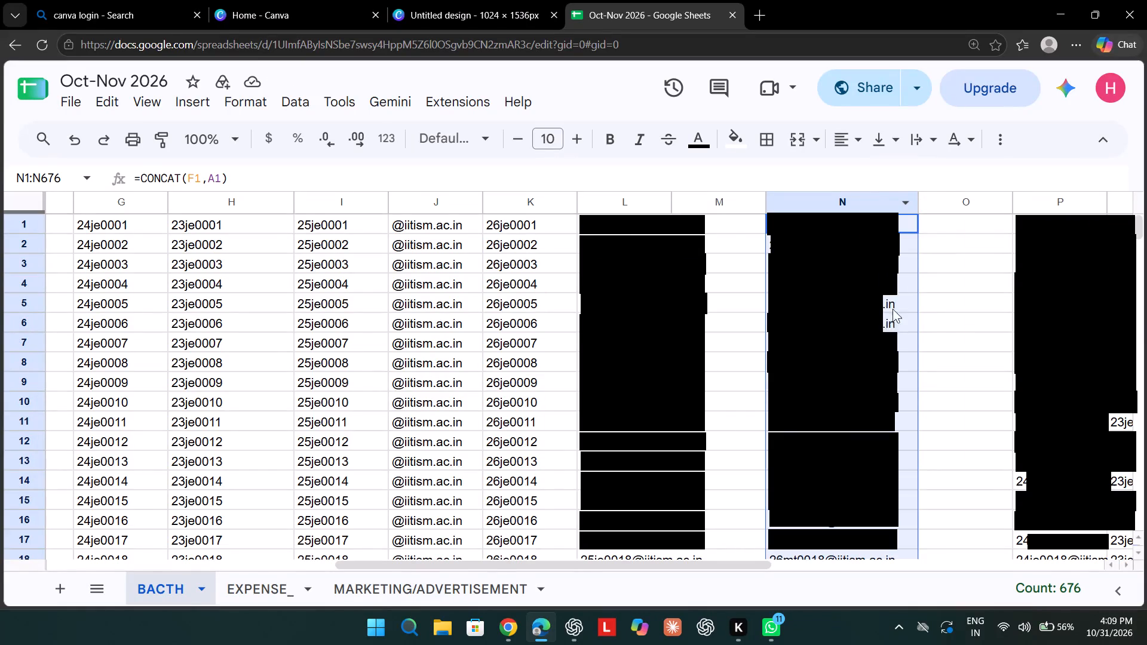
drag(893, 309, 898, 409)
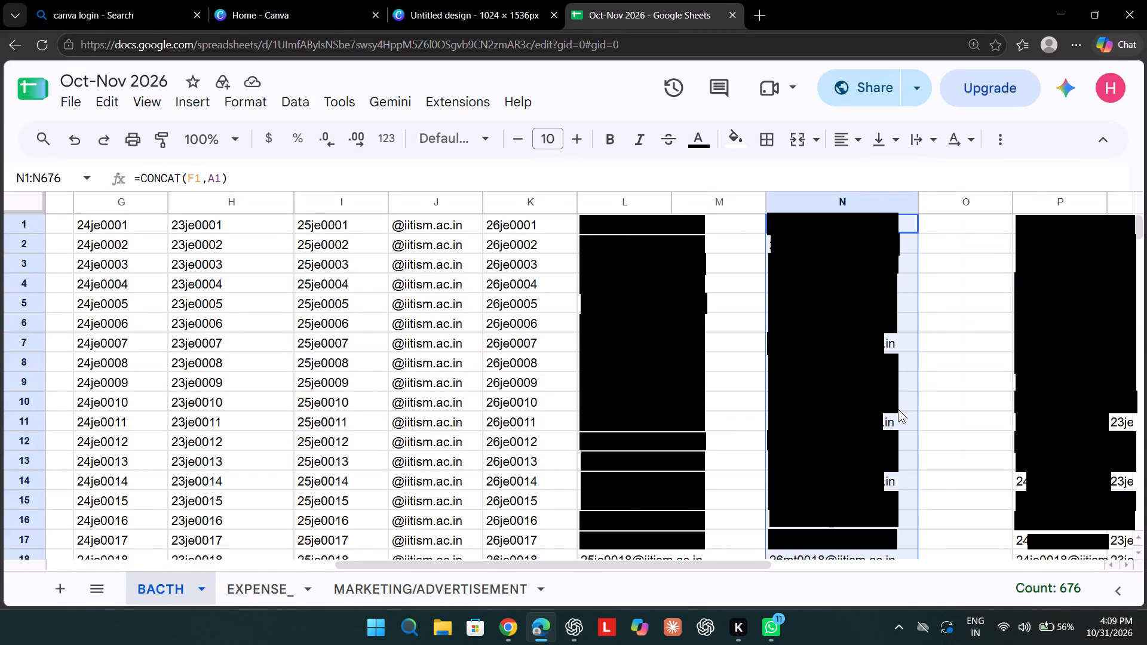
Clear the surplus domain-only cells in column N from N656 down to the end of the fill.
click(982, 339)
scroll(982, 339, down, 8)
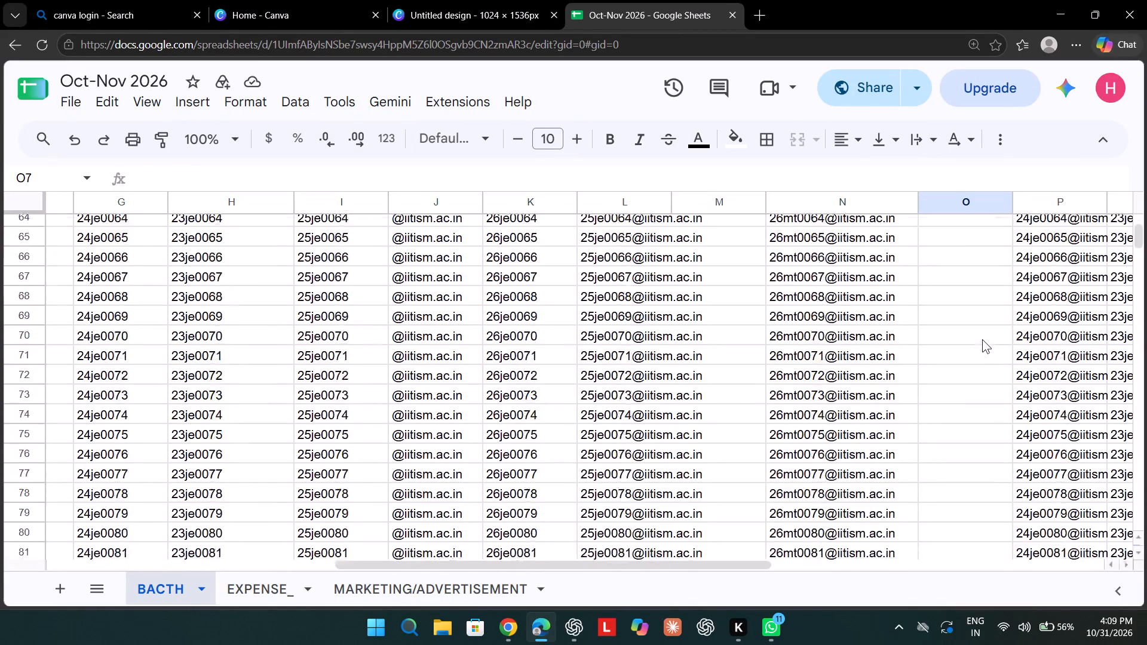
scroll(982, 339, down, 20)
scroll(982, 339, down, 2)
scroll(982, 339, up, 1)
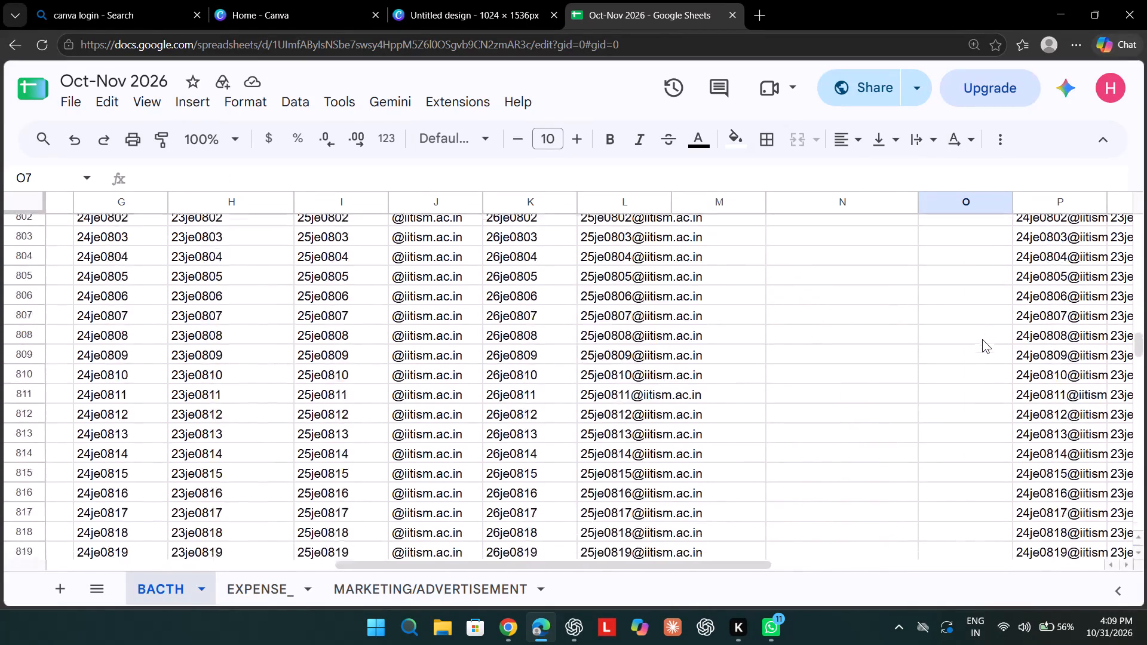
scroll(982, 339, up, 9)
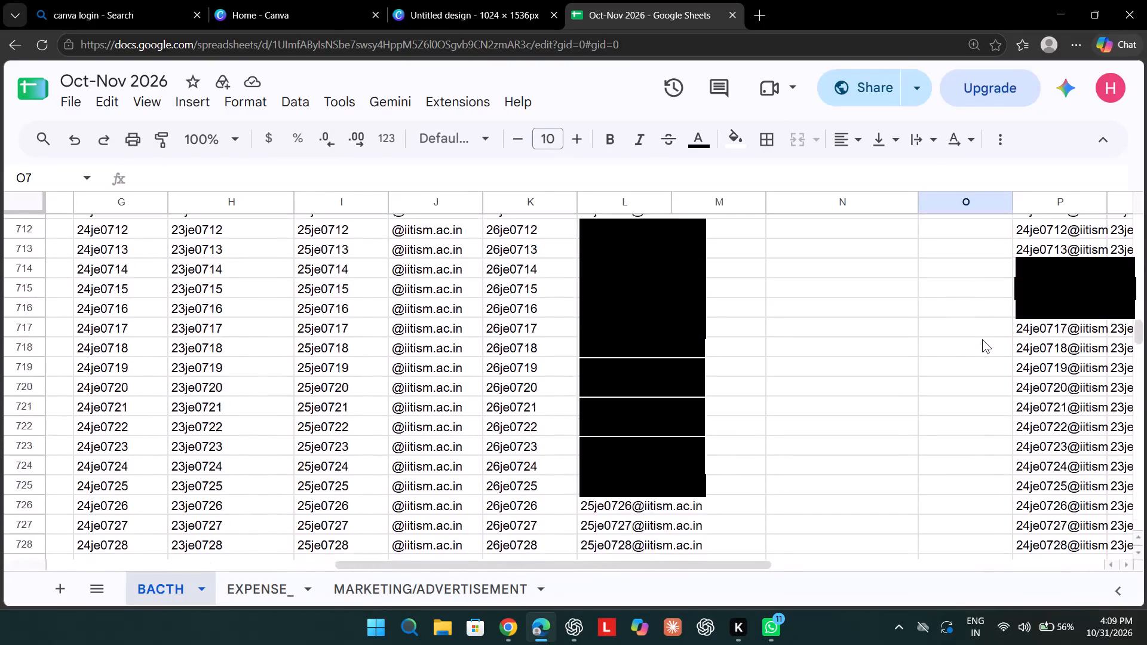
scroll(982, 339, up, 9)
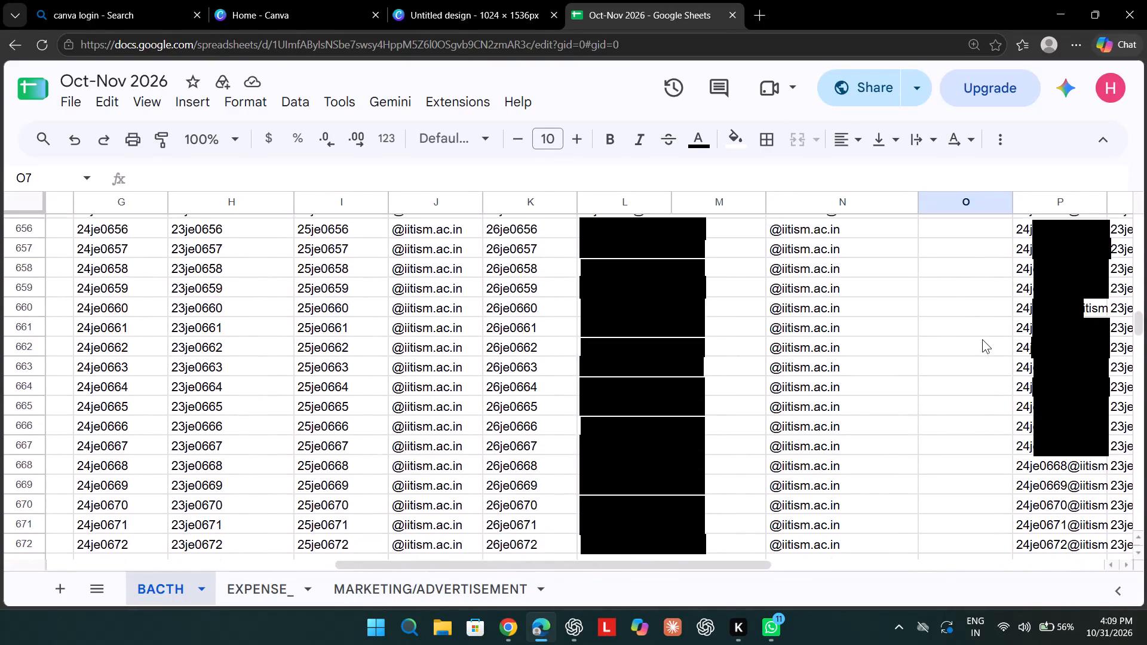
scroll(982, 339, up, 3)
drag(882, 309, 883, 318)
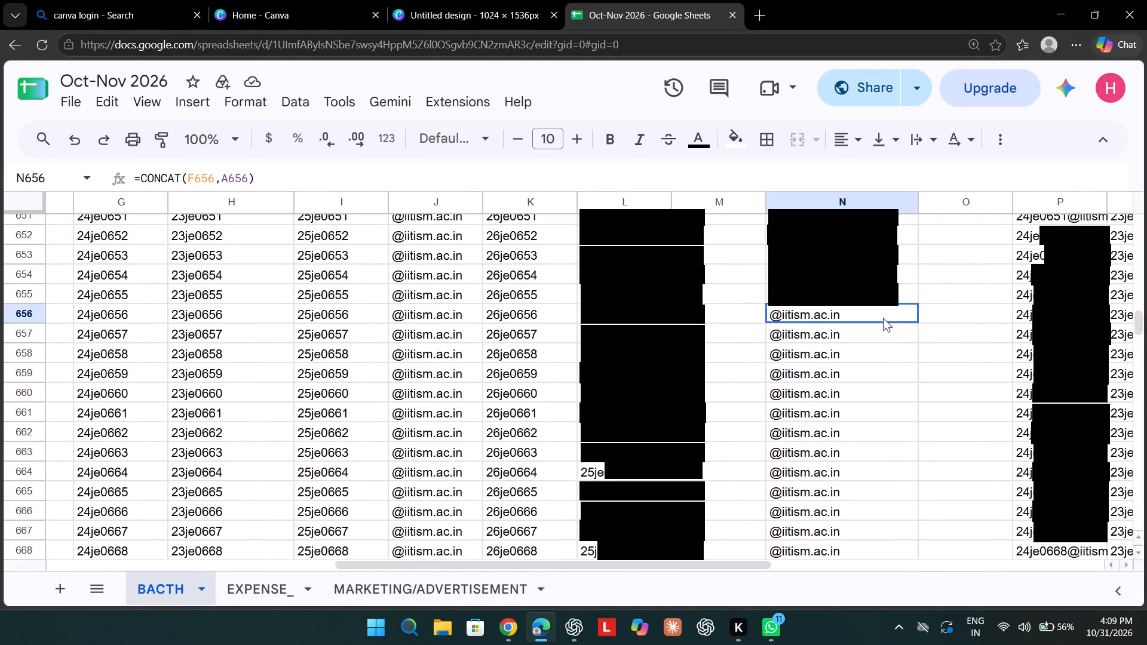
drag(883, 318, 874, 568)
key(BackSpace)
click(962, 376)
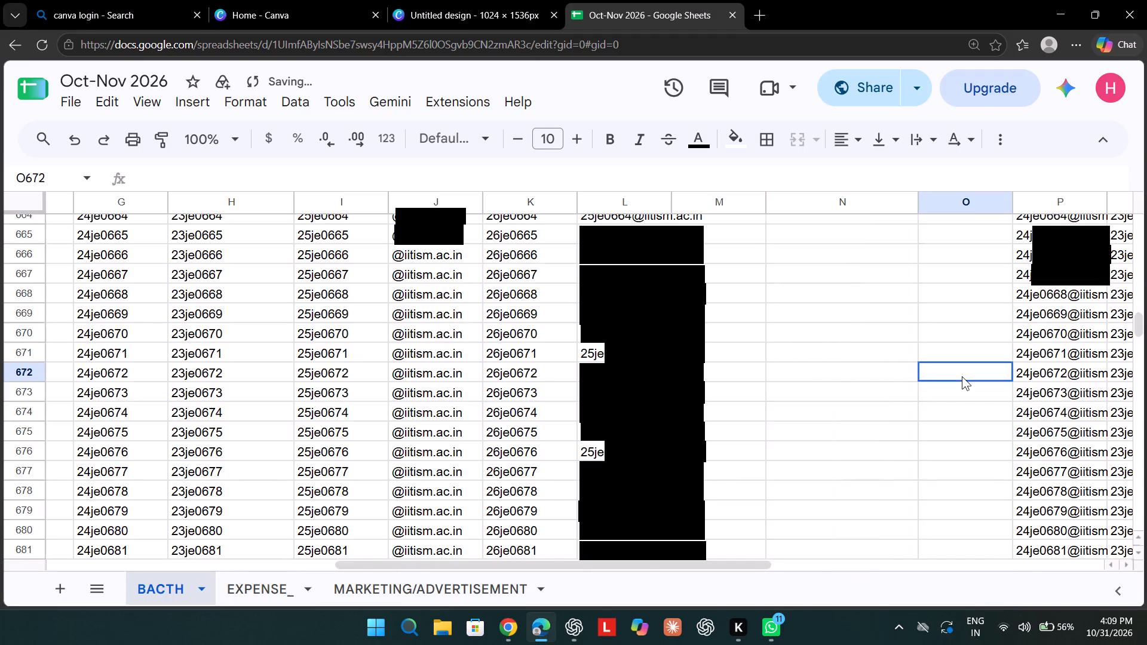
Check the 26mt address column N from its last filled row back up to the first row.
scroll(962, 376, up, 3)
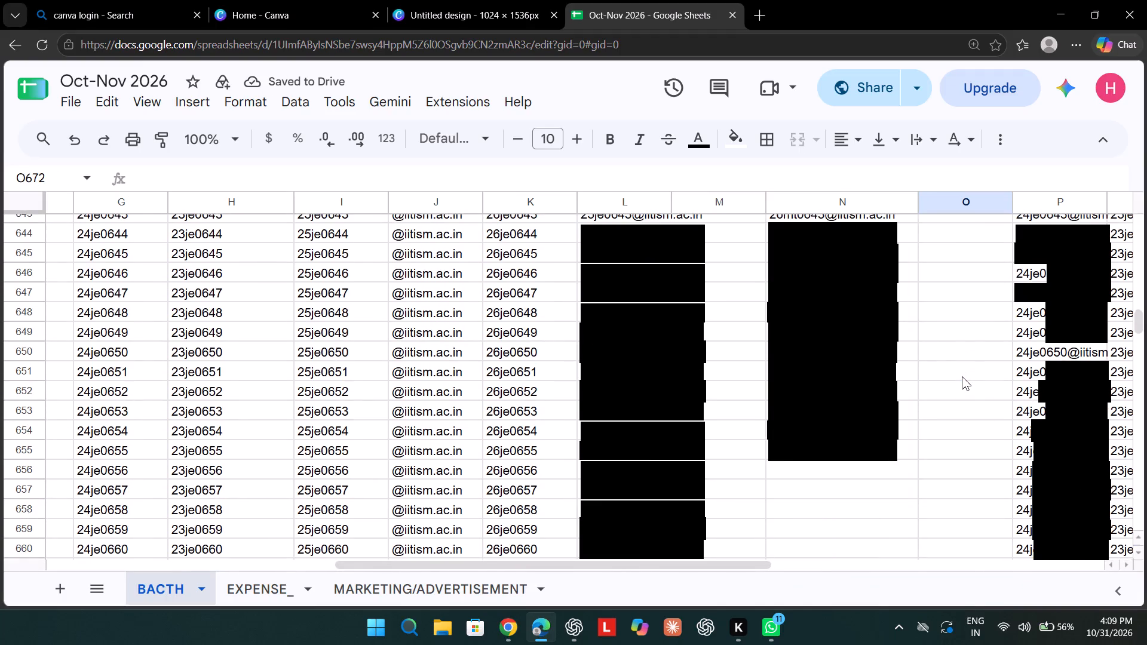
scroll(962, 376, up, 5)
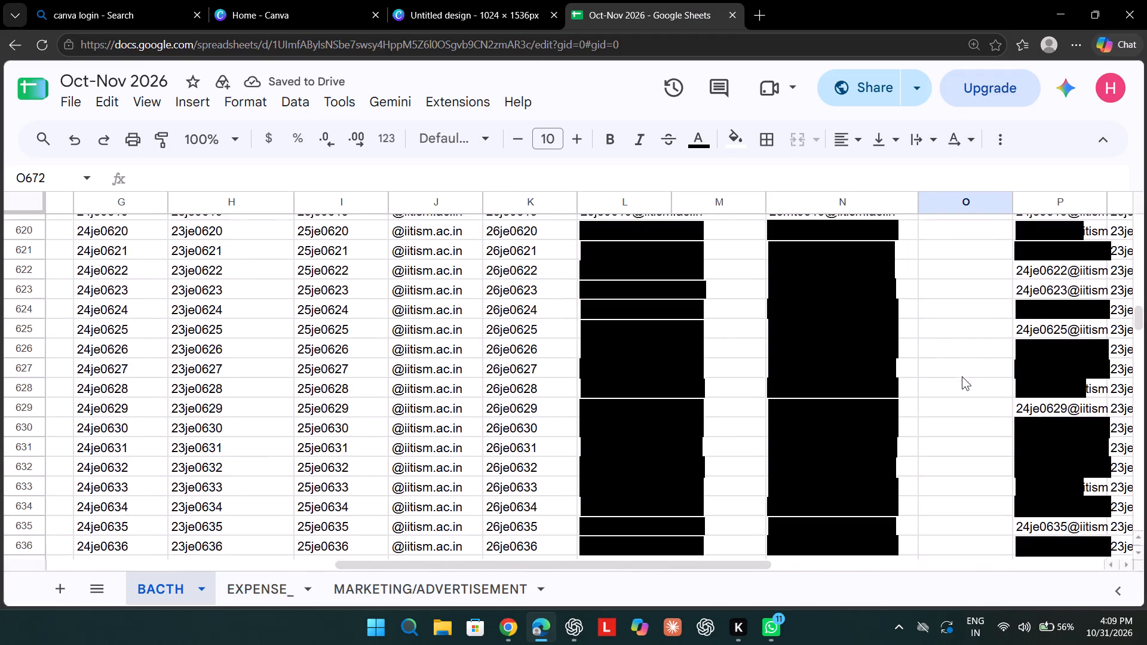
scroll(962, 376, up, 1)
scroll(962, 376, down, 5)
scroll(962, 376, up, 3)
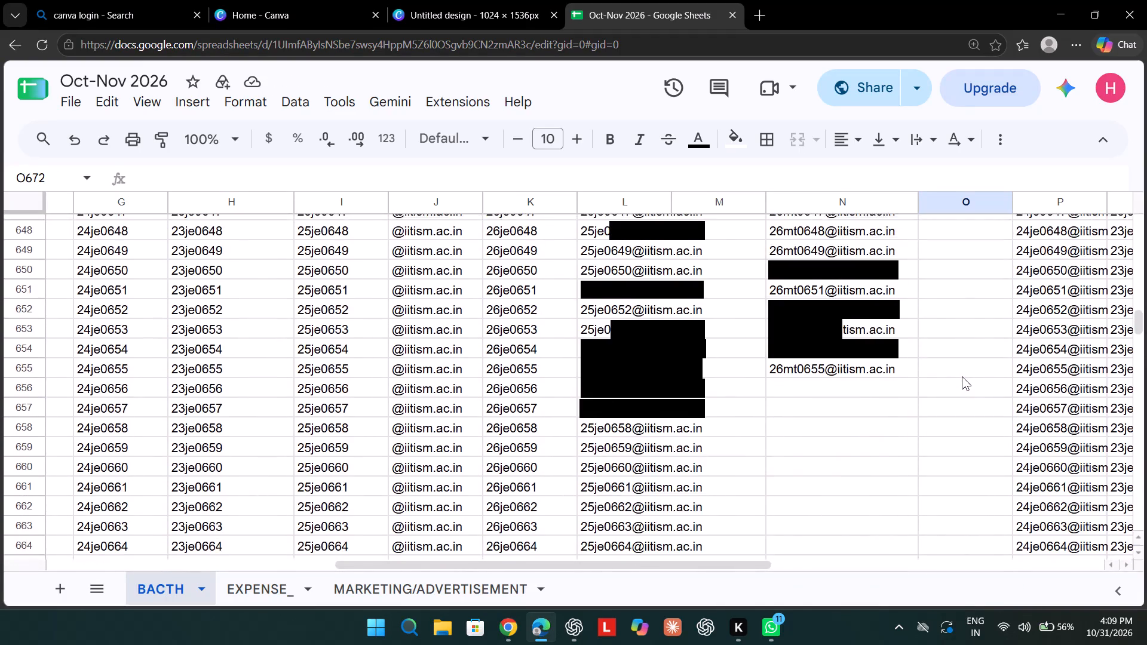
scroll(962, 376, up, 20)
scroll(962, 376, up, 14)
scroll(962, 376, up, 8)
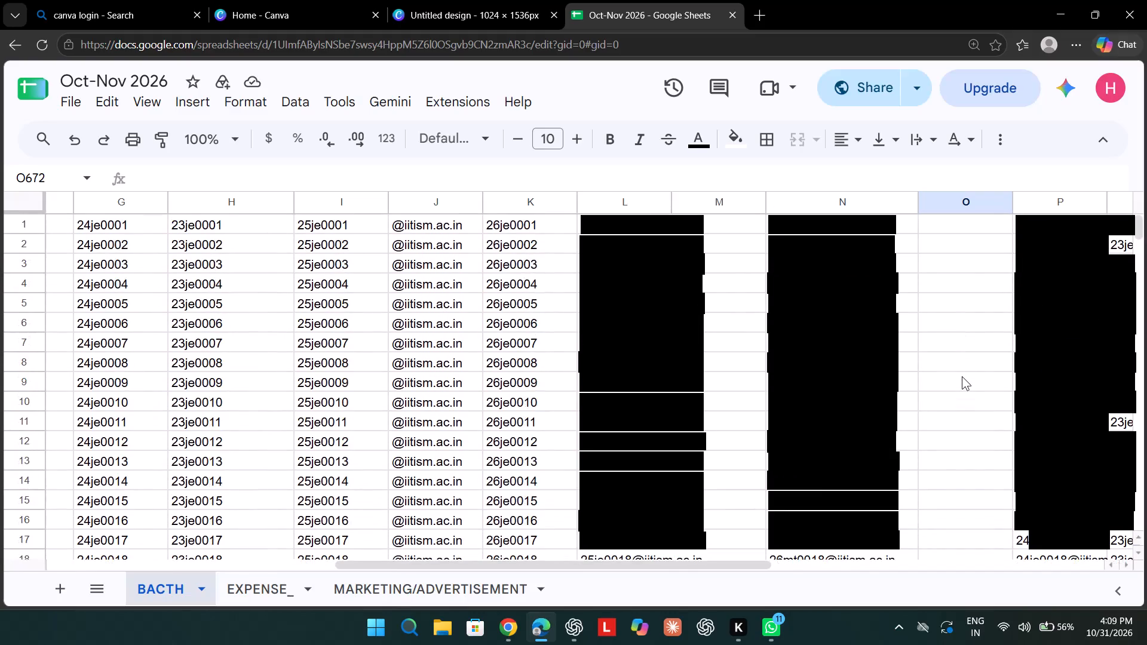
scroll(962, 376, up, 11)
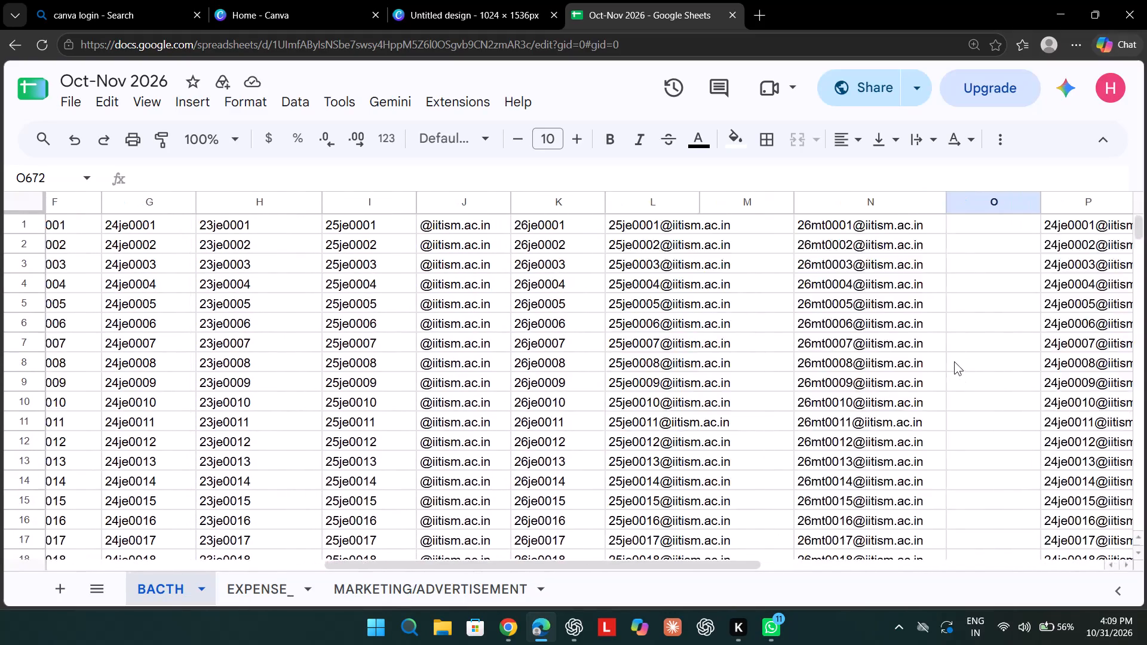
Examine the list of batch prefixes starting at cell S1 to see which batches remain to be built.
scroll(954, 361, right, 3)
scroll(954, 361, left, 7)
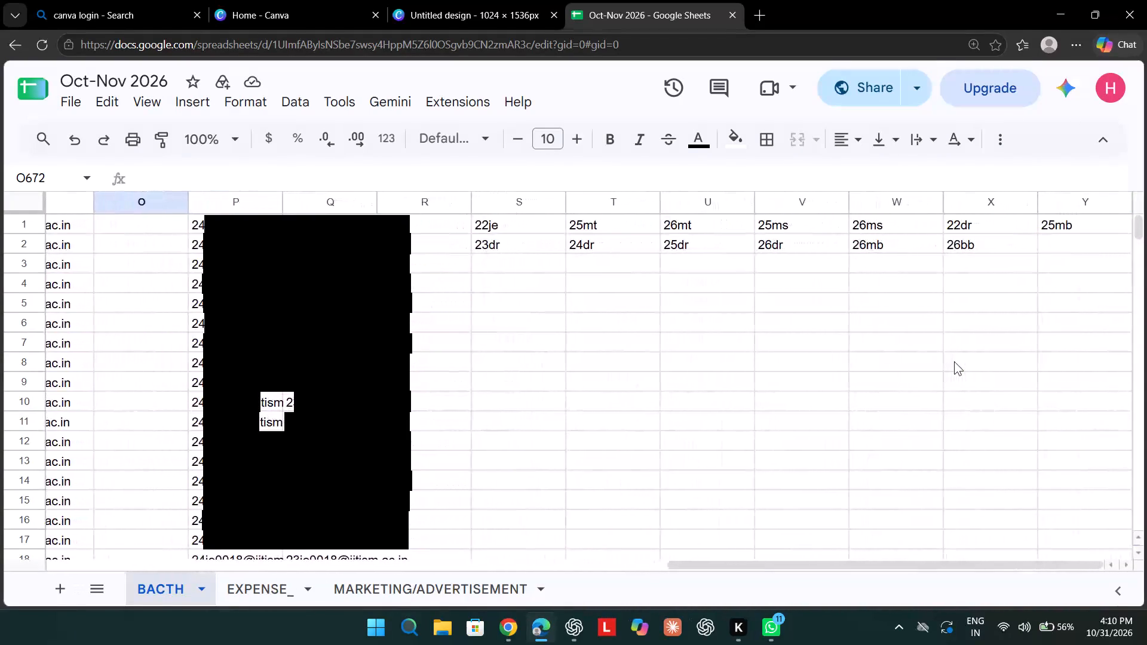
scroll(954, 361, right, 3)
scroll(954, 361, left, 1)
scroll(954, 361, up, 1)
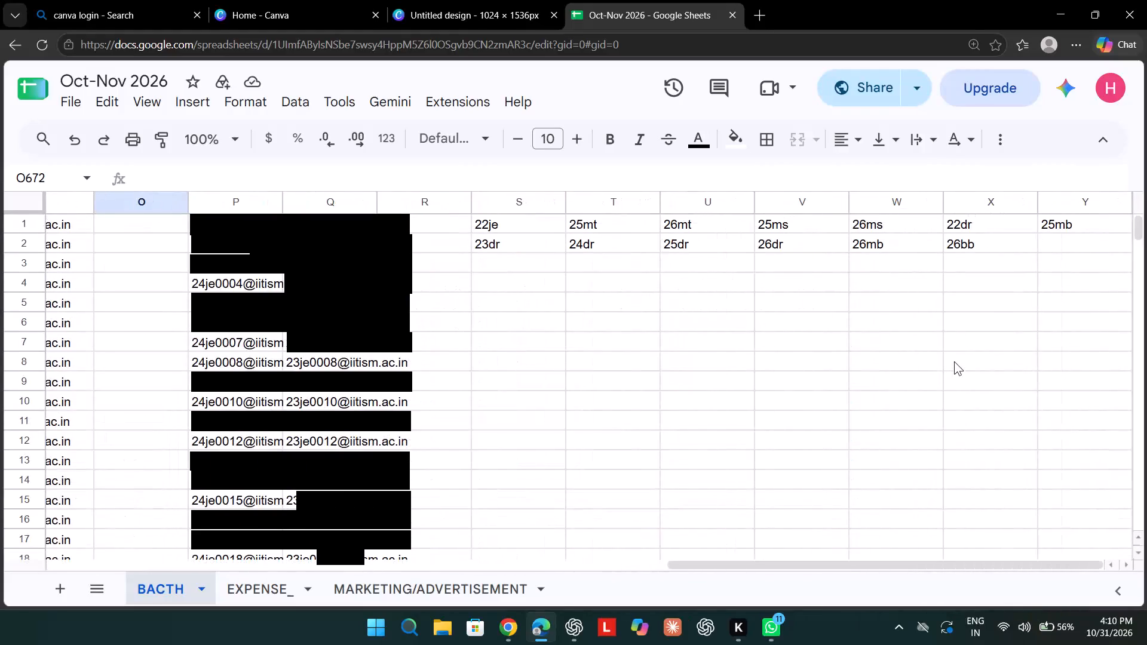
click(545, 217)
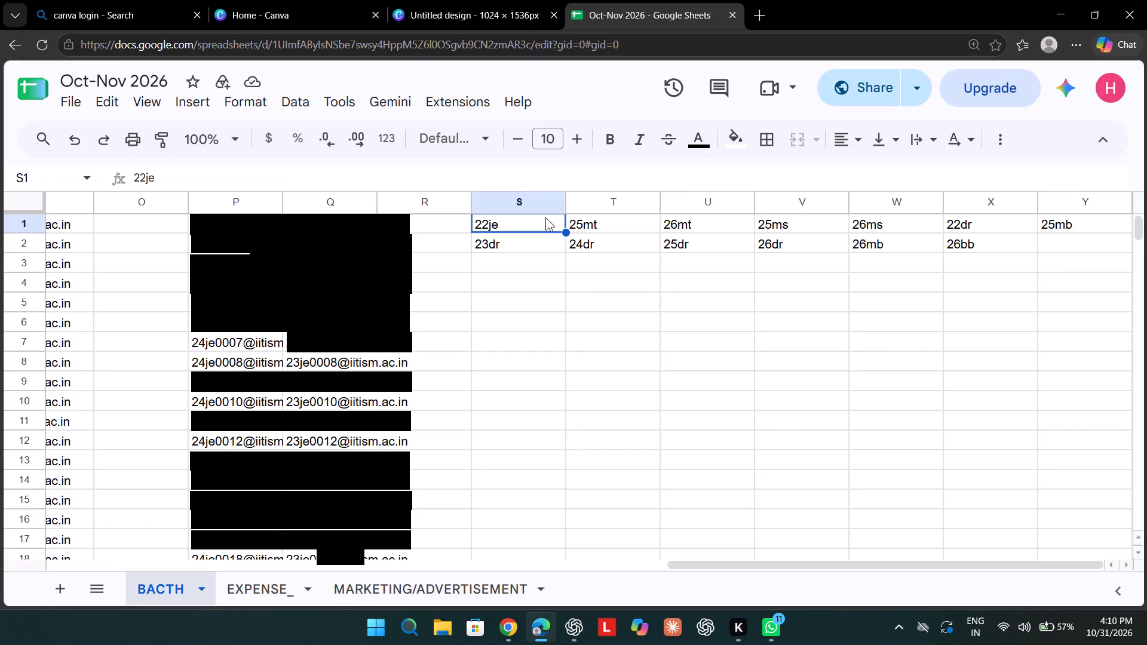
Clear the already built batch prefixes 22je, 25mt and 26mt from cells S1, T1 and U1.
scroll(545, 217, left, 1)
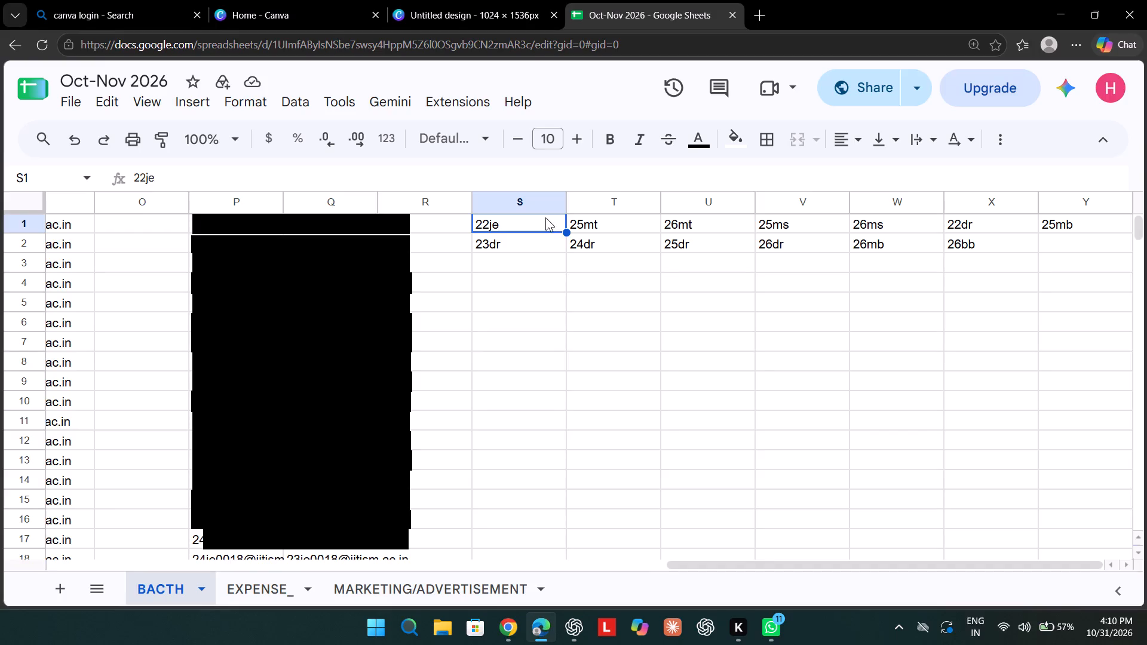
key(BackSpace)
click(602, 217)
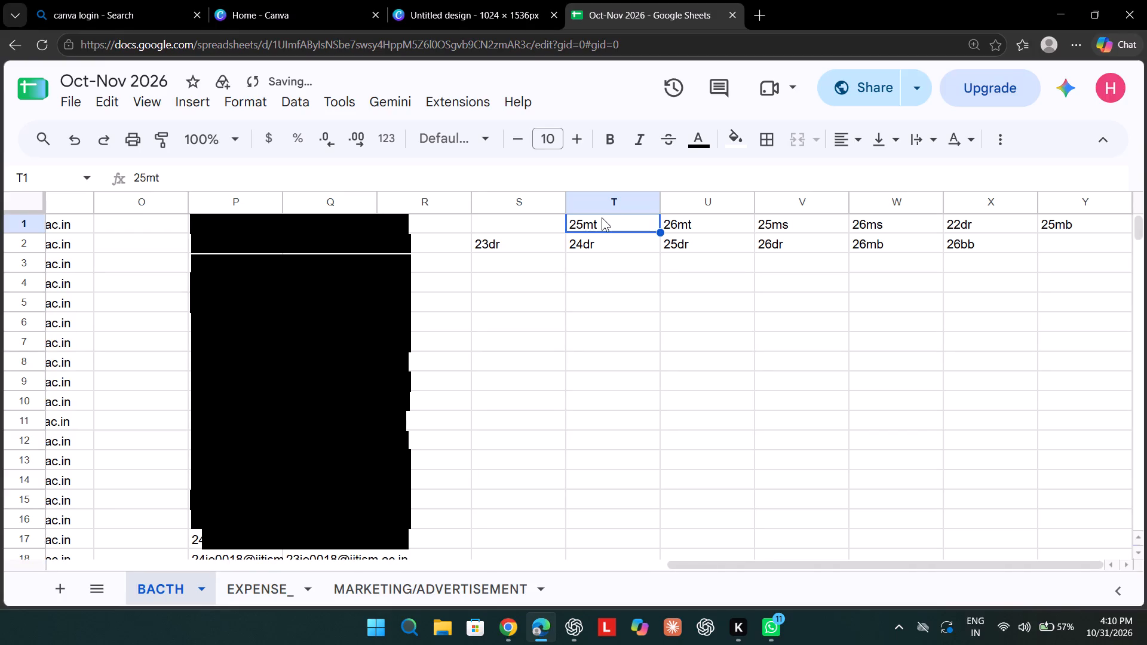
key(BackSpace)
click(685, 228)
key(BackSpace)
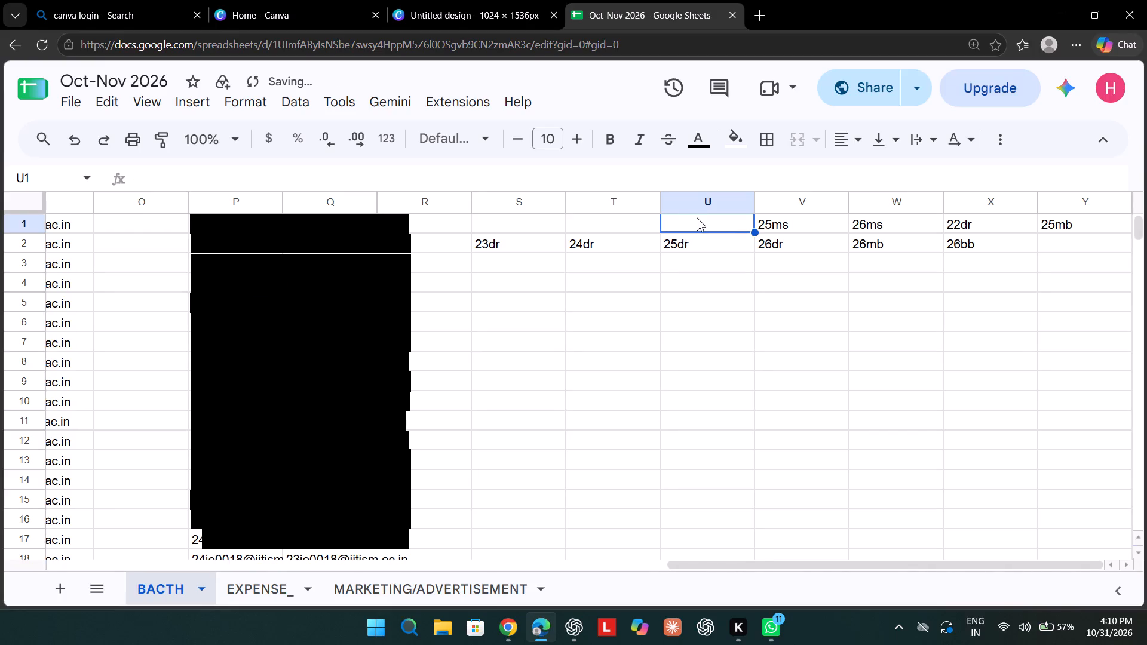
Relocate the 23dr batch prefix by entering 23dr in cell U1 and clearing it from cell S2.
click(697, 217)
click(697, 217)
click(697, 220)
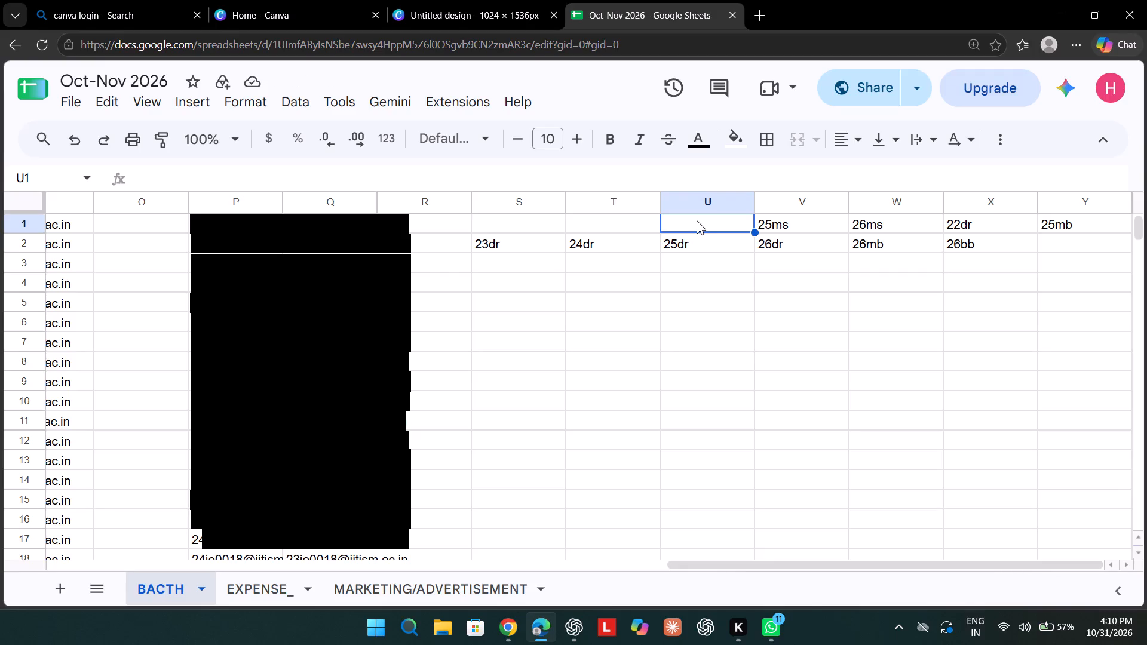
click(697, 220)
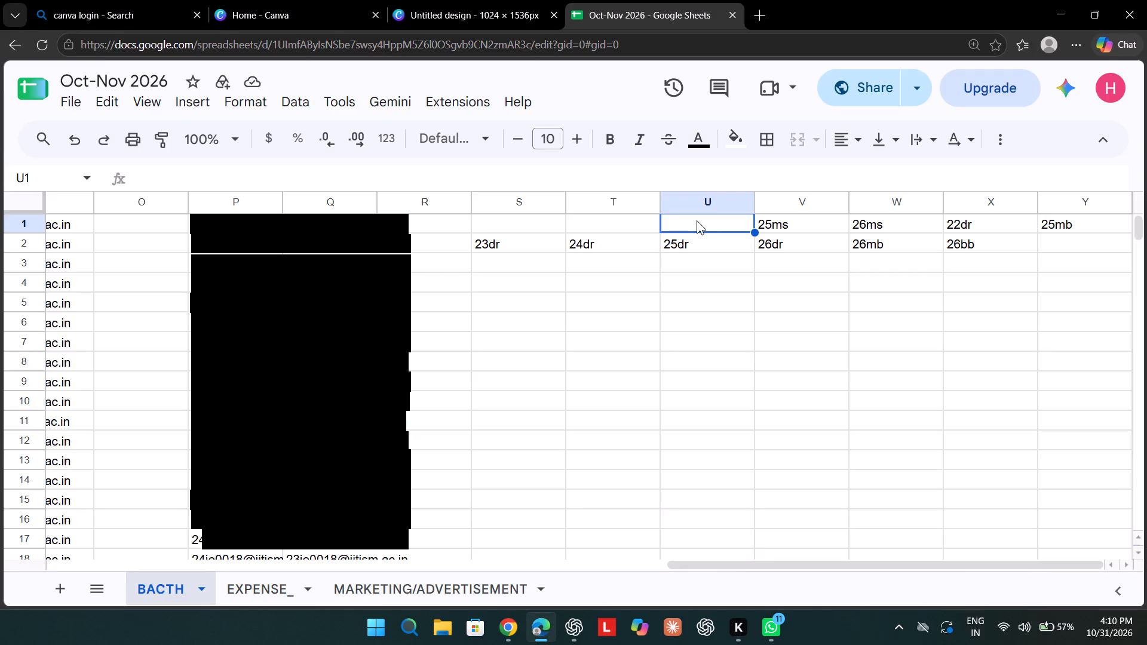
click(697, 220)
triple_click(697, 220)
click(697, 220)
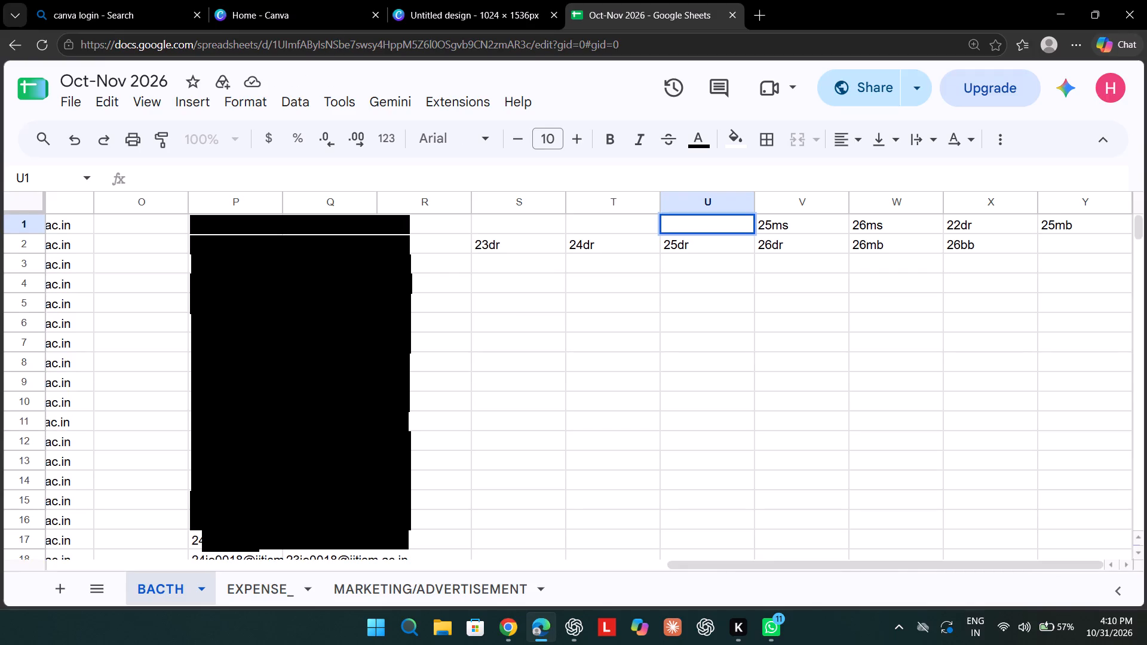
text(23DR)
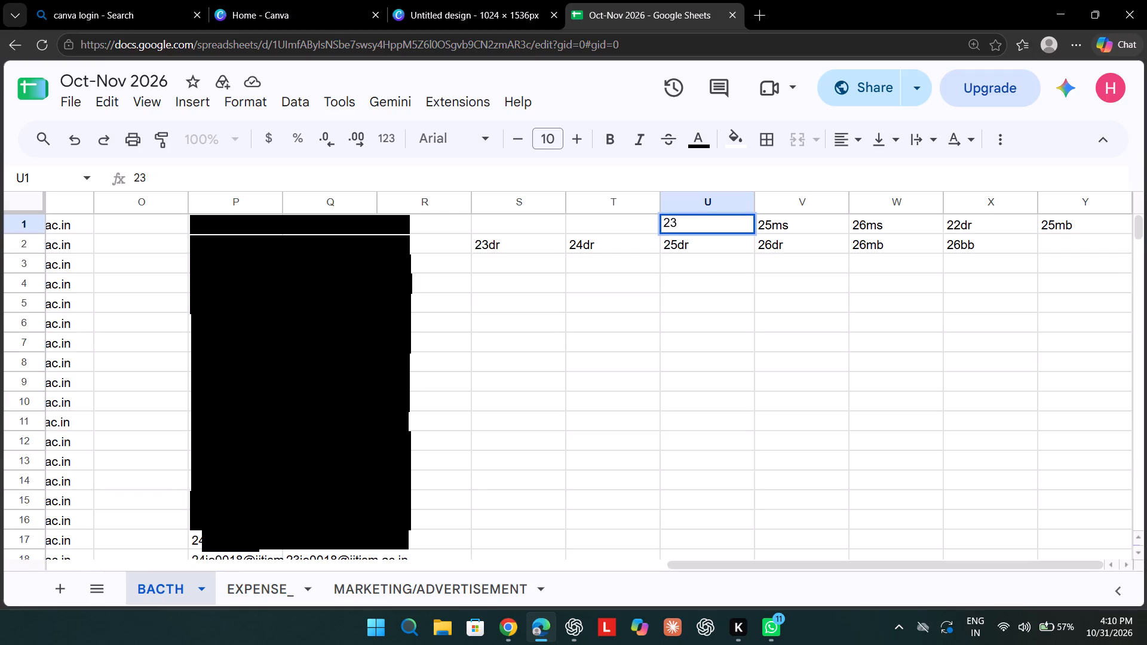
text(dr)
click(516, 244)
key(BackSpace)
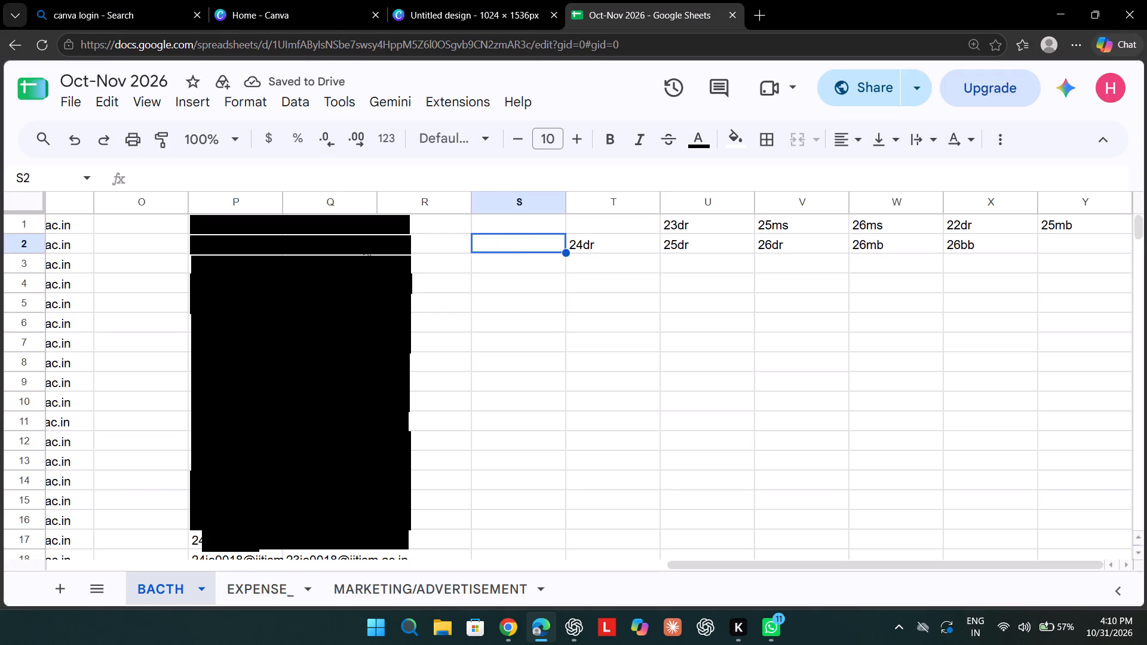
Enter 23dr0001 in cell S1 as the first roll number of the 23dr series.
scroll(245, 263, right, 15)
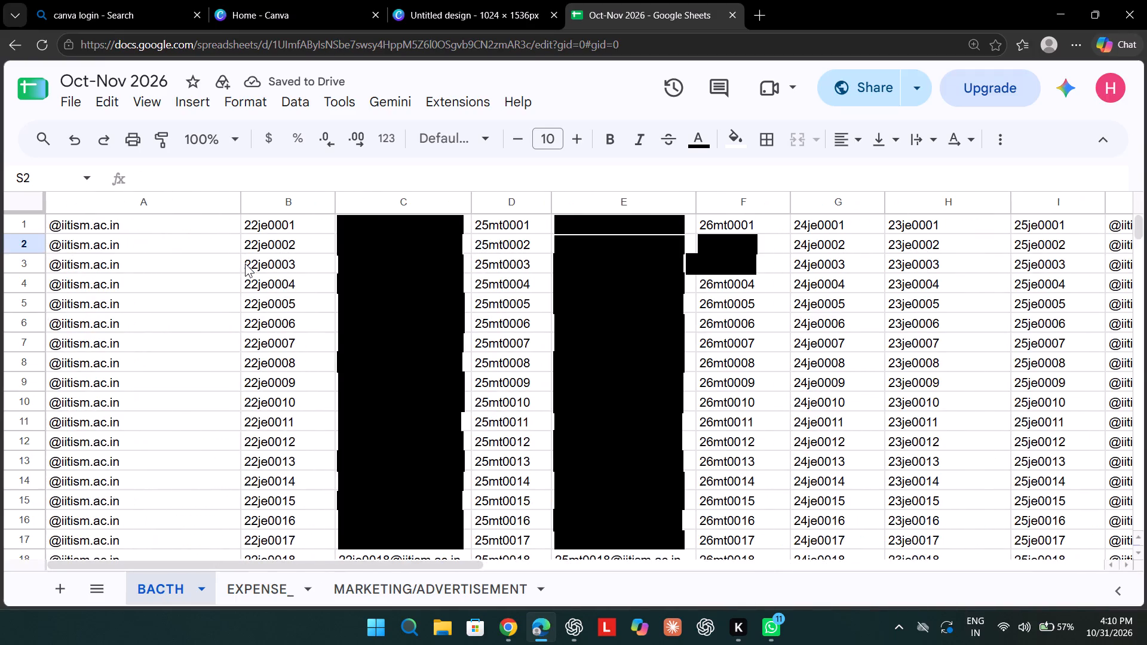
scroll(245, 263, left, 2)
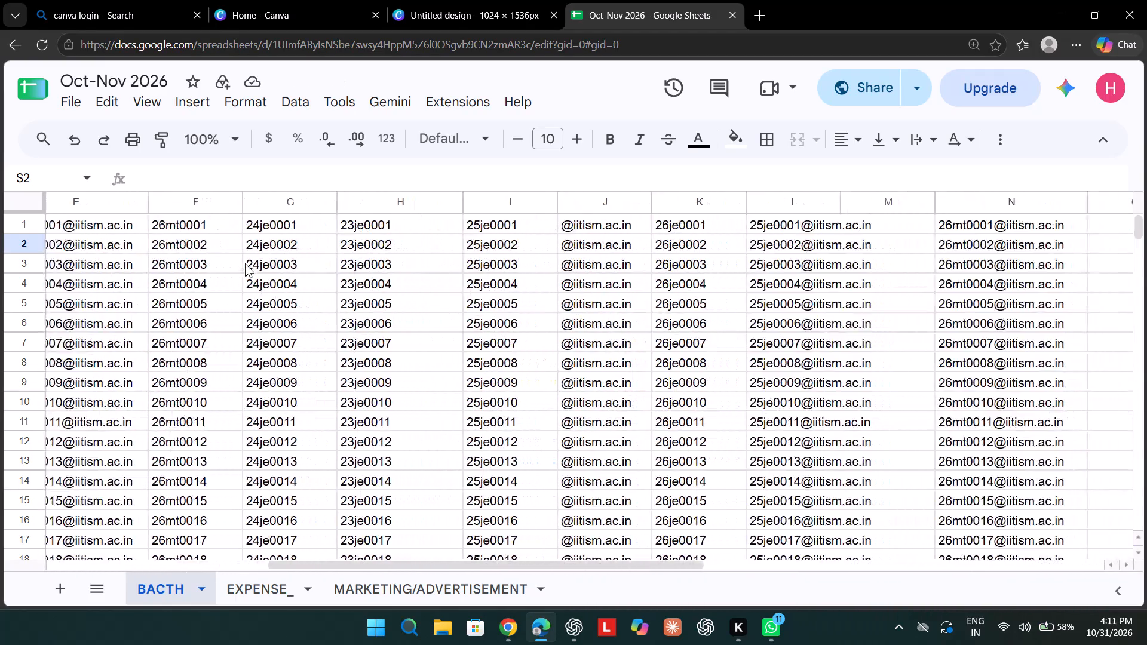
scroll(245, 263, left, 3)
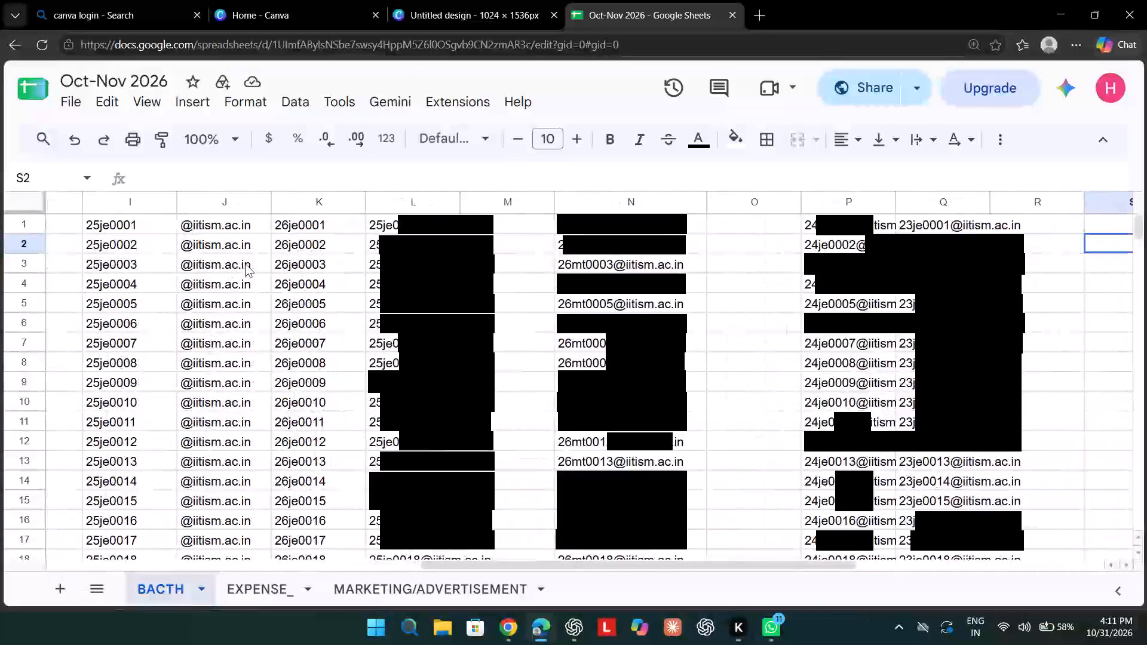
scroll(245, 263, left, 2)
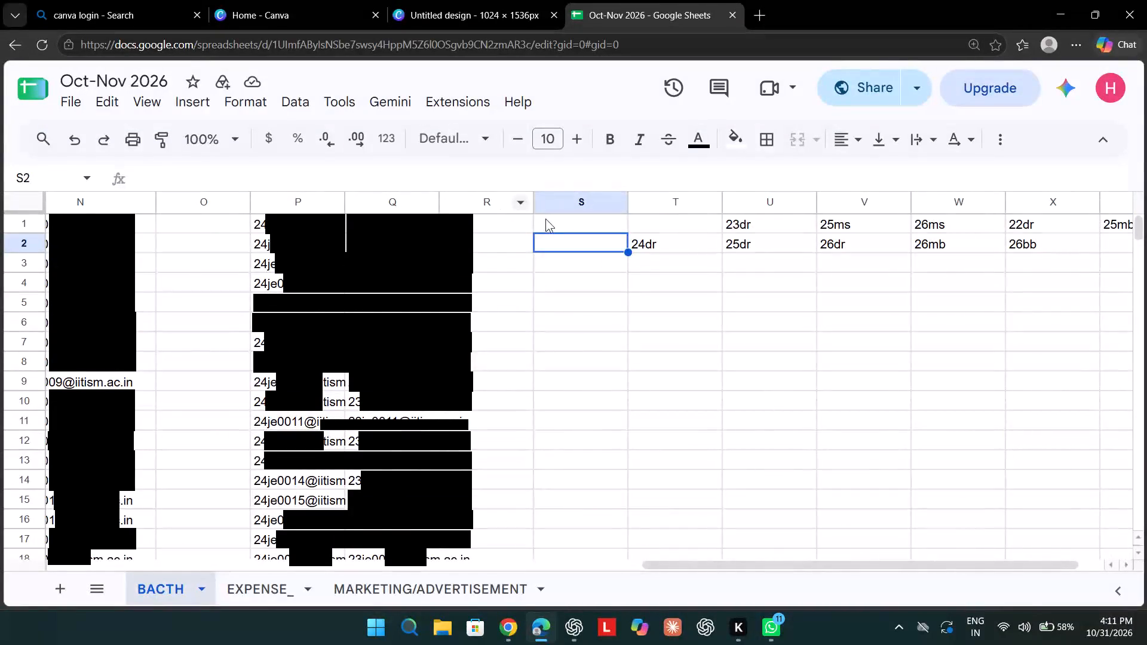
click(558, 218)
scroll(558, 218, up, 1)
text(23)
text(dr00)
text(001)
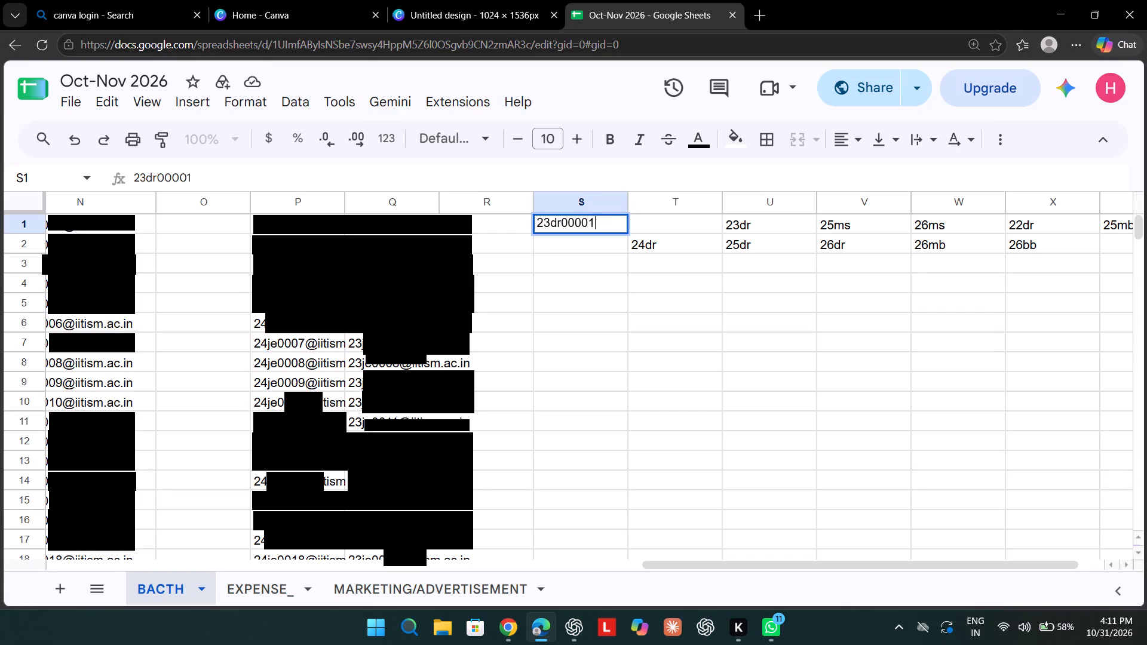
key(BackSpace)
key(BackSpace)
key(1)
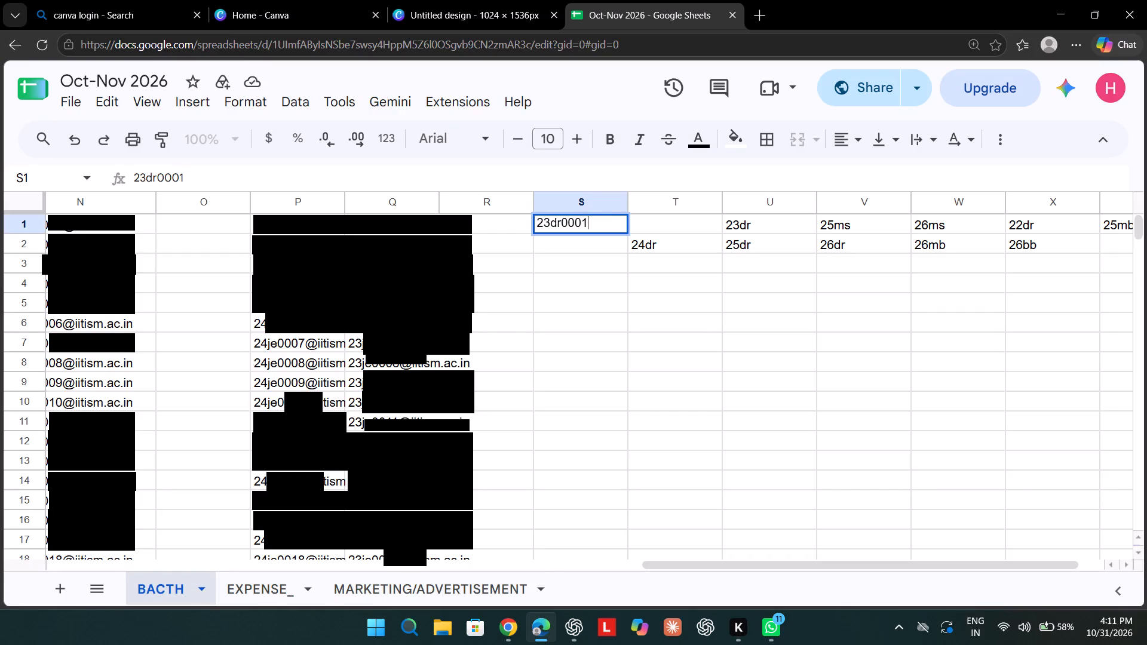
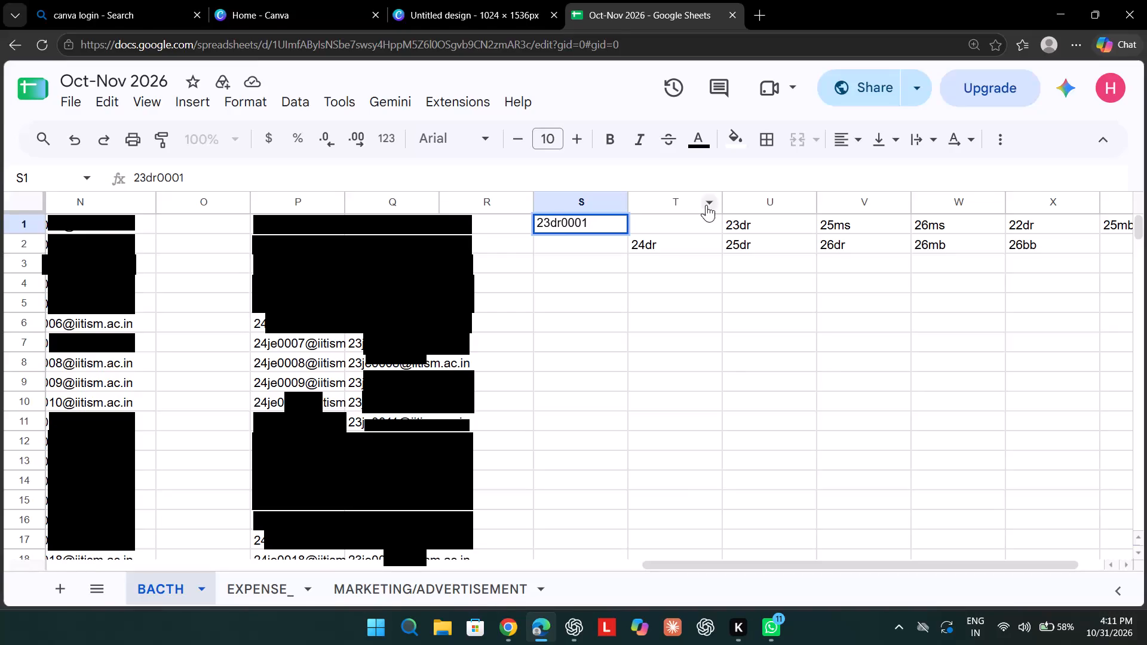
Fill the 23dr roll-number series down column S from 23dr0001 in S1 to 23dr0345 in S345.
click(619, 217)
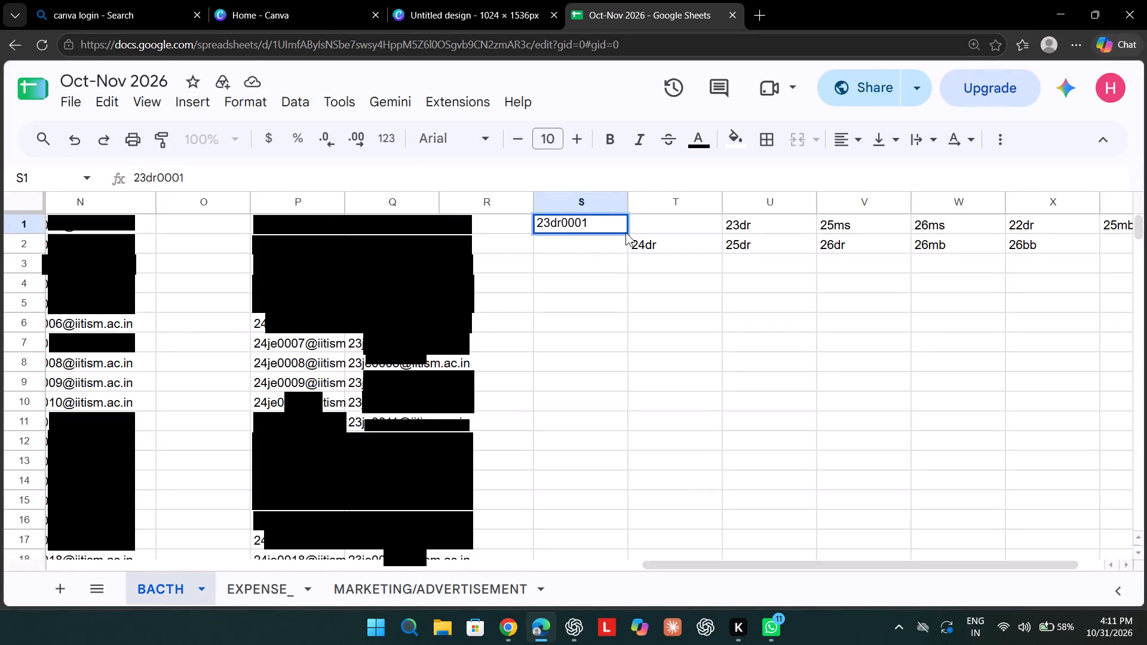
click(625, 232)
click(611, 249)
click(610, 226)
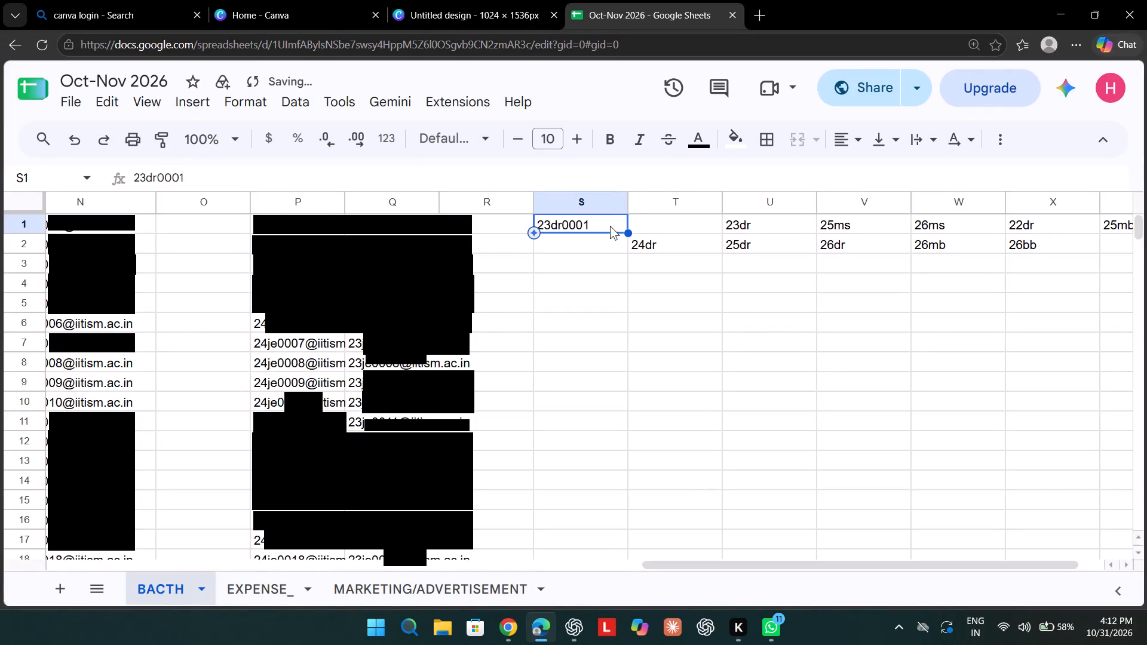
drag(629, 234, 631, 565)
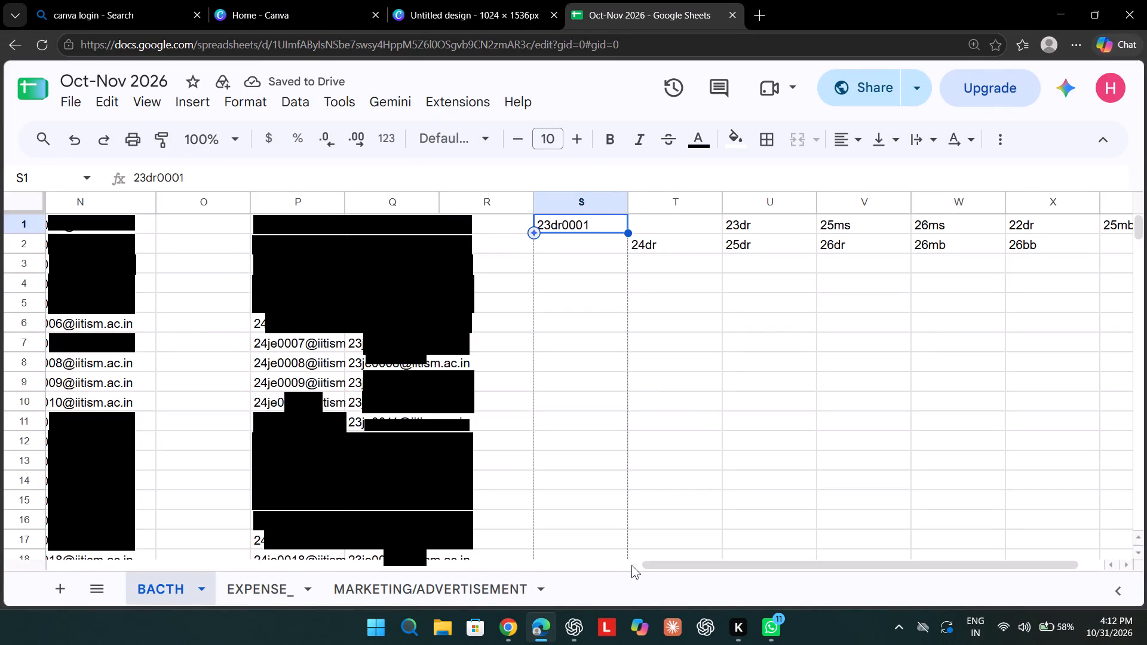
drag(631, 565, 630, 609)
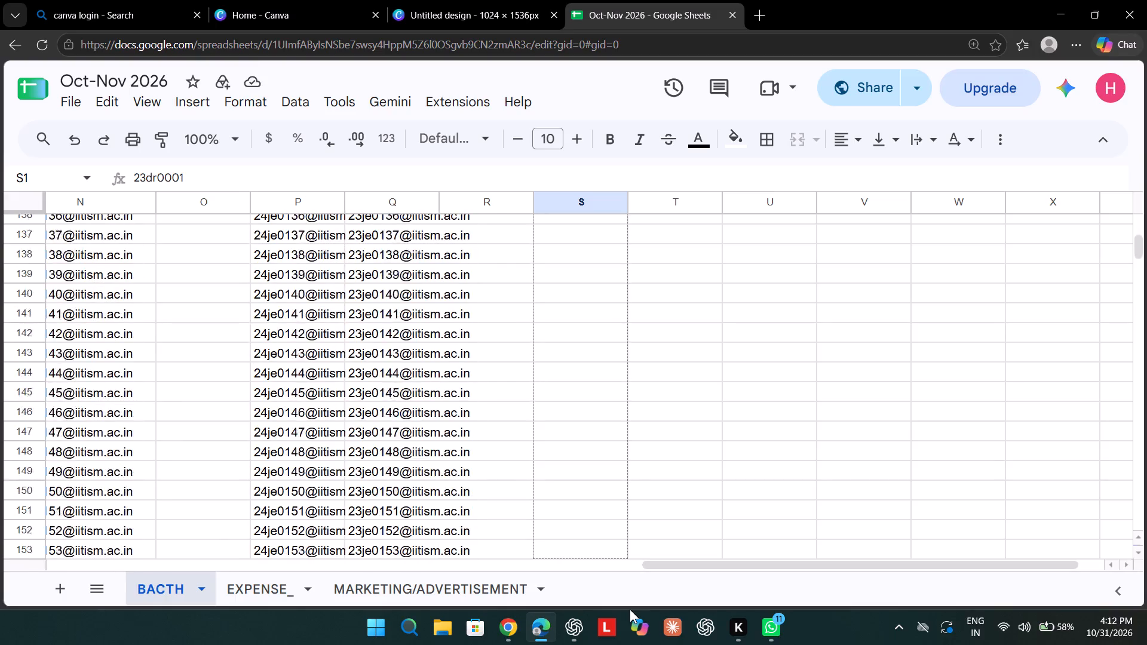
drag(630, 609, 630, 632)
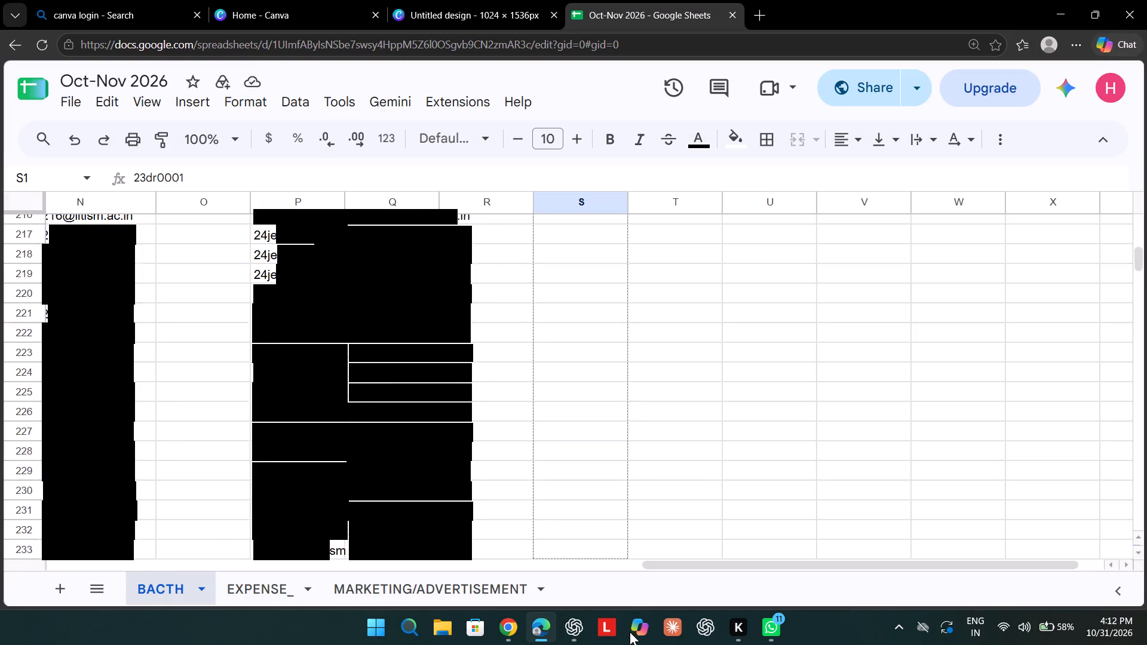
drag(630, 632, 643, 625)
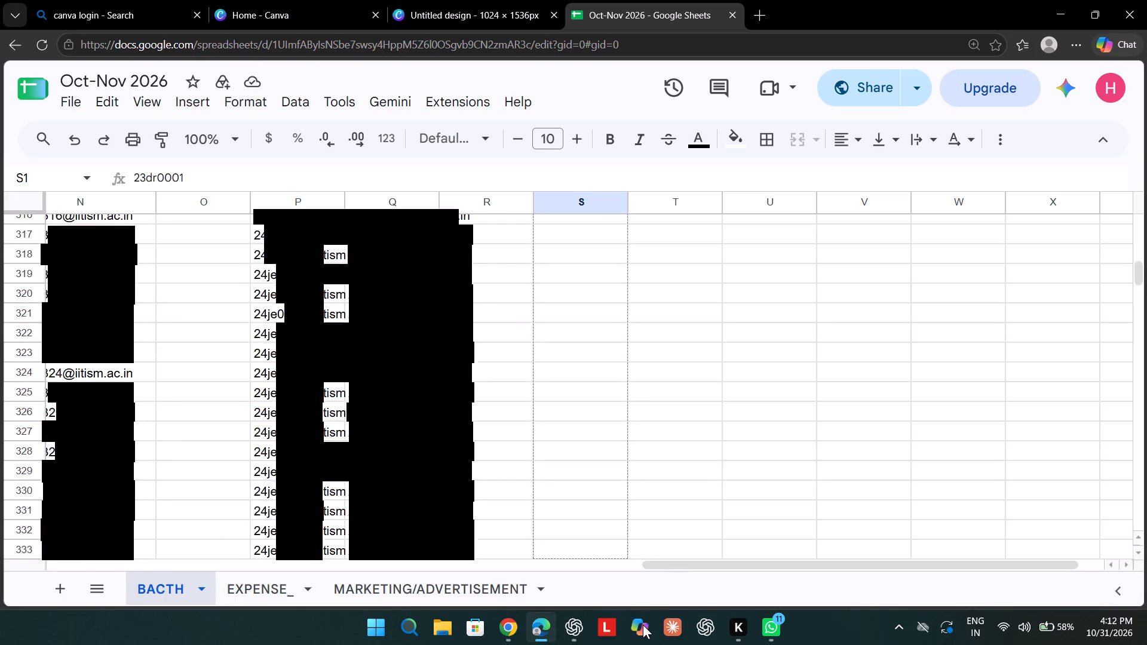
drag(643, 625, 612, 237)
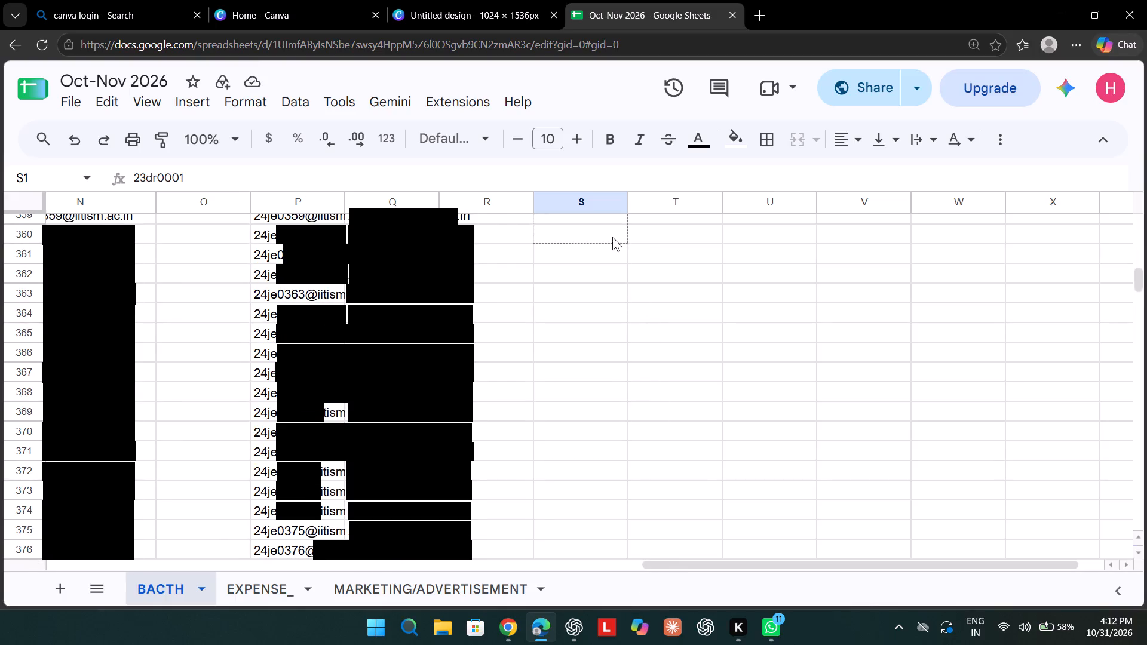
drag(612, 237, 615, 232)
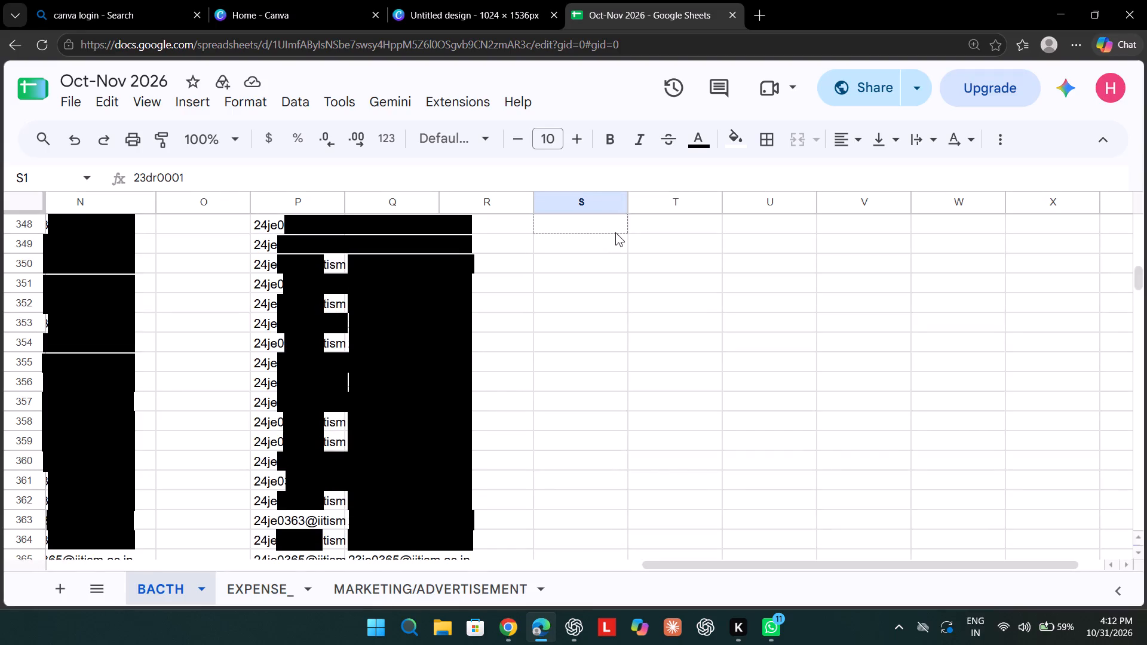
drag(615, 232, 619, 242)
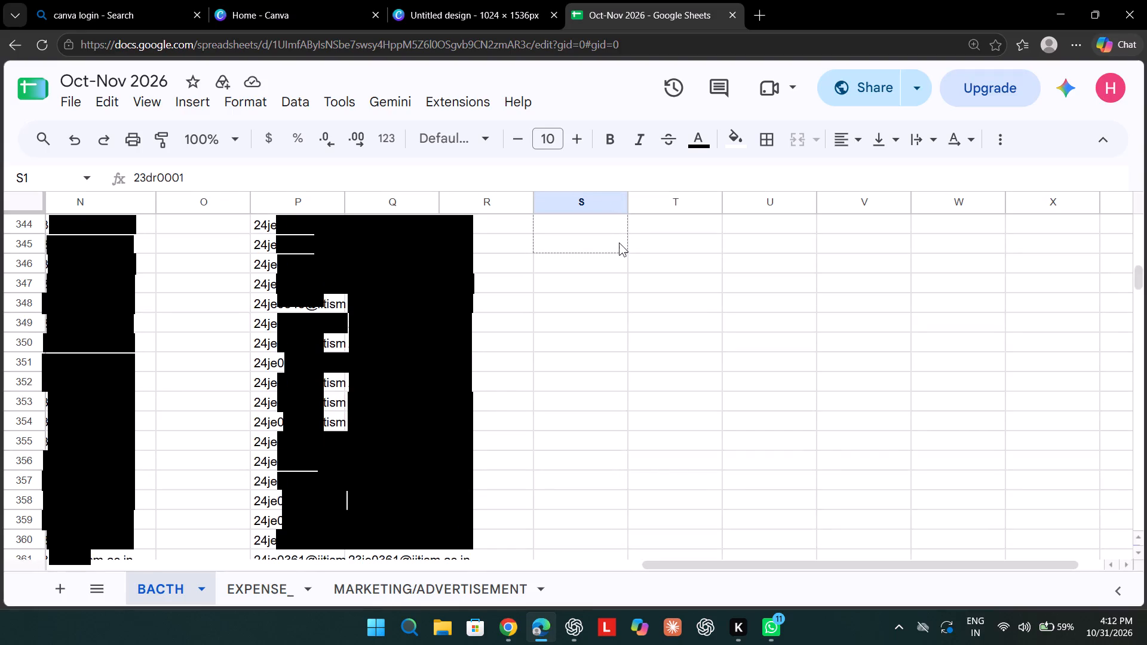
drag(619, 242, 618, 238)
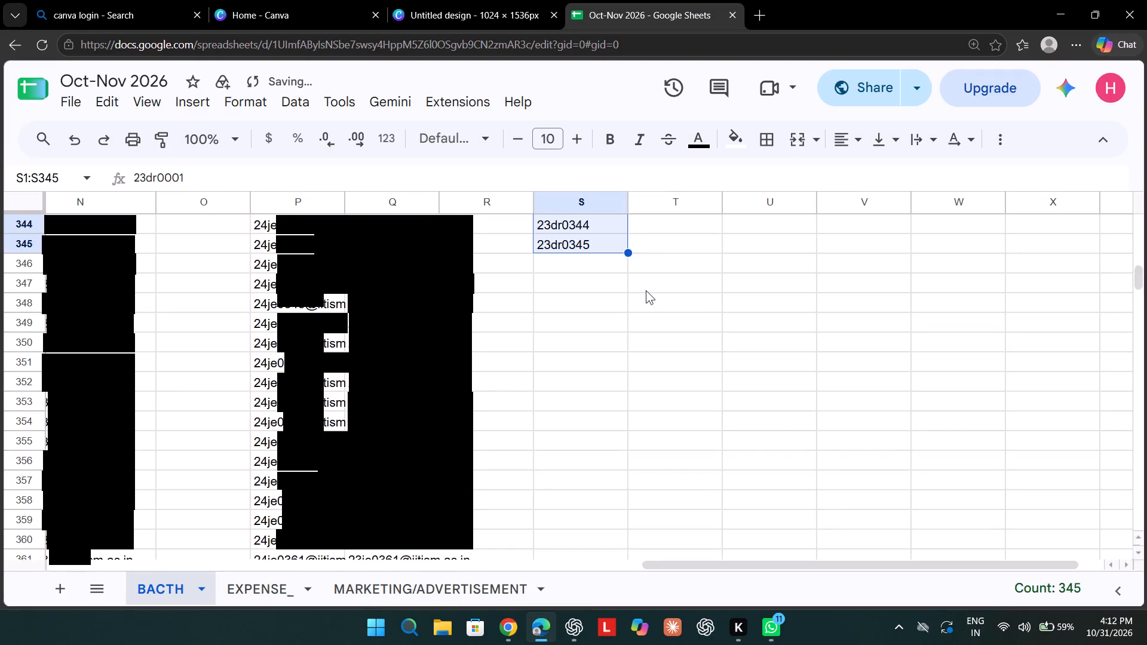
scroll(646, 290, up, 20)
scroll(646, 290, up, 8)
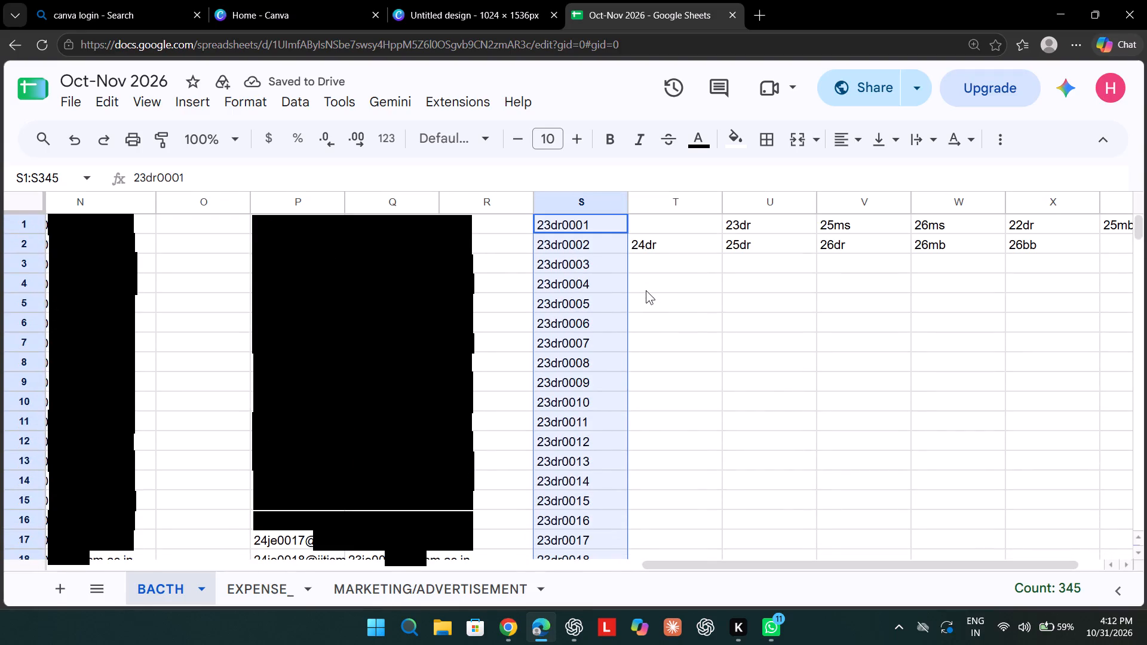
Relocate the 24dr batch prefix by entering 24dr in cell Y2 and clearing it from cell T2.
click(665, 277)
scroll(665, 277, left, 3)
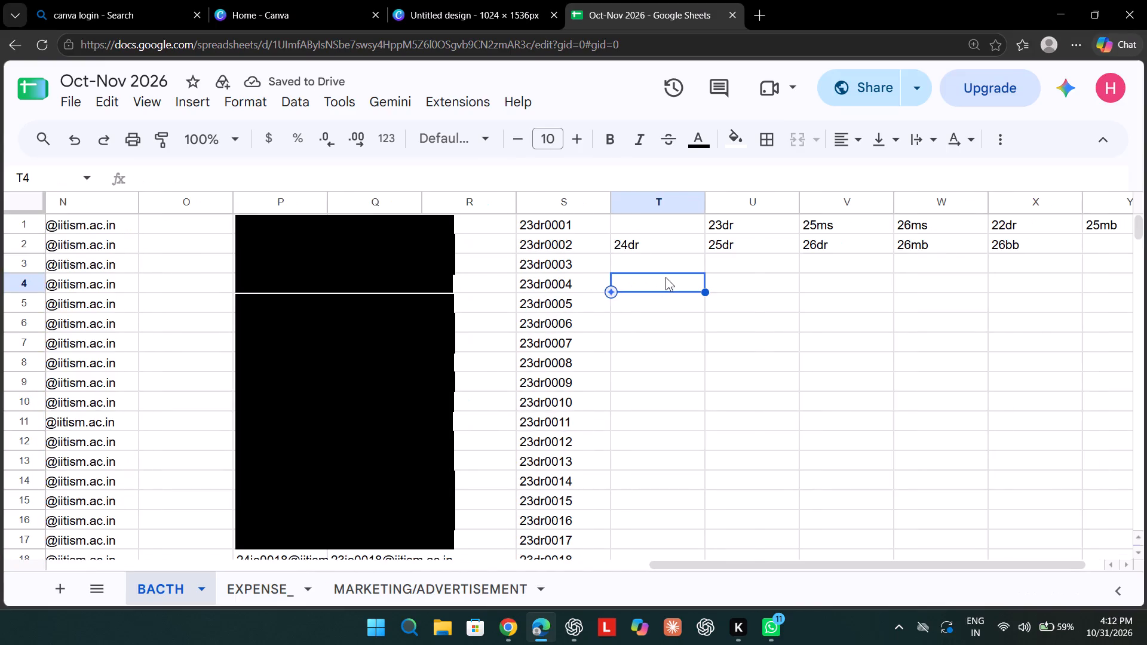
click(1050, 240)
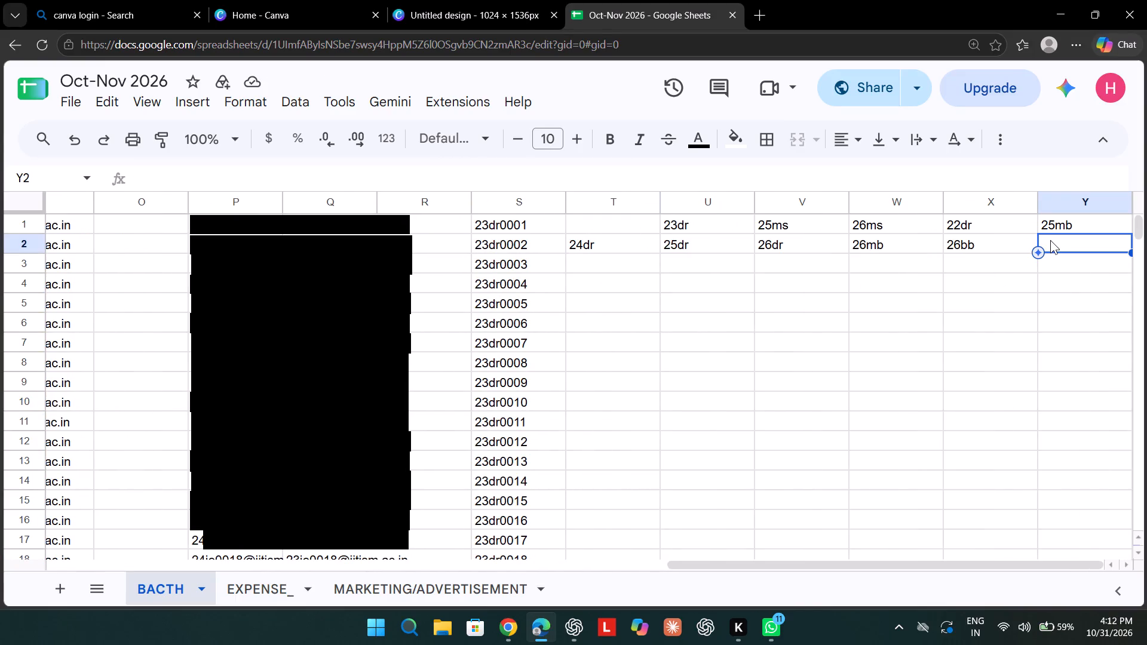
text(24dr)
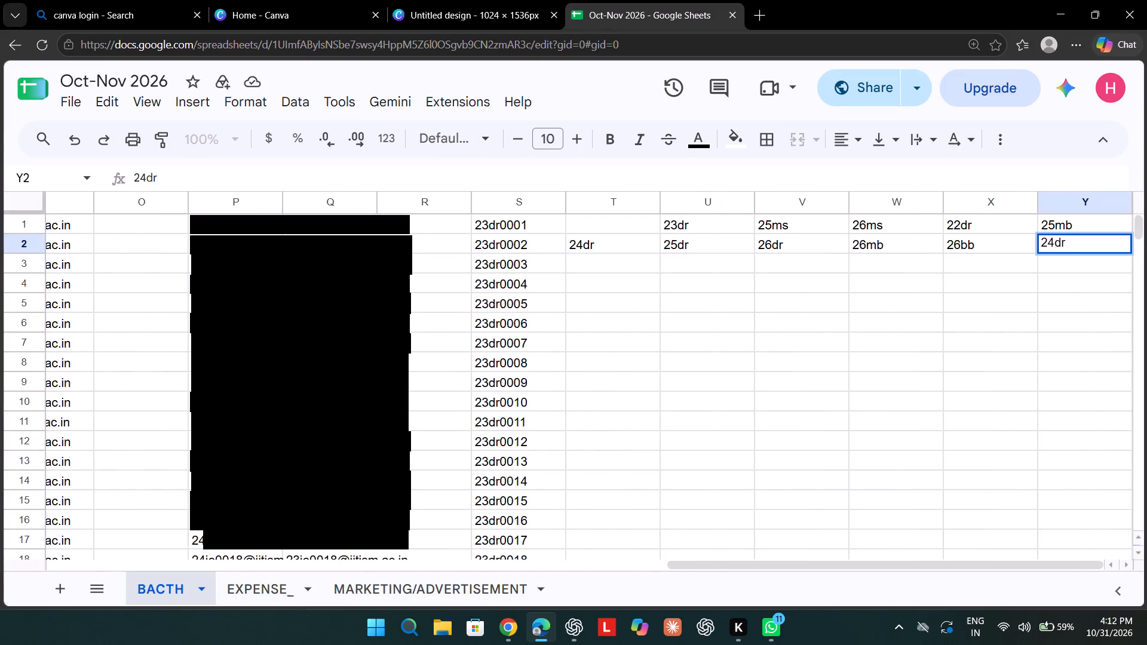
click(640, 248)
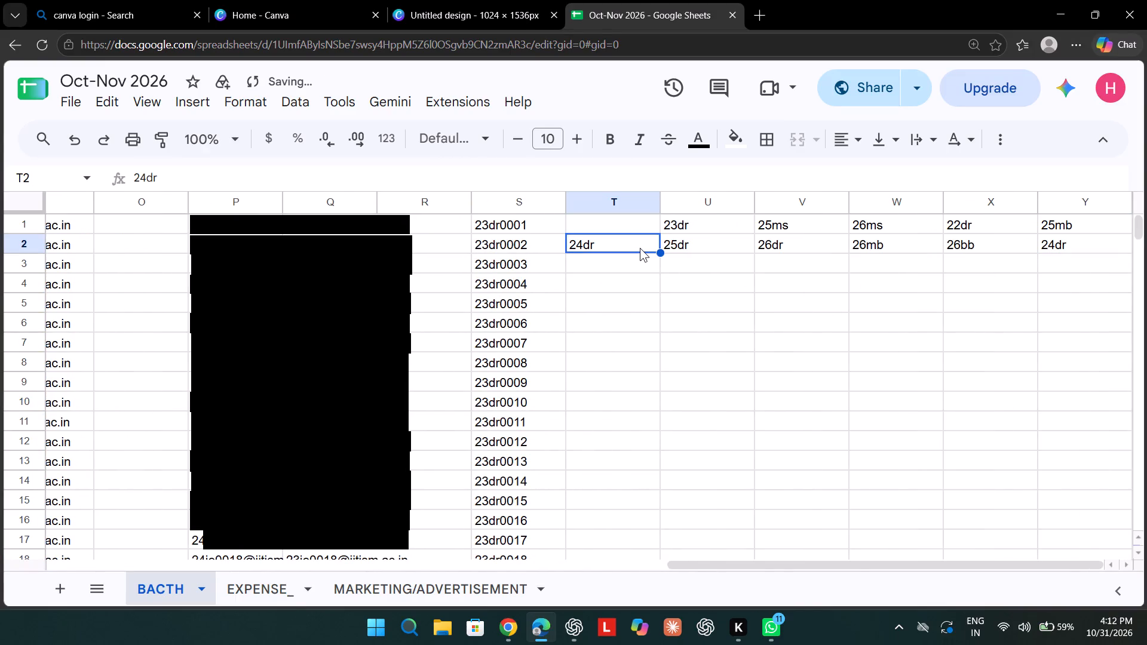
key(BackSpace)
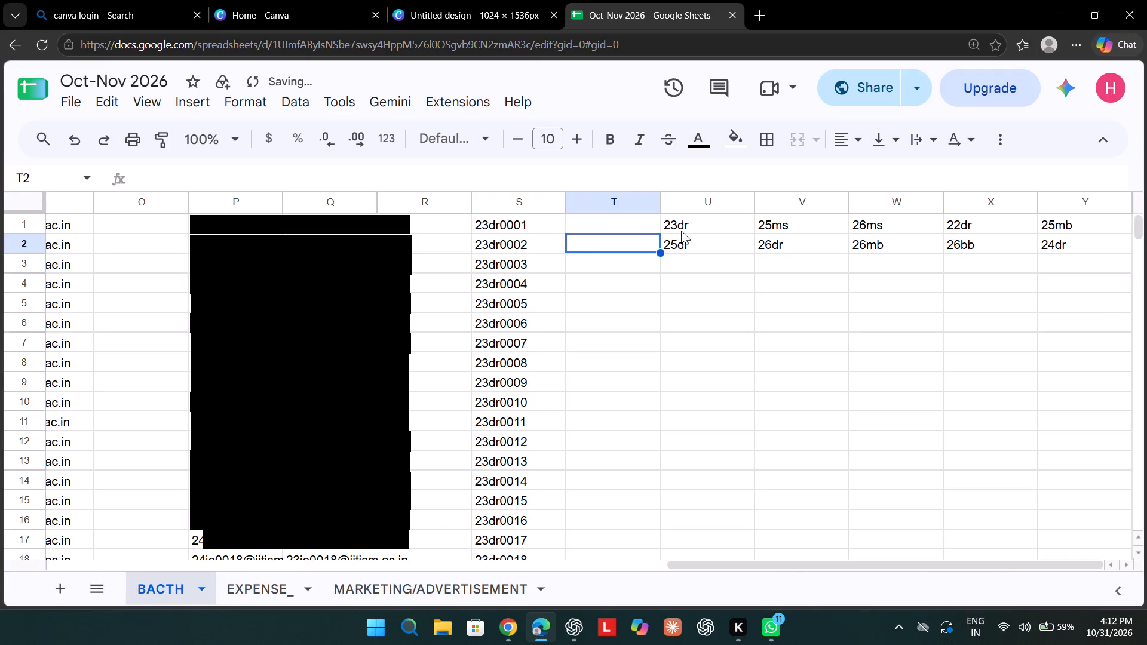
Clear the 23dr batch prefix from cell U1.
click(686, 224)
key(BackSpace)
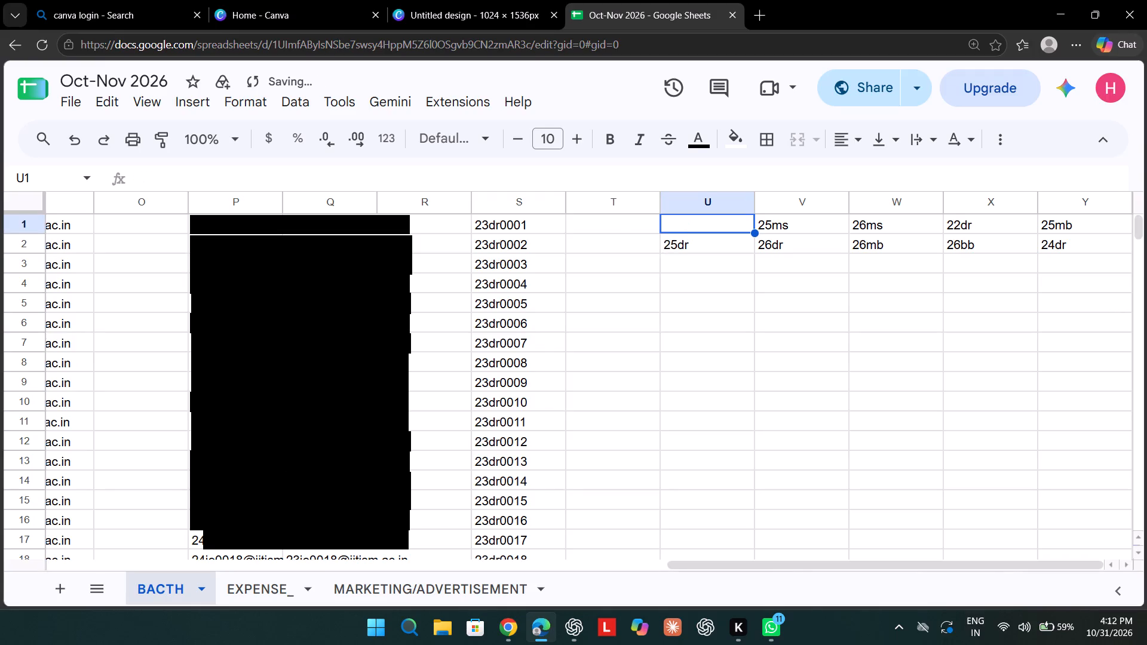
Enter the formula =CONCAT(S1,A1) in cell O1 to join the first 23dr roll number with the domain.
click(592, 224)
scroll(592, 224, right, 2)
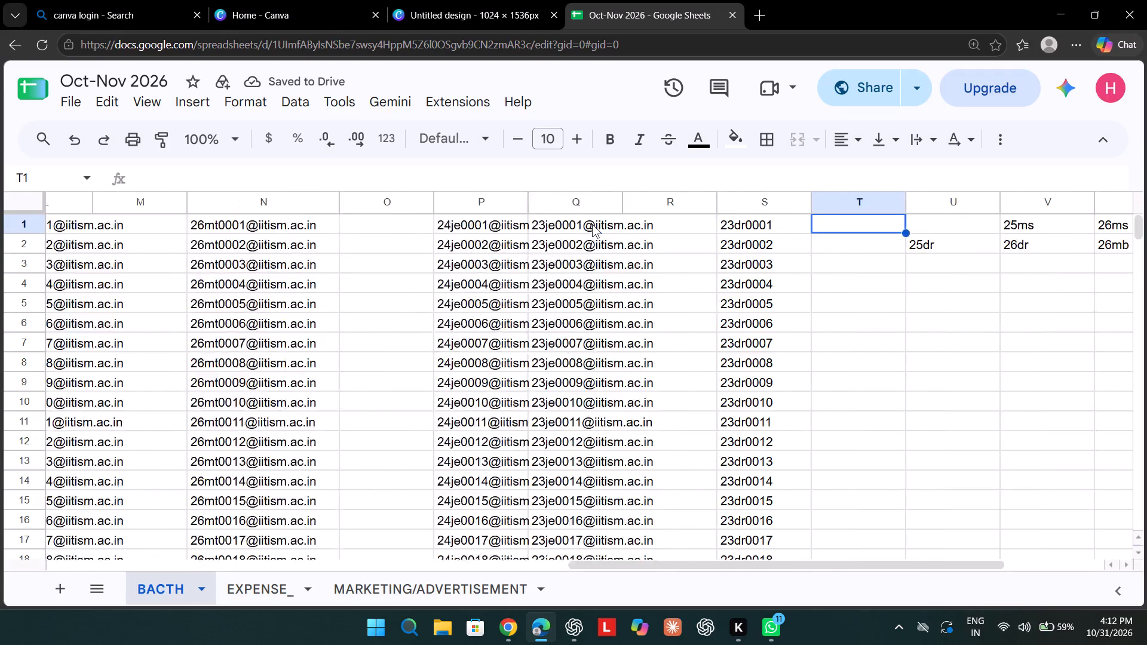
scroll(592, 224, right, 2)
click(568, 222)
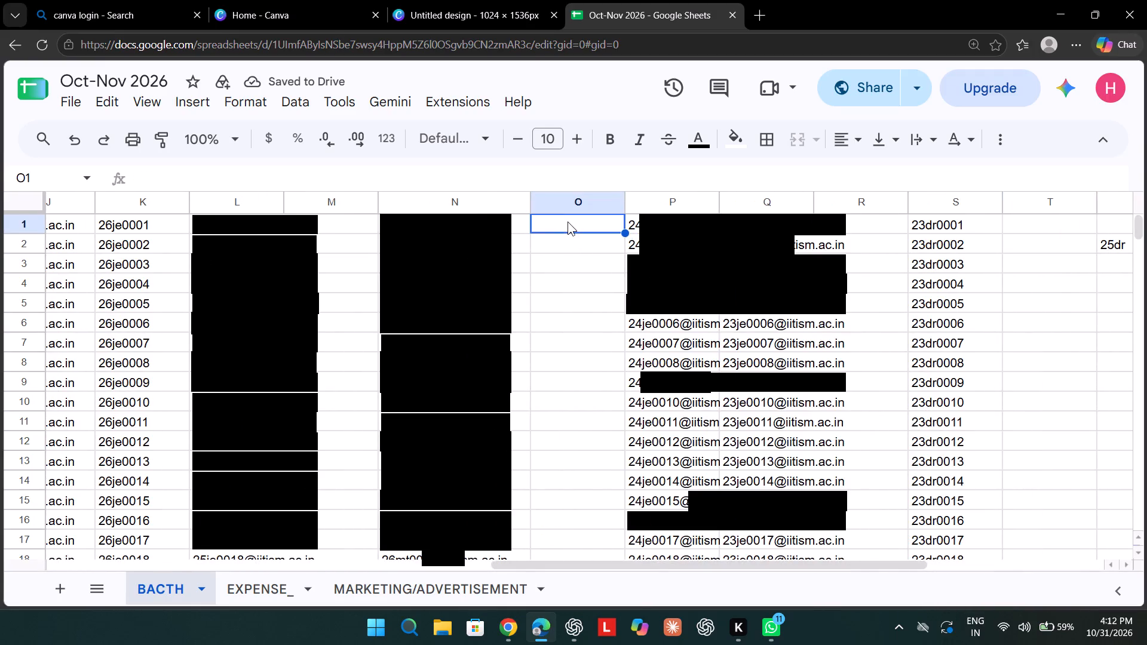
key(equal)
text(CONCAR)
key(BackSpace)
key(t)
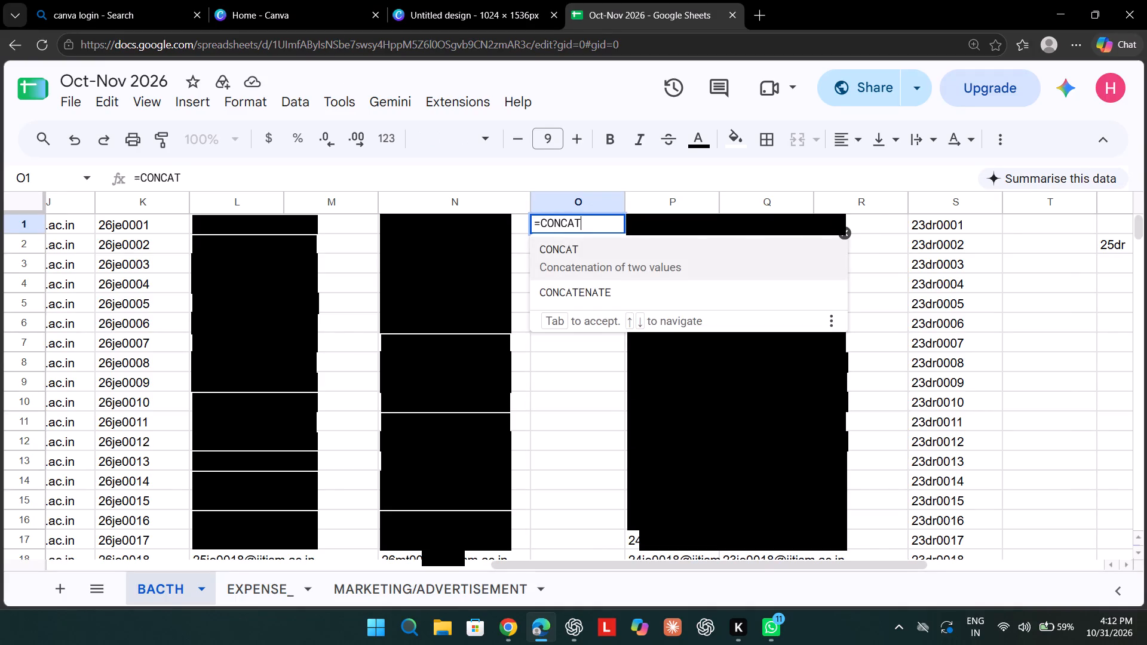
key(shift+parenleft)
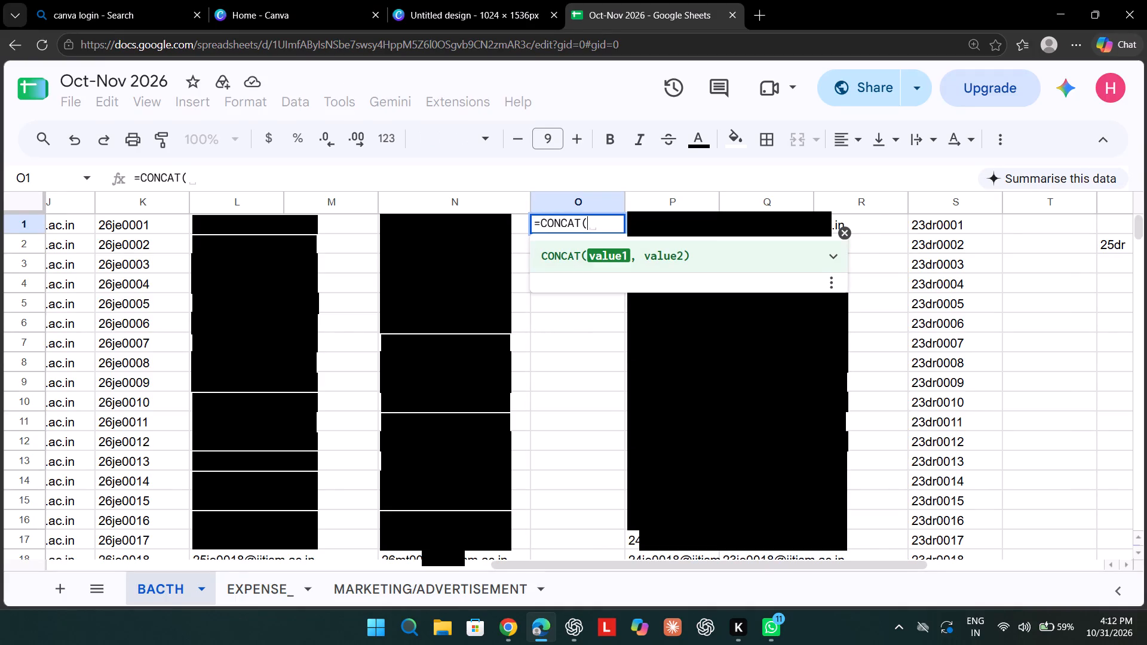
text(S1,)
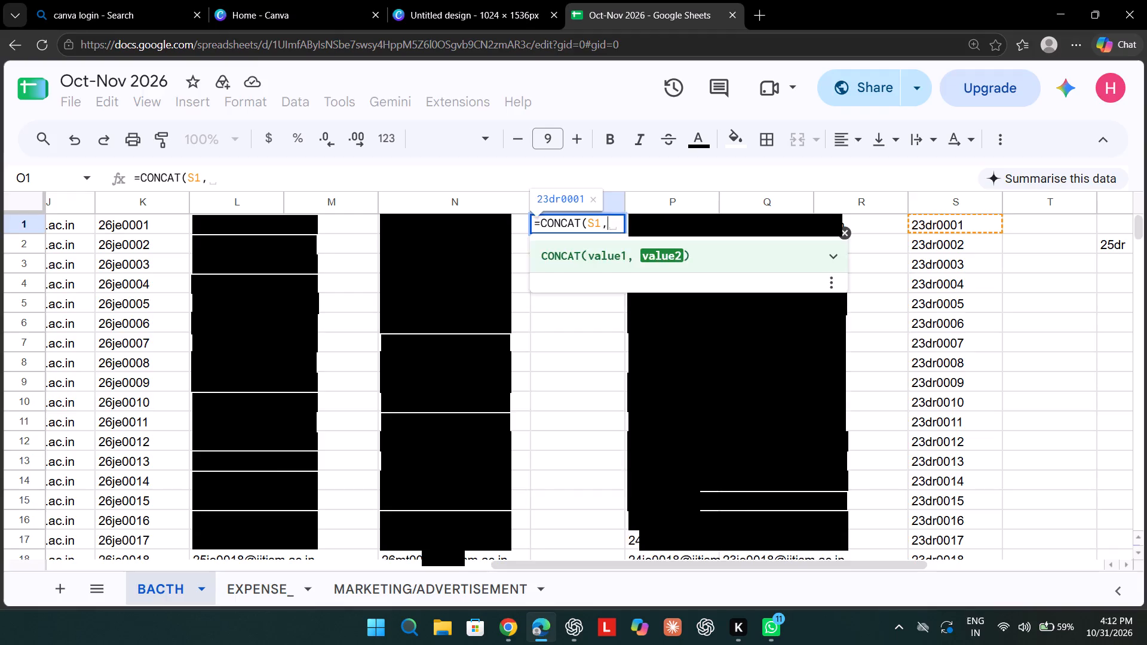
text(A1)
key(shift+parenright)
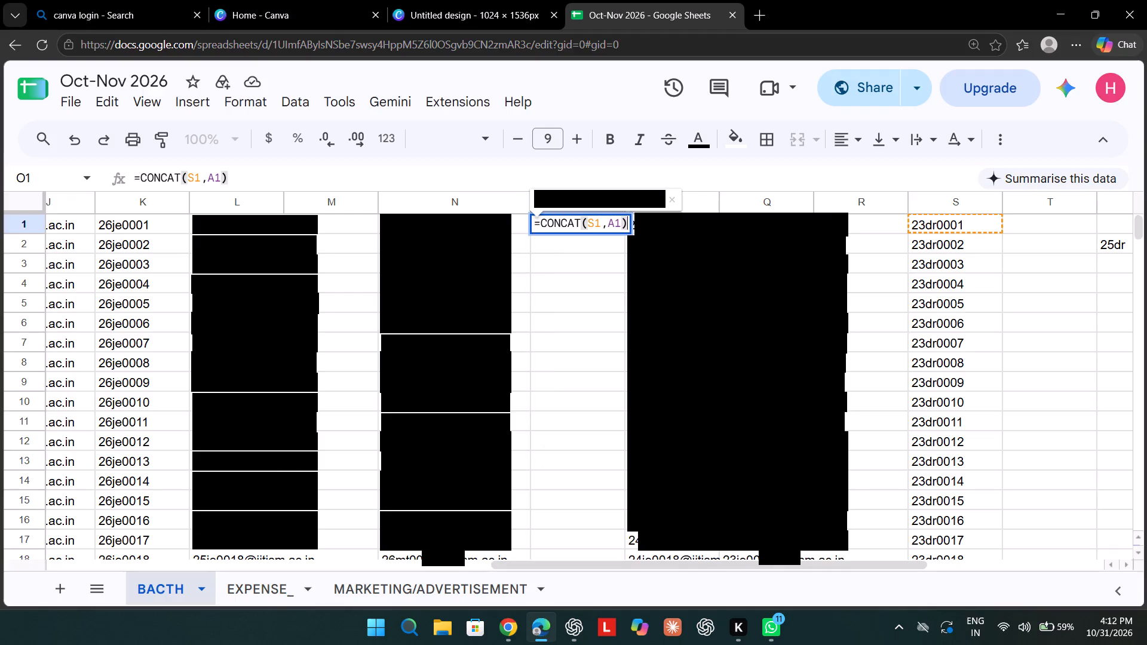
key(BackSpace)
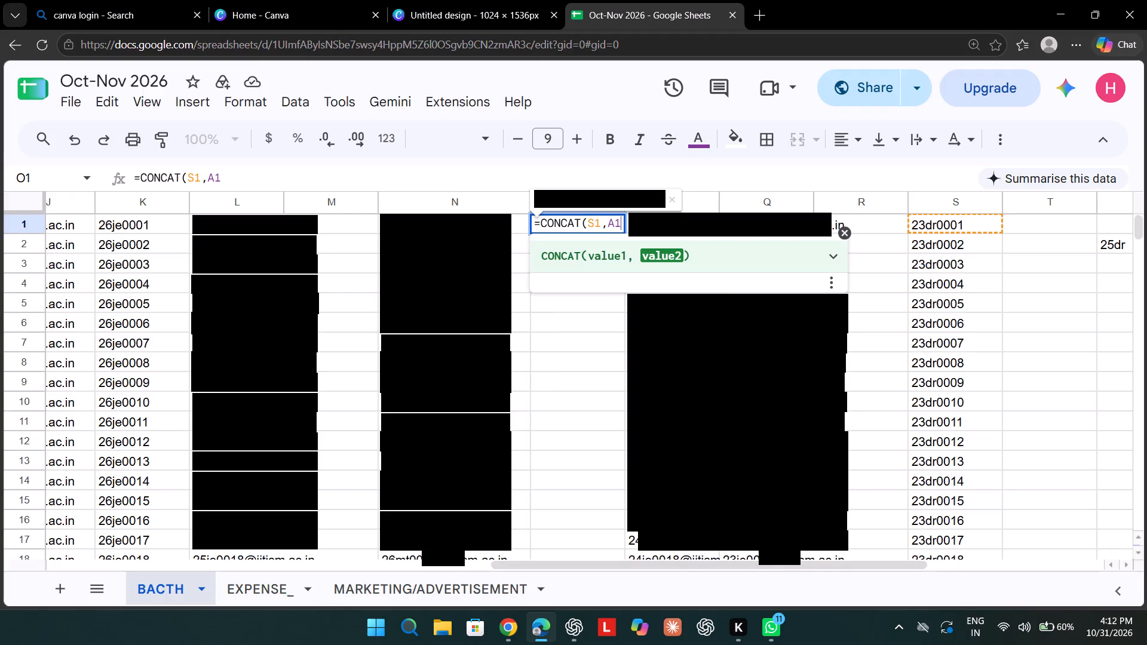
key(1)
key(BackSpace)
key(shift+parenright)
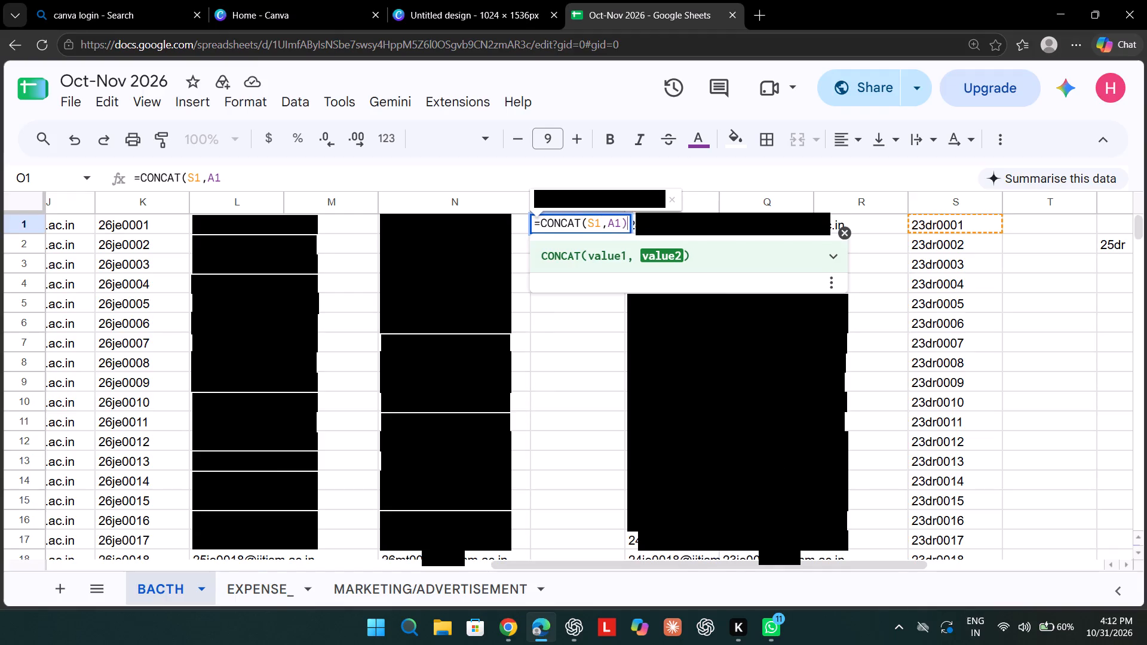
key(Return)
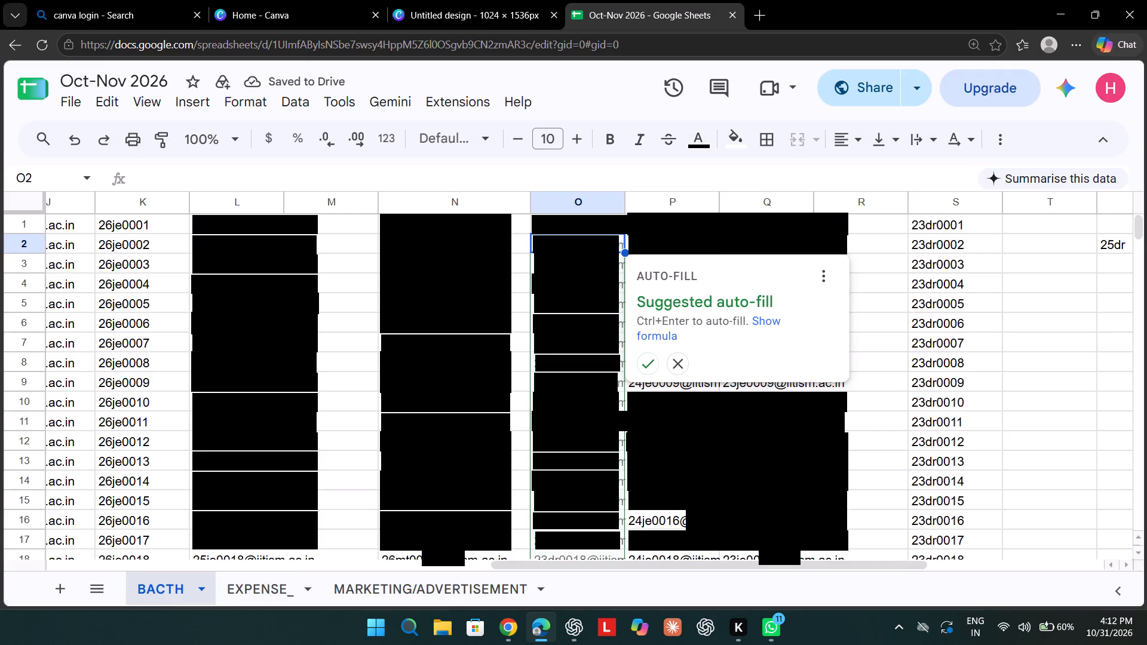
Accept the suggested auto-fill to extend the CONCAT formula down column O from cell O2.
key(ctrl+Return)
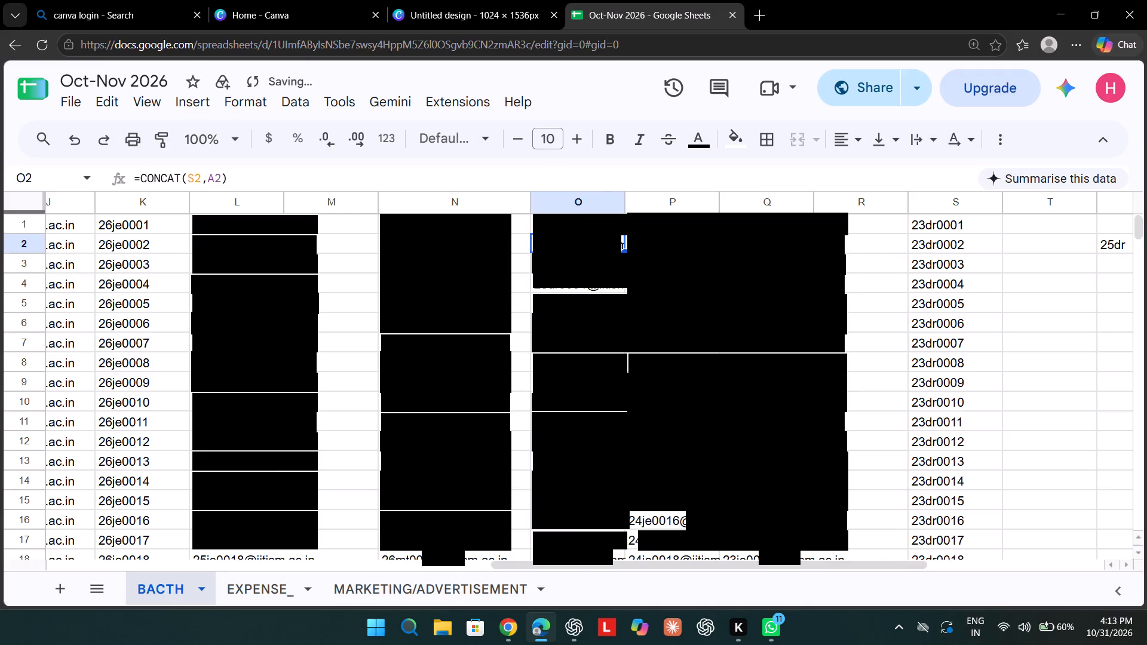
Widen column O slightly.
drag(624, 199, 629, 209)
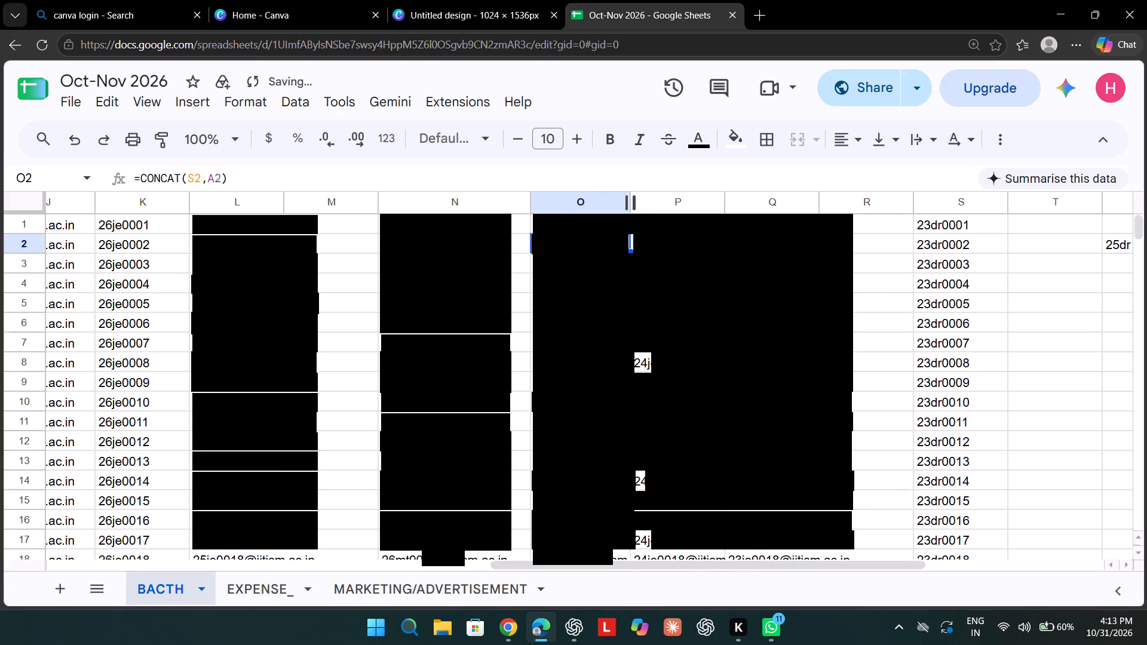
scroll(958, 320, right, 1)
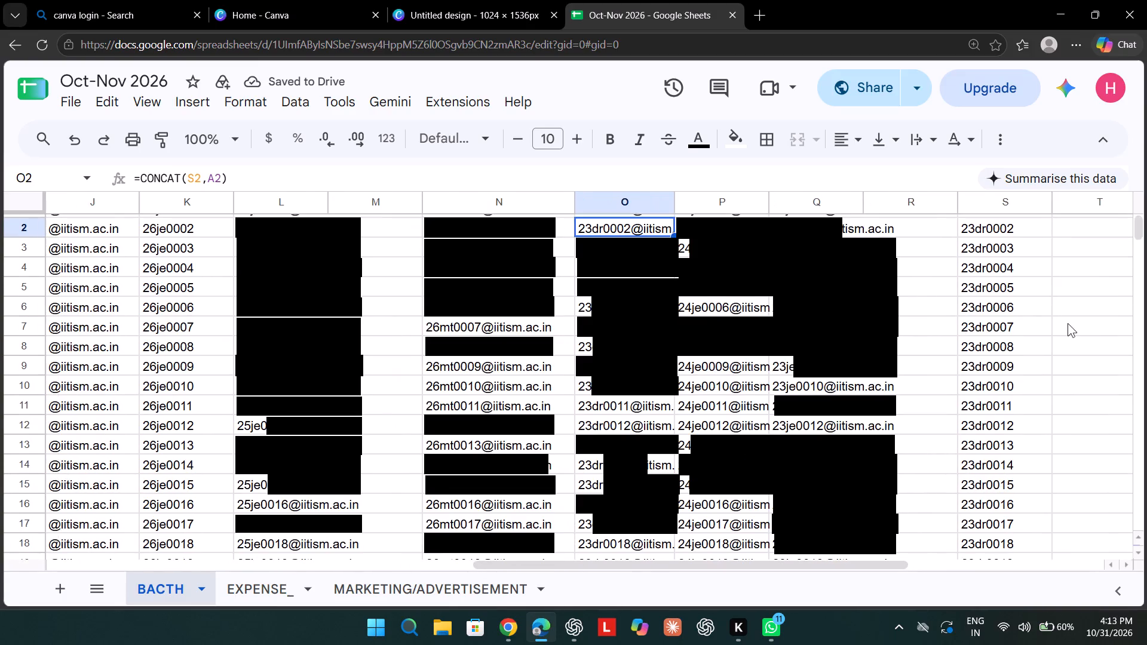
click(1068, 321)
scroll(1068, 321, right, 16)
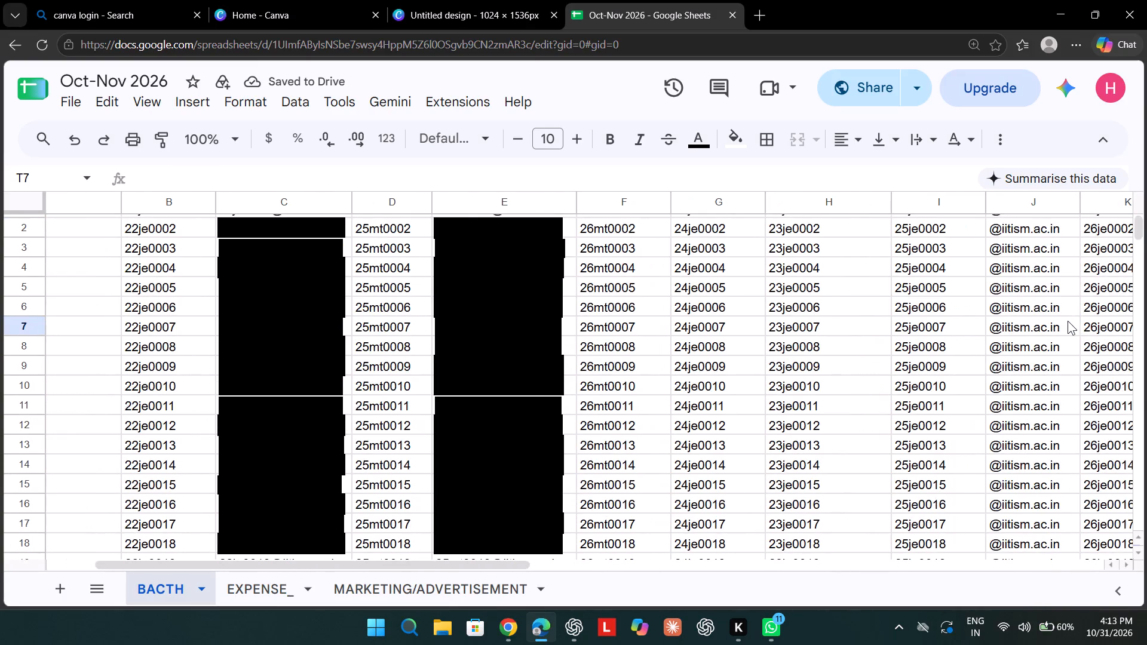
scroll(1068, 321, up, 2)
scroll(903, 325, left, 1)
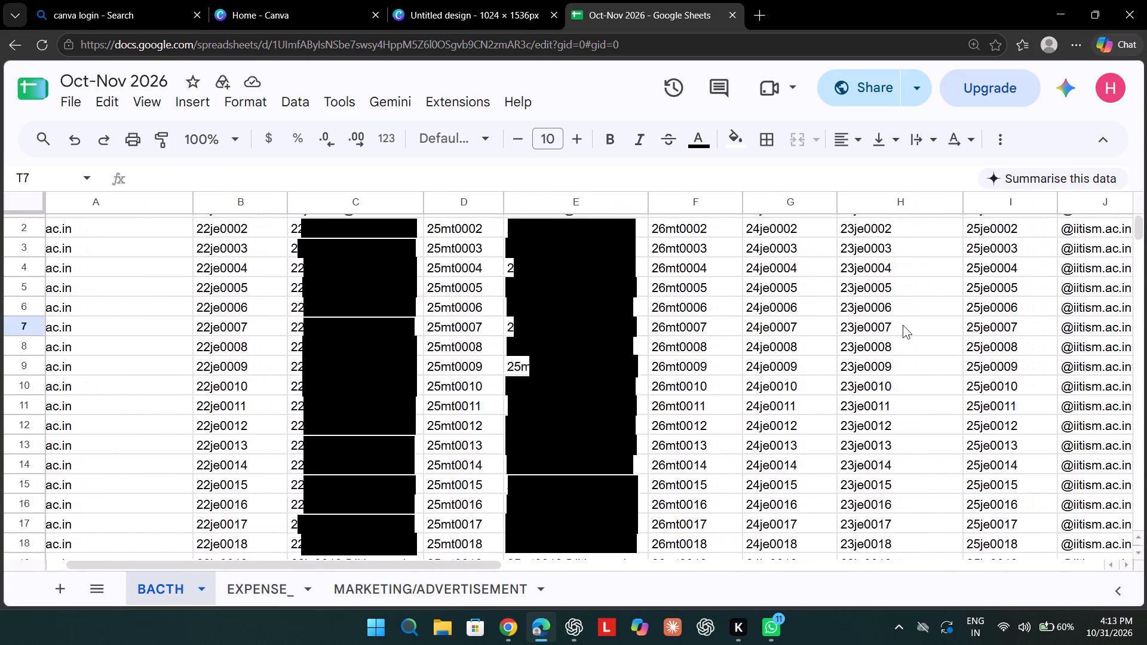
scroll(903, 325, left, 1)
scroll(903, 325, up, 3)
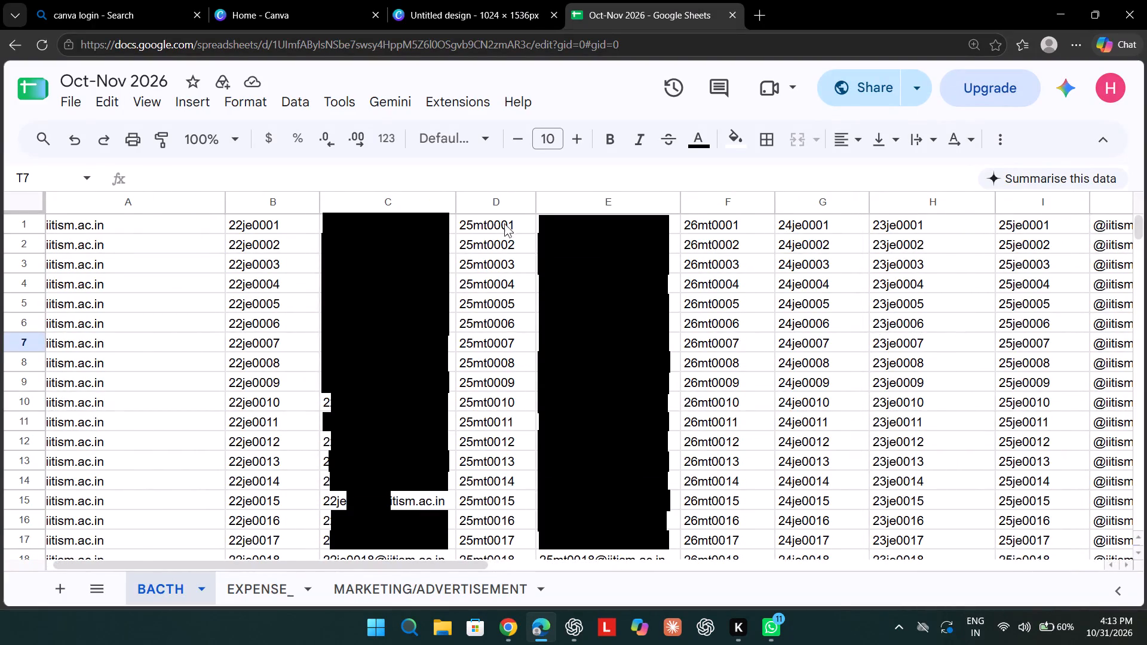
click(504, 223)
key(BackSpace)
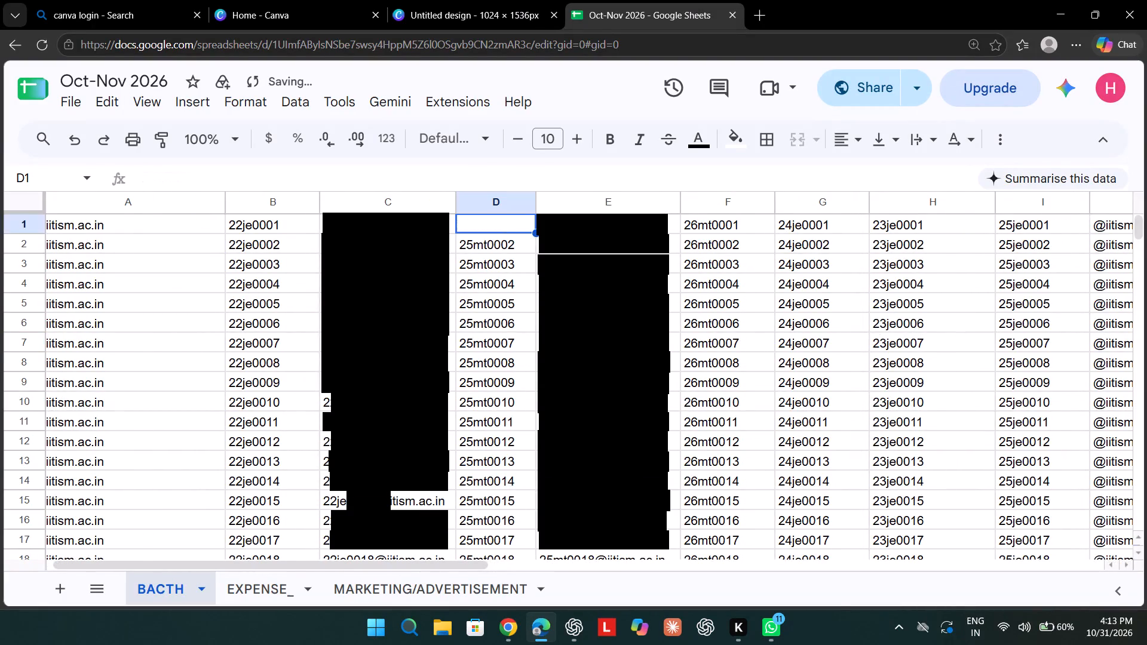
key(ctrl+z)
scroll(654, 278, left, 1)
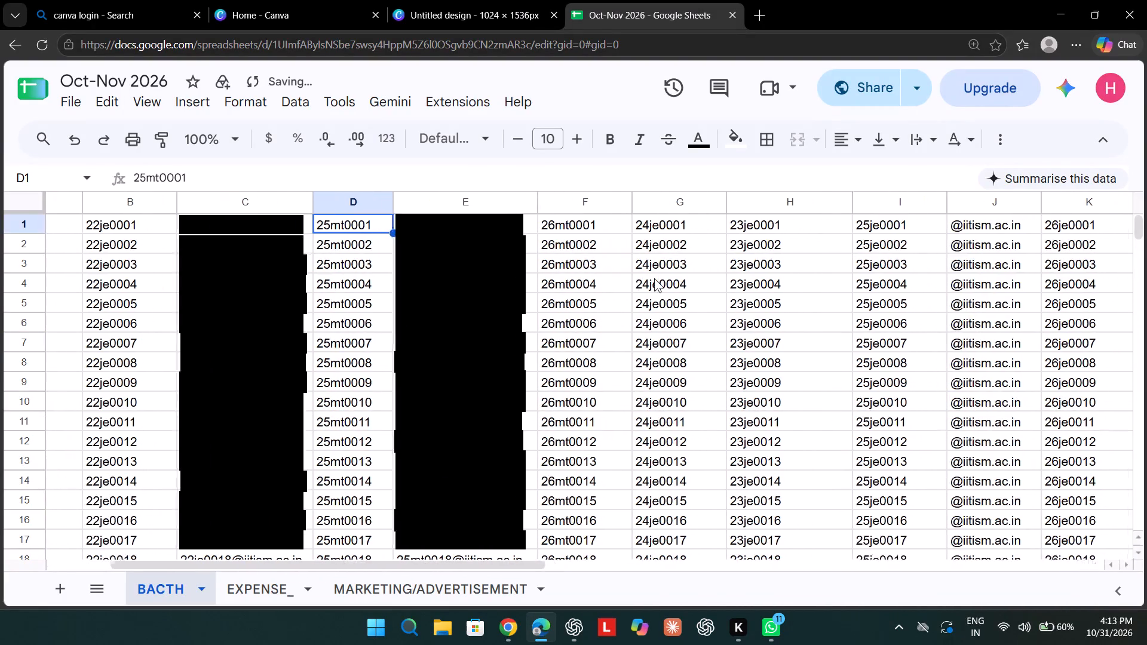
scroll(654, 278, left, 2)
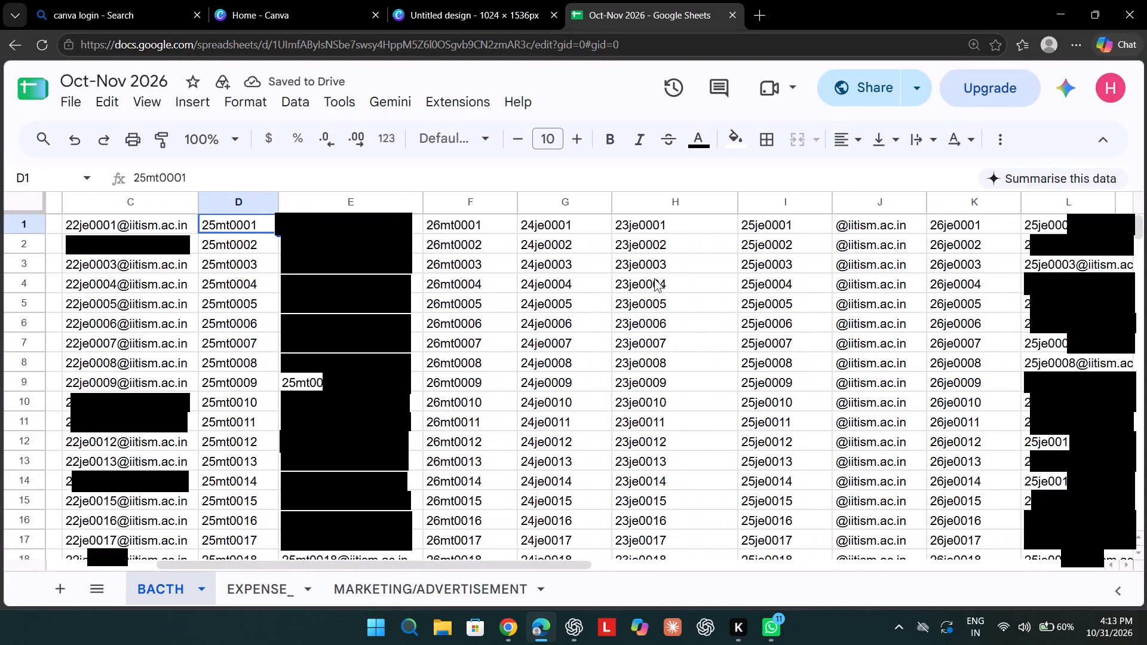
Clear the whole 25je roll-number series from column I, covering the range I1:I1238.
scroll(654, 278, left, 1)
scroll(654, 278, up, 3)
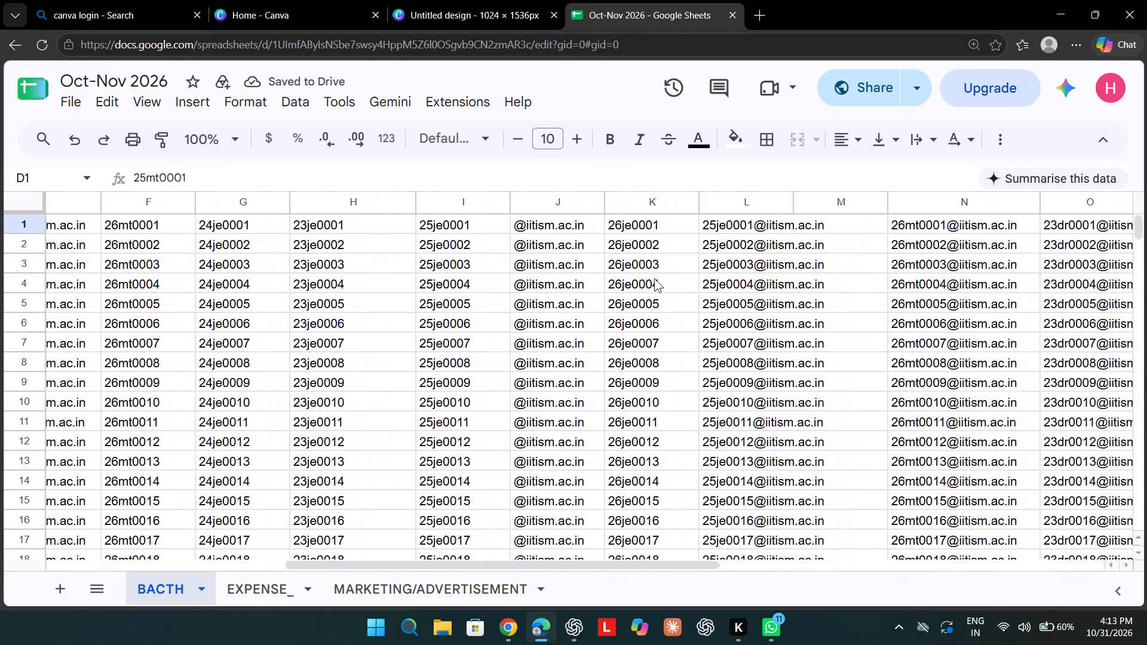
scroll(654, 278, up, 1)
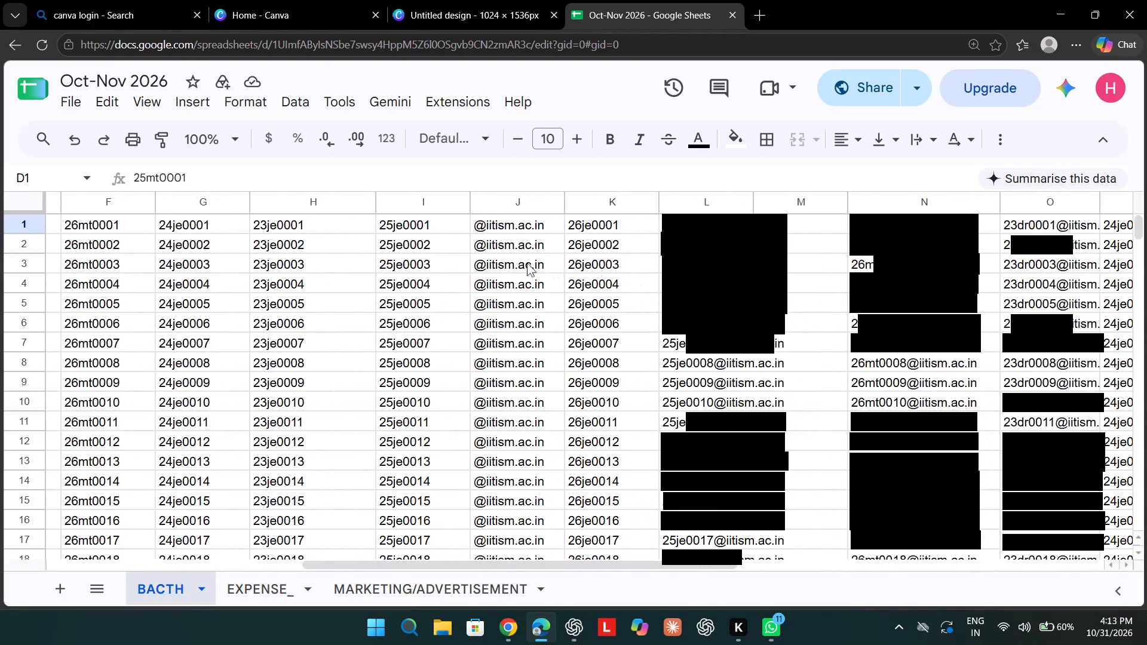
click(421, 217)
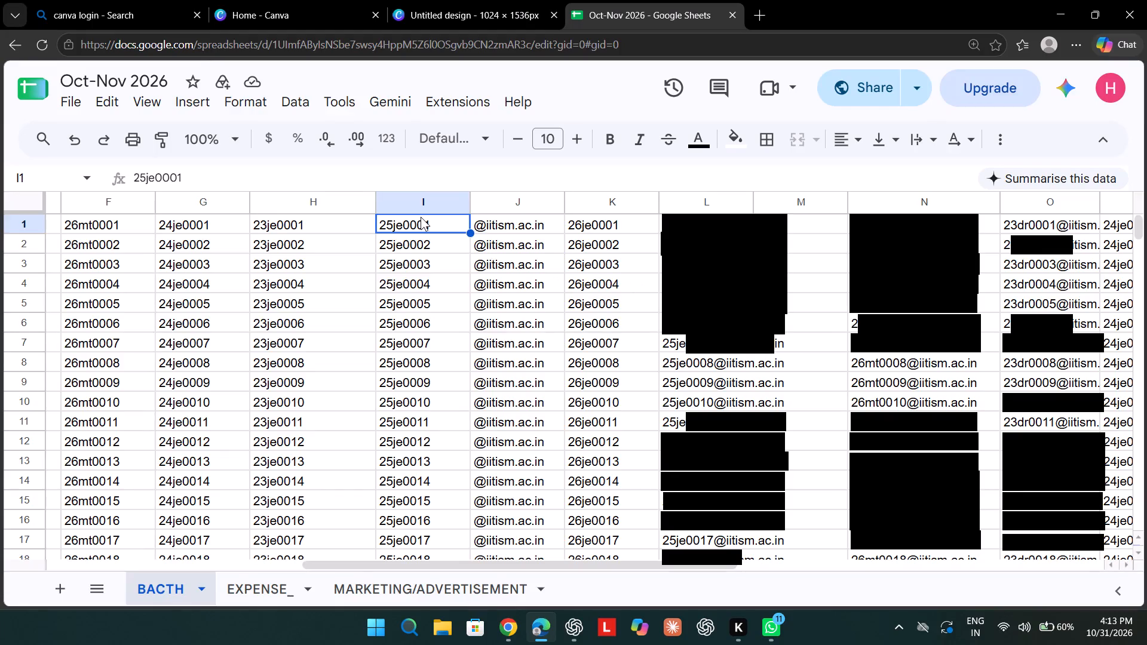
drag(421, 217, 441, 564)
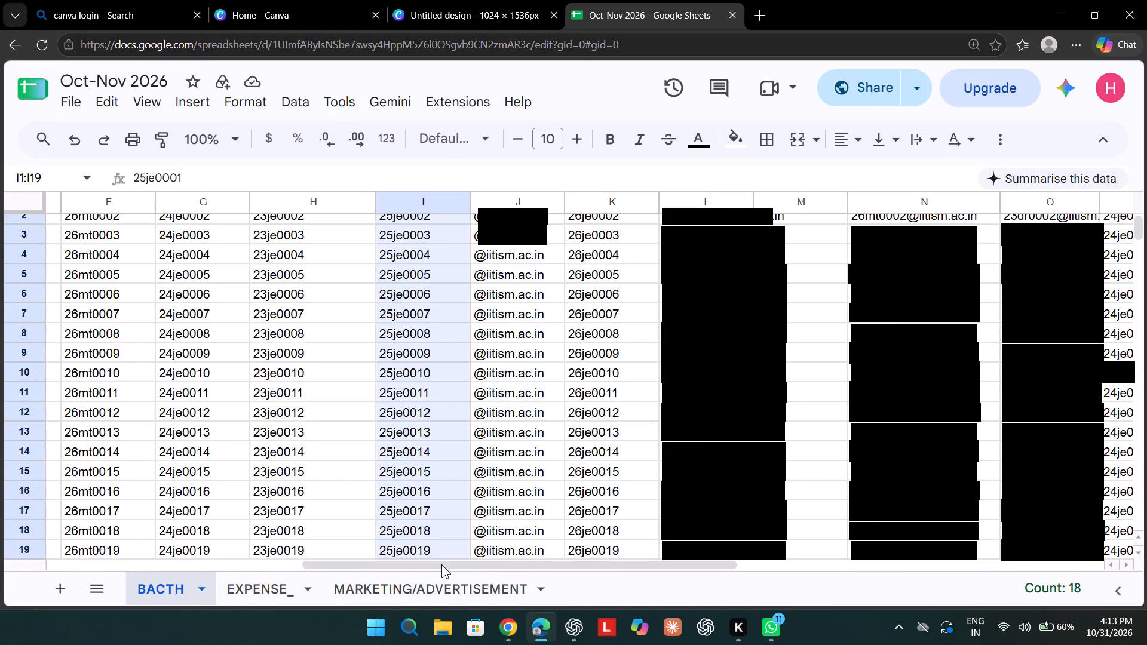
drag(441, 564, 441, 644)
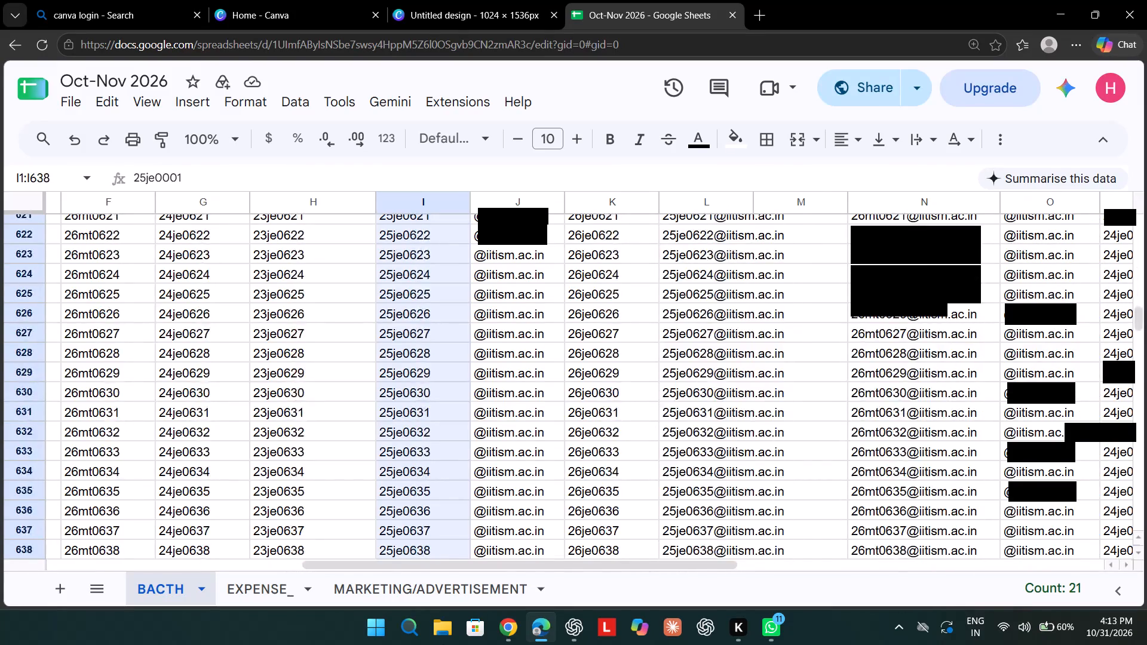
drag(441, 644, 440, 637)
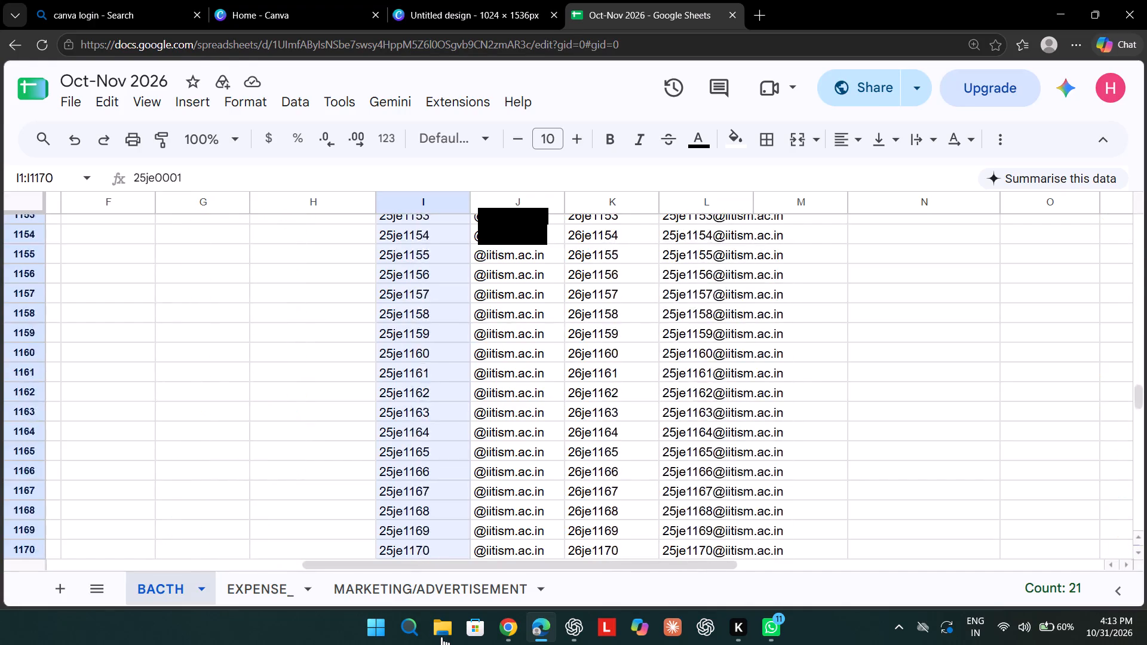
drag(440, 637, 424, 305)
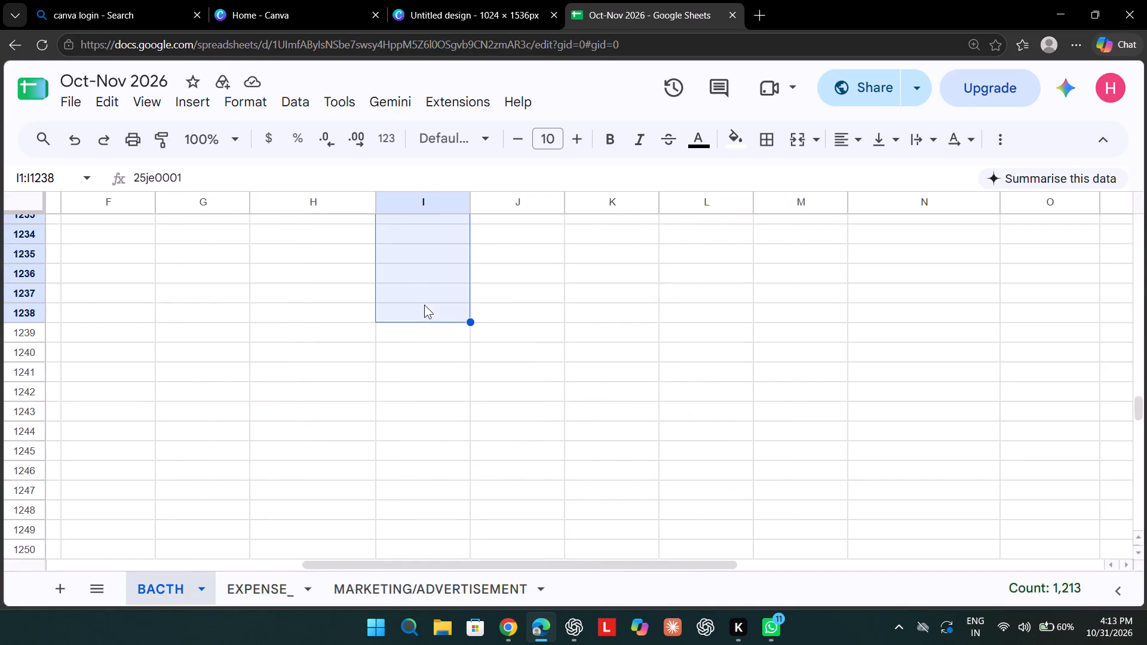
key(BackSpace)
Return to the first rows and look over the roll-number and e-mail columns on both sides of column I.
scroll(424, 305, up, 10)
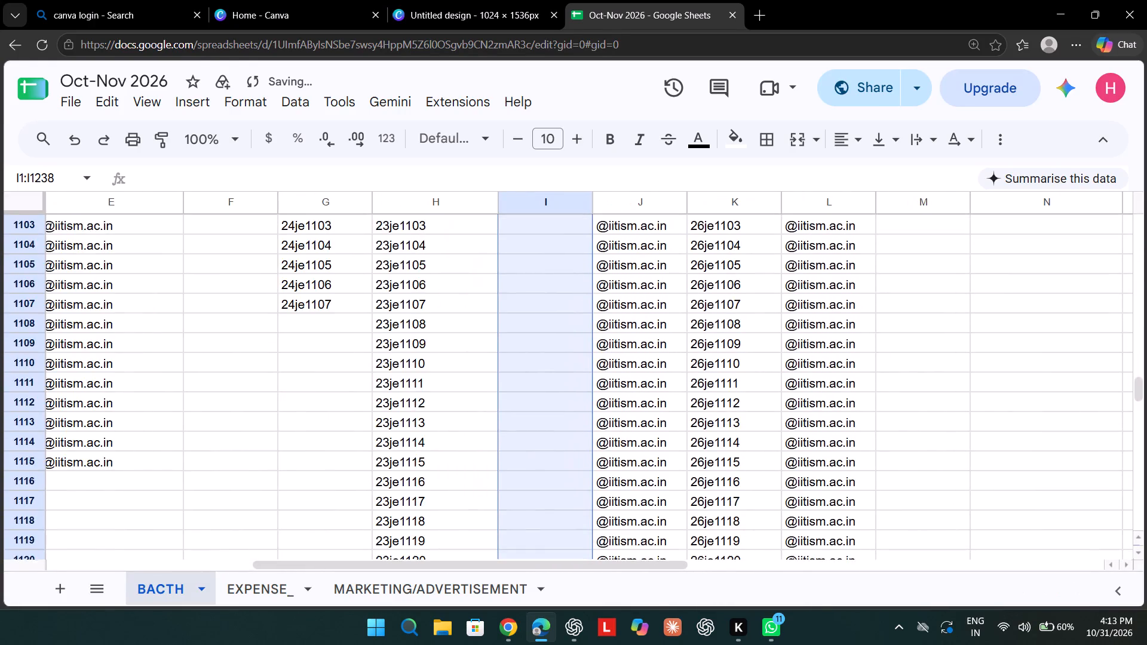
click(471, 281)
scroll(471, 281, up, 20)
scroll(471, 281, up, 2)
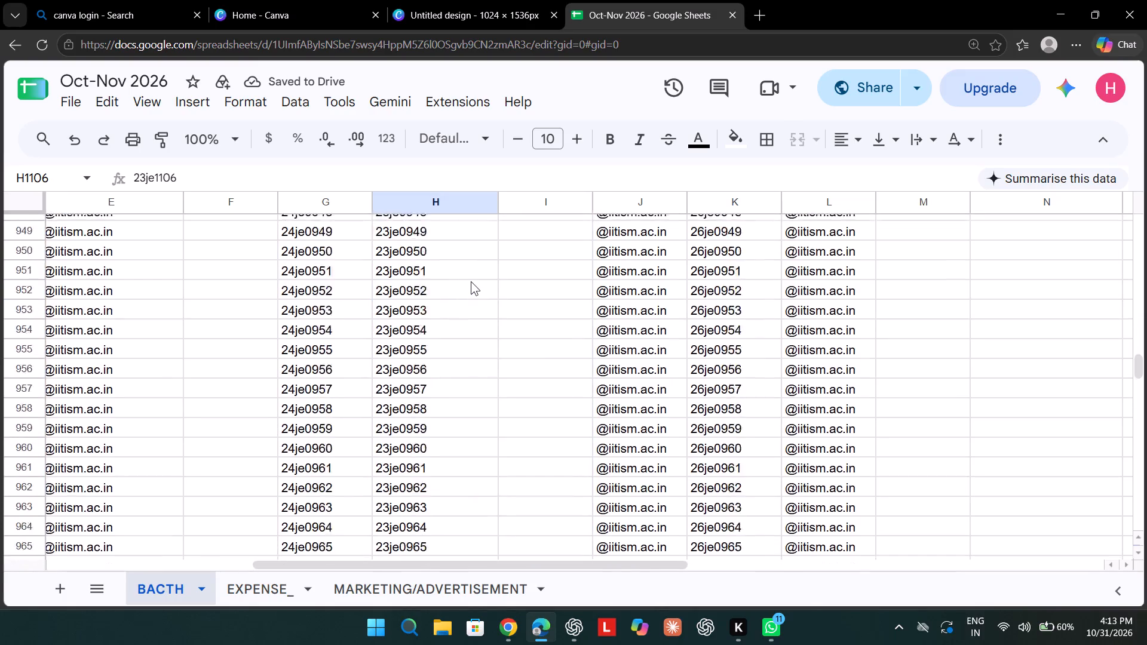
scroll(471, 281, up, 20)
scroll(471, 281, up, 14)
scroll(471, 281, up, 18)
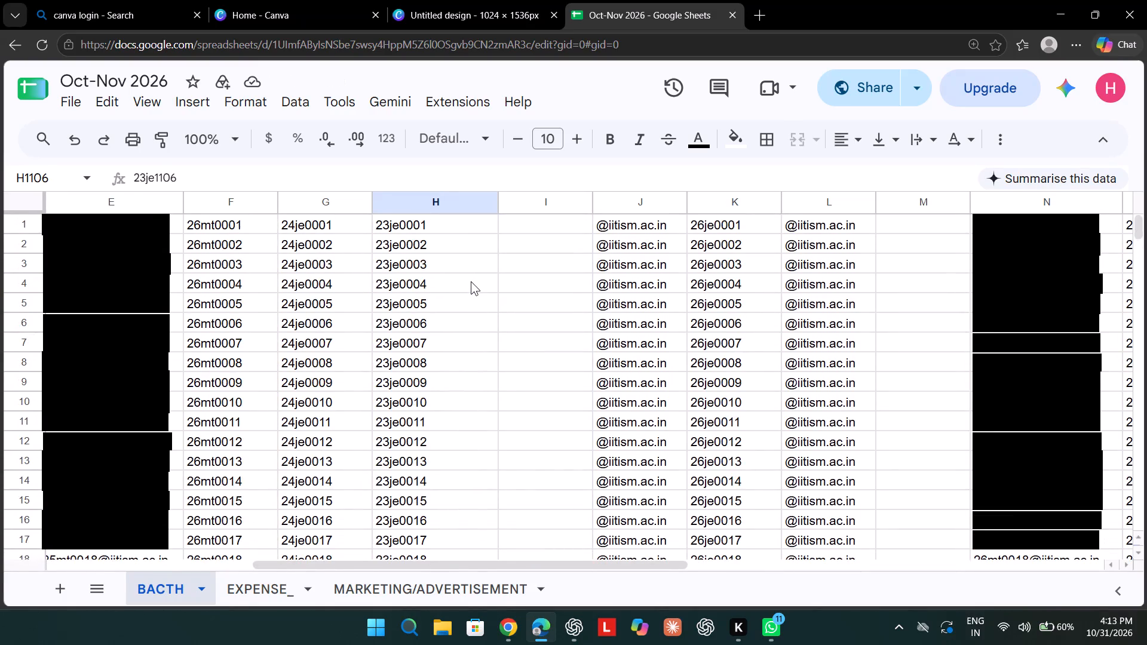
scroll(834, 256, left, 2)
scroll(834, 256, up, 1)
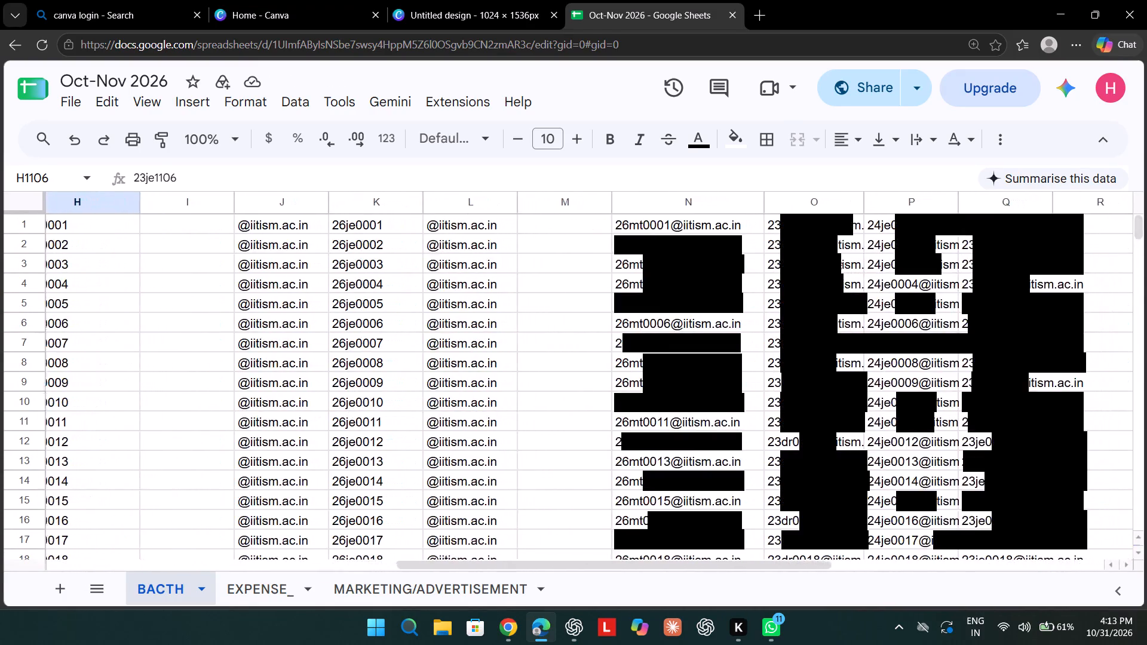
scroll(834, 256, up, 1)
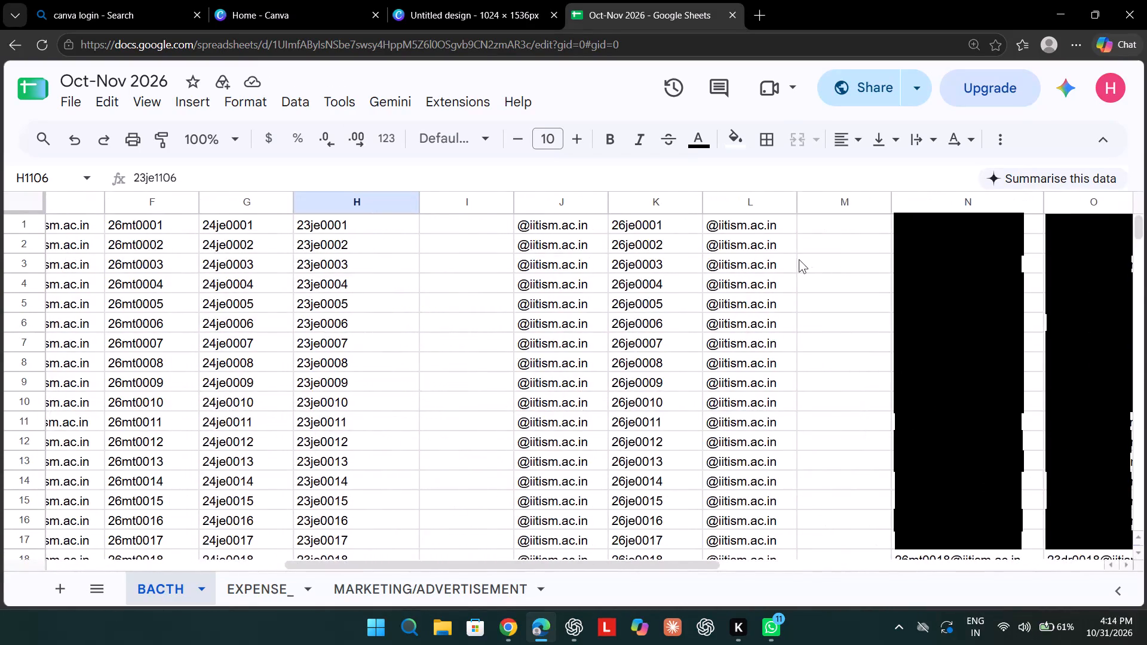
scroll(799, 259, left, 3)
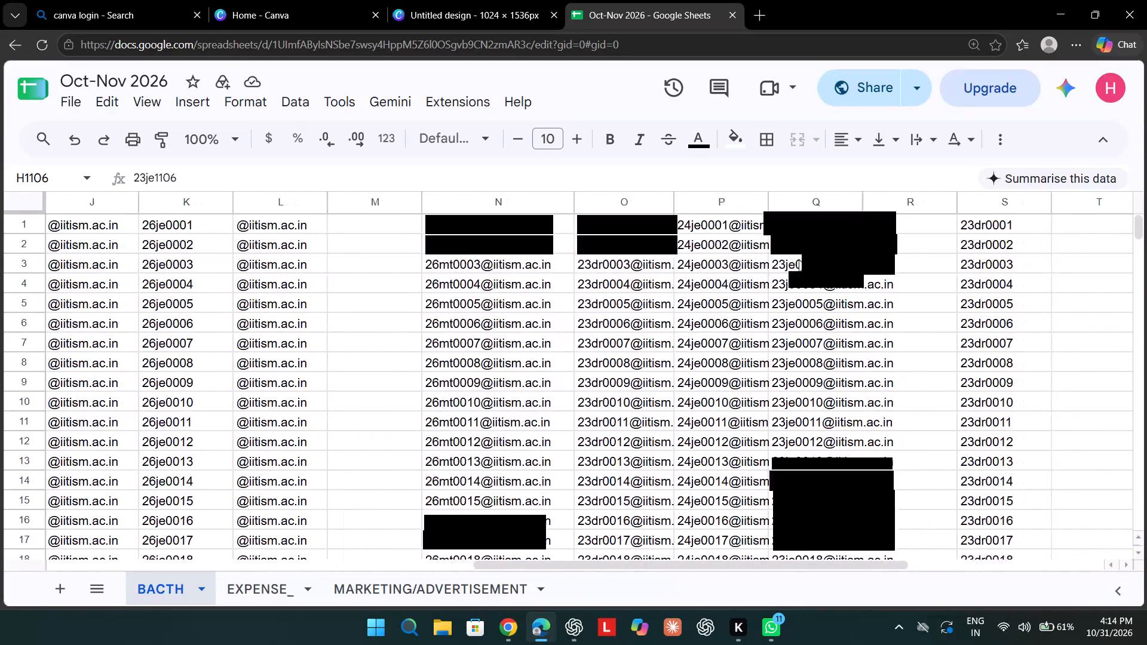
scroll(799, 259, right, 3)
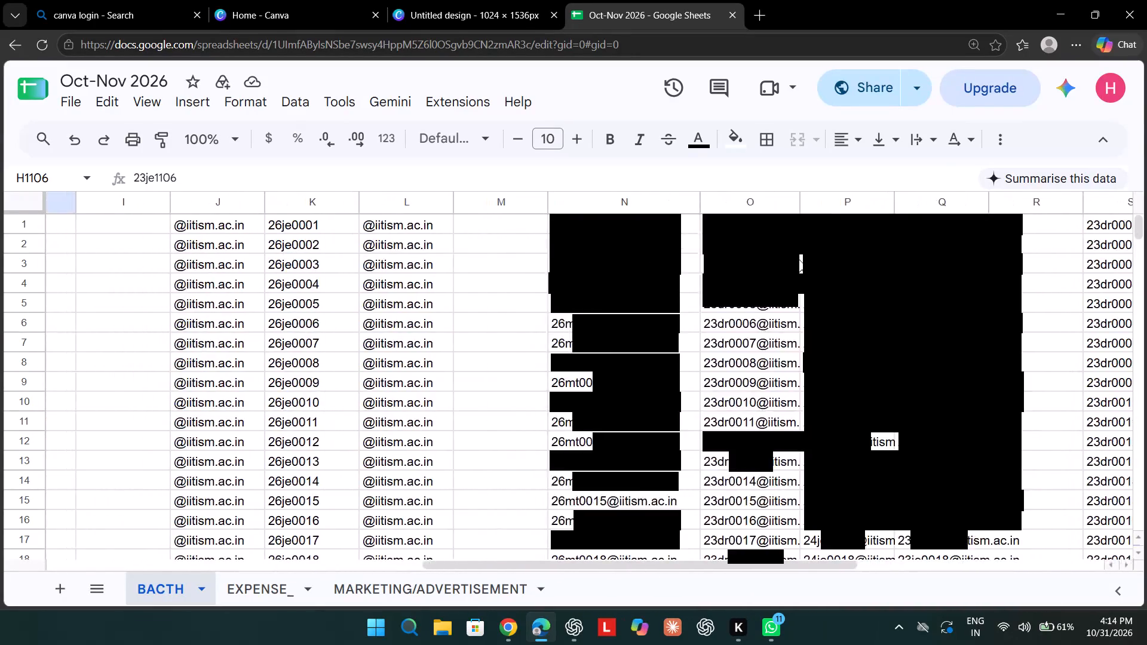
scroll(799, 259, right, 2)
Inspect the formula in cell L1 and look over the remaining columns as far as the batch codes in column W.
click(734, 225)
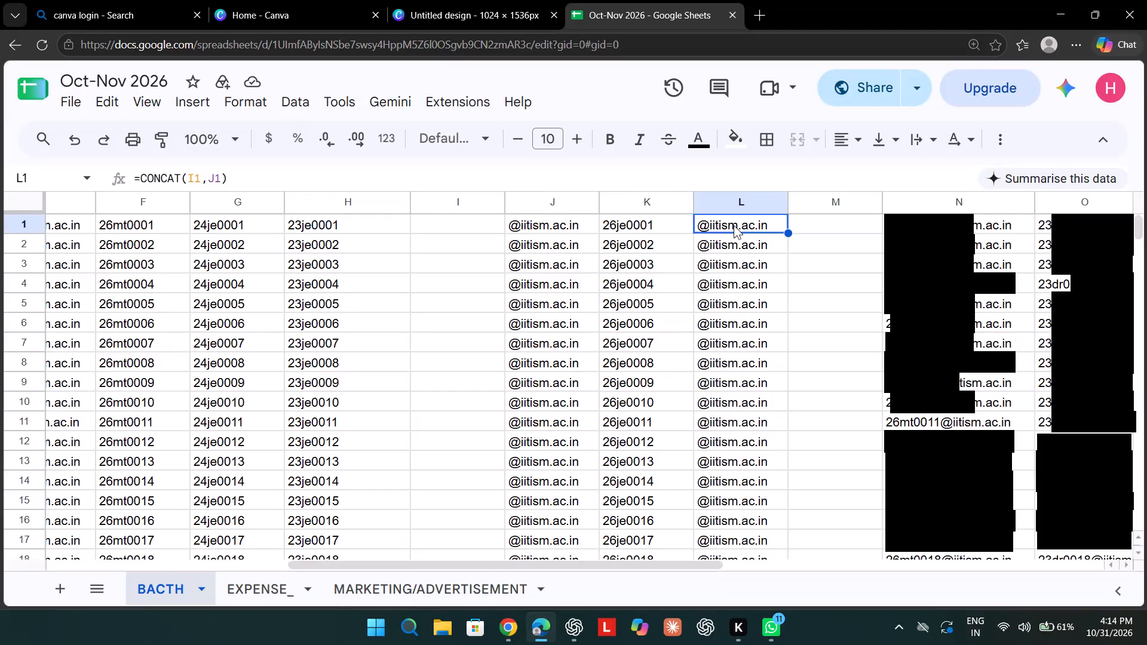
scroll(734, 225, left, 1)
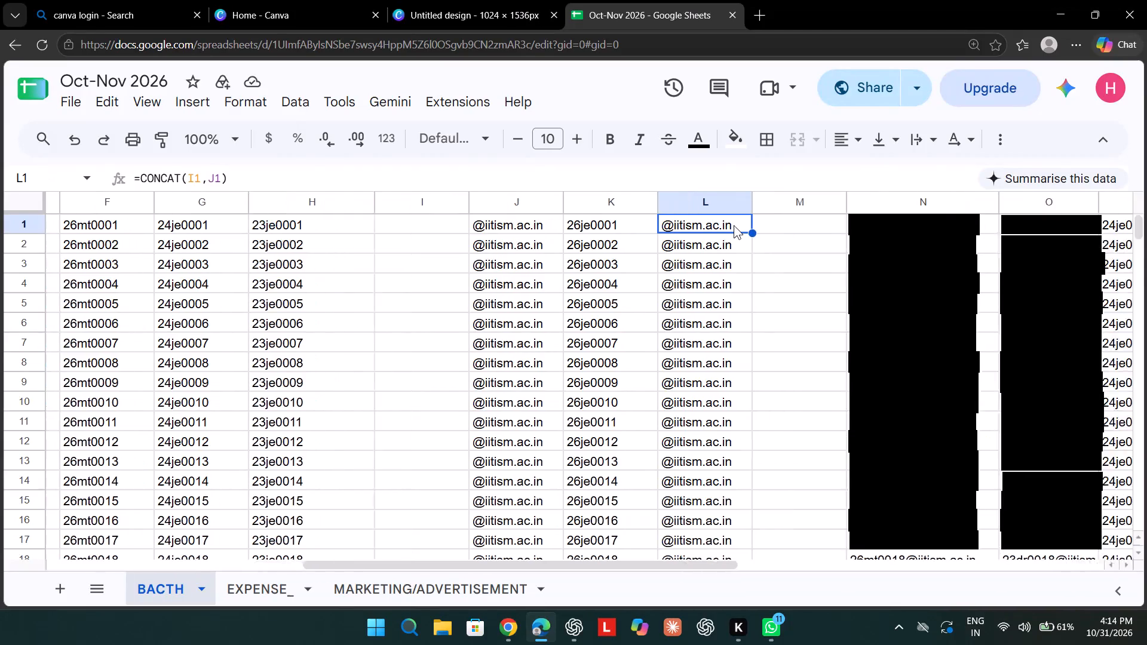
scroll(734, 225, left, 2)
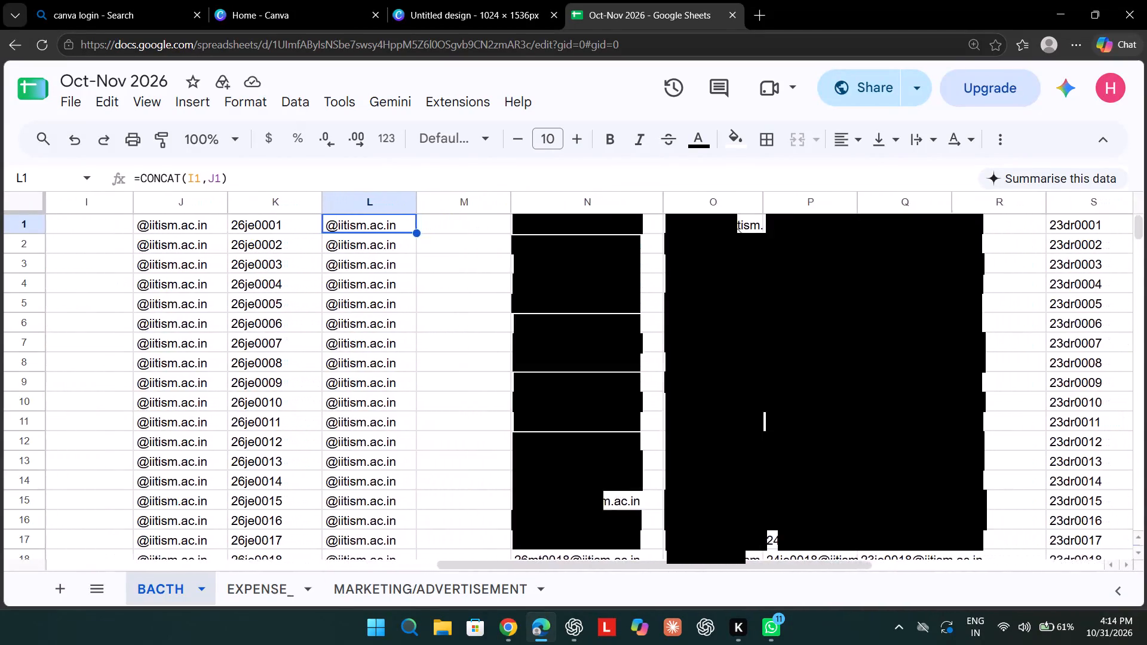
scroll(734, 225, left, 1)
scroll(986, 236, left, 1)
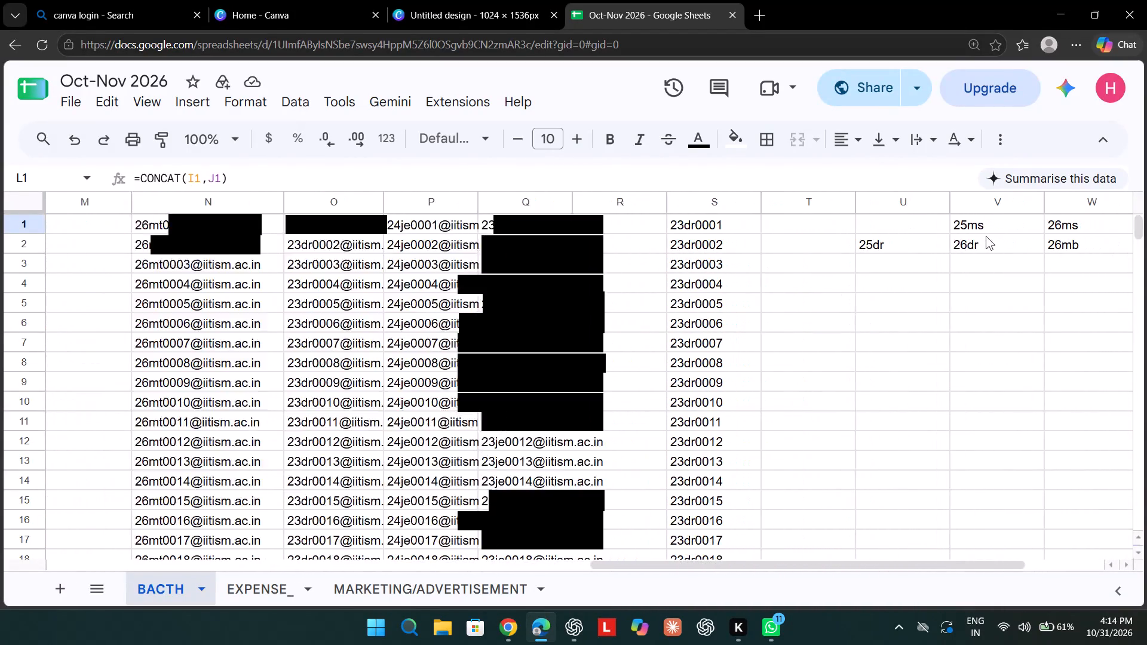
scroll(986, 236, left, 2)
scroll(986, 236, right, 2)
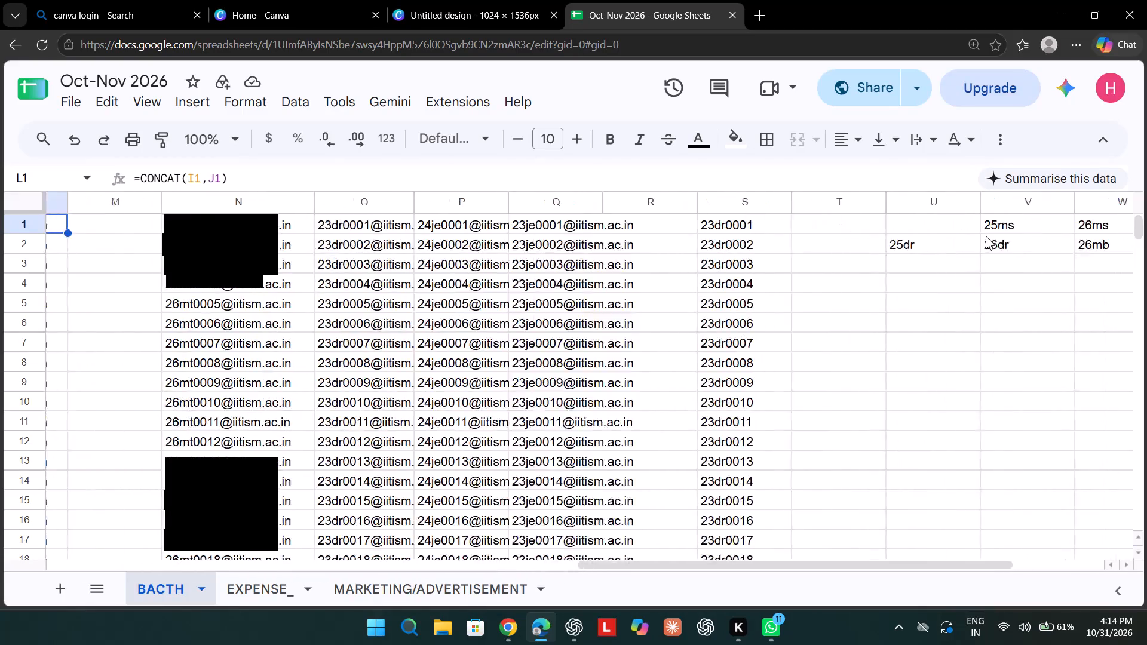
scroll(986, 236, right, 1)
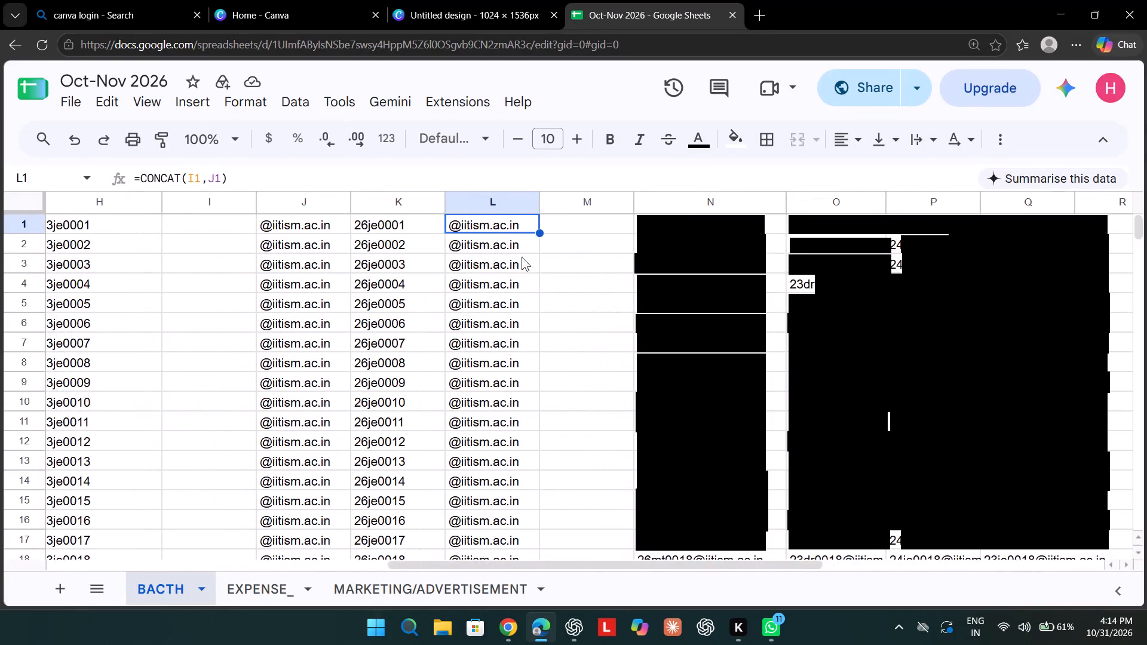
Clear the CONCAT formula from cell L1.
drag(511, 225, 521, 224)
click(521, 224)
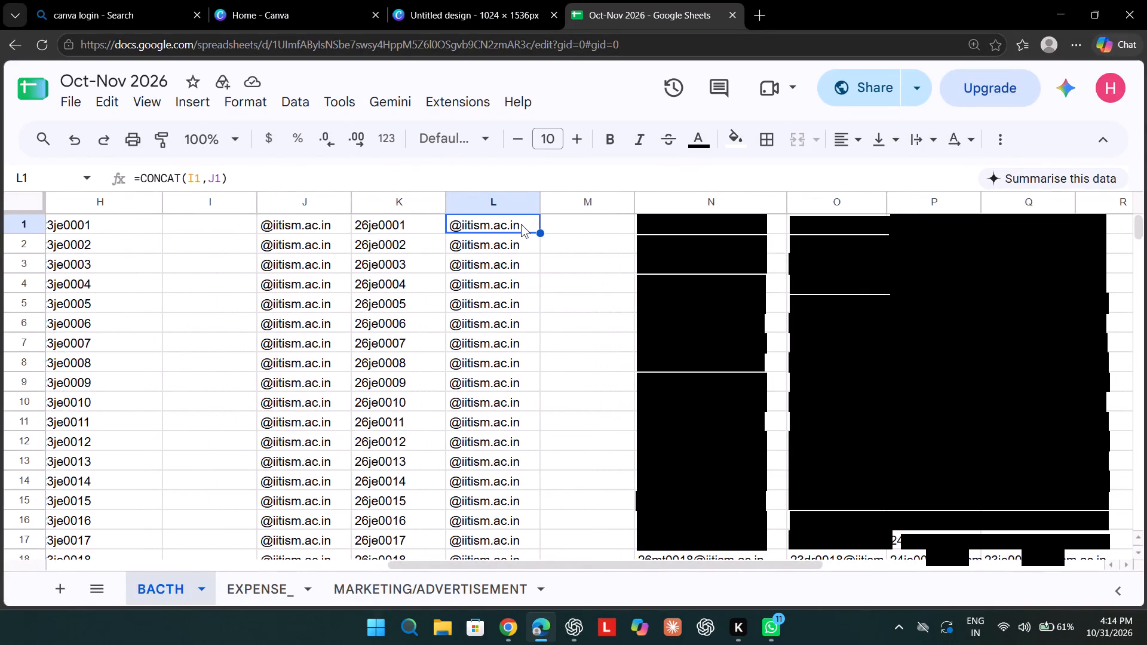
click(521, 224)
click(554, 245)
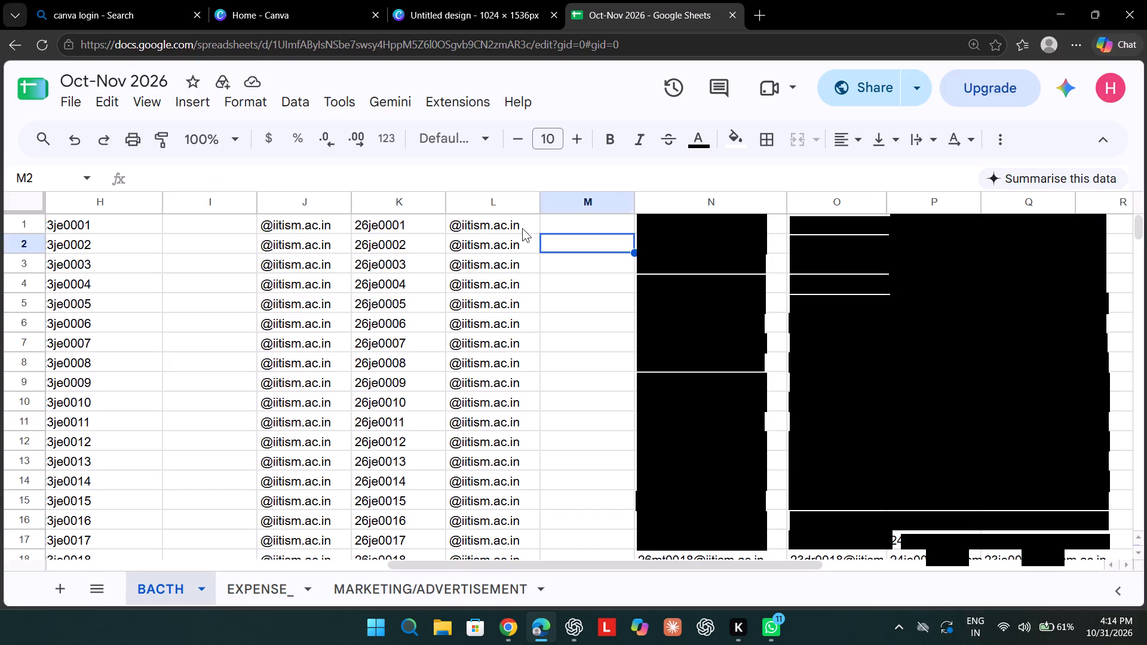
click(522, 228)
key(BackSpace)
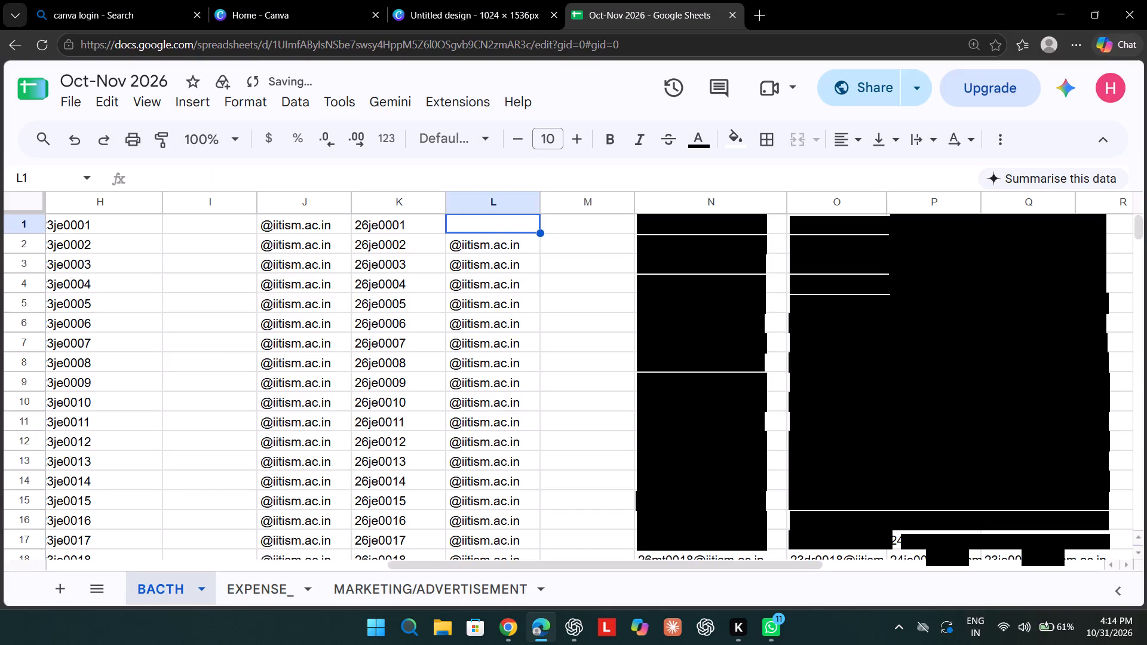
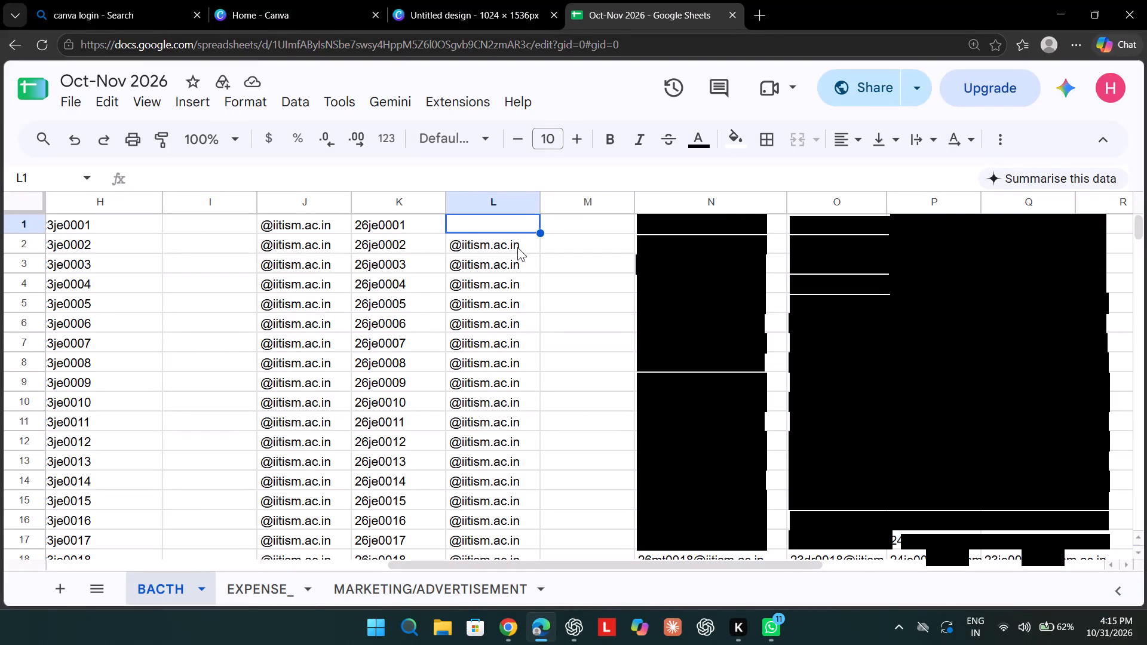
Look over the roll-number, domain and e-mail columns from column A through the batch codes around column W.
scroll(517, 247, left, 1)
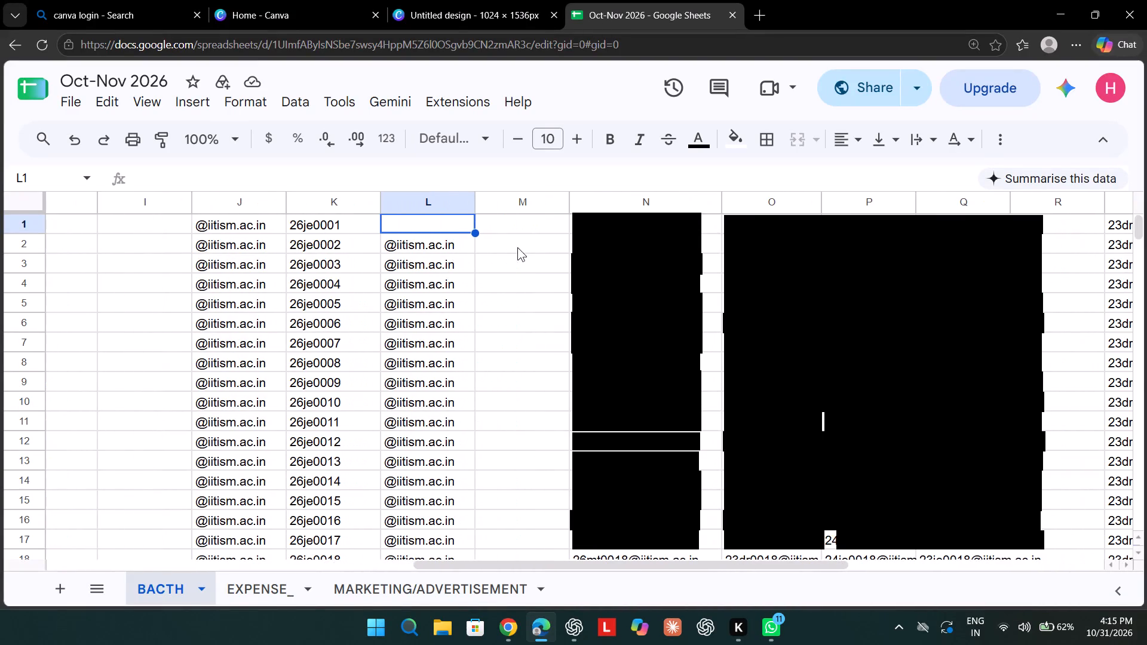
scroll(801, 228, left, 1)
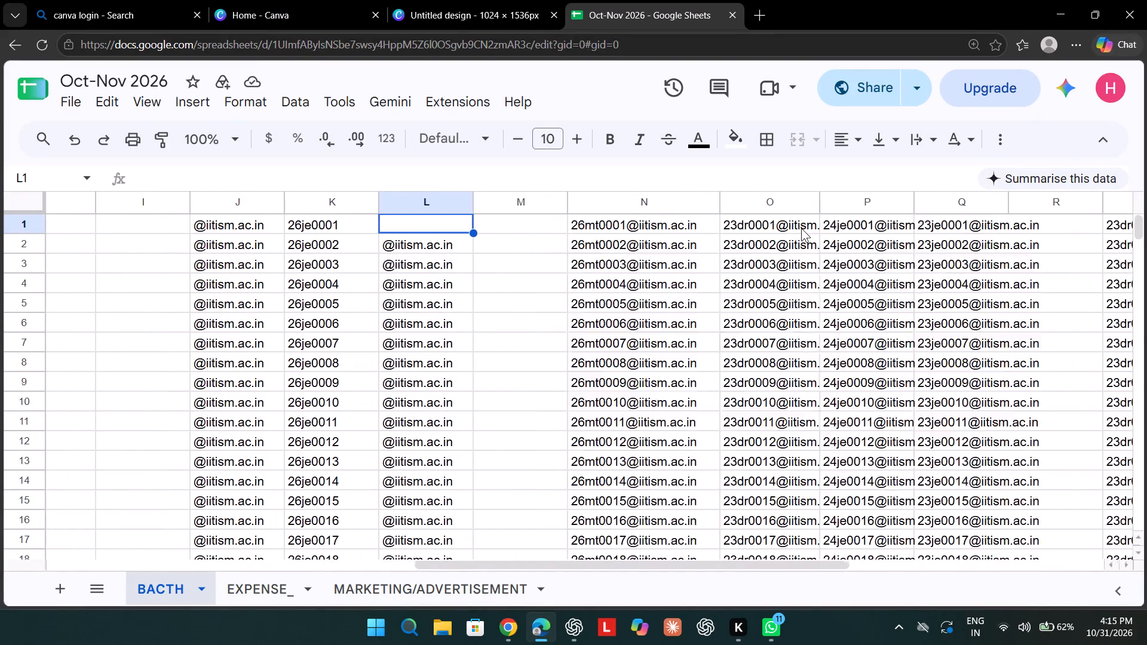
scroll(801, 228, left, 3)
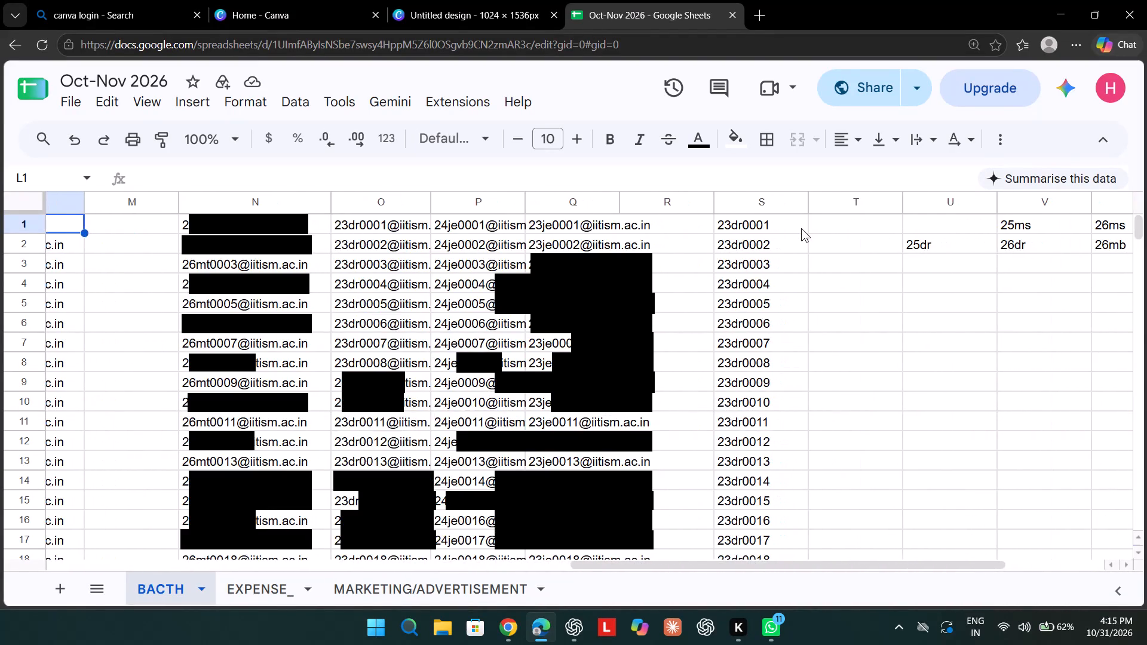
scroll(801, 228, right, 6)
scroll(801, 228, left, 1)
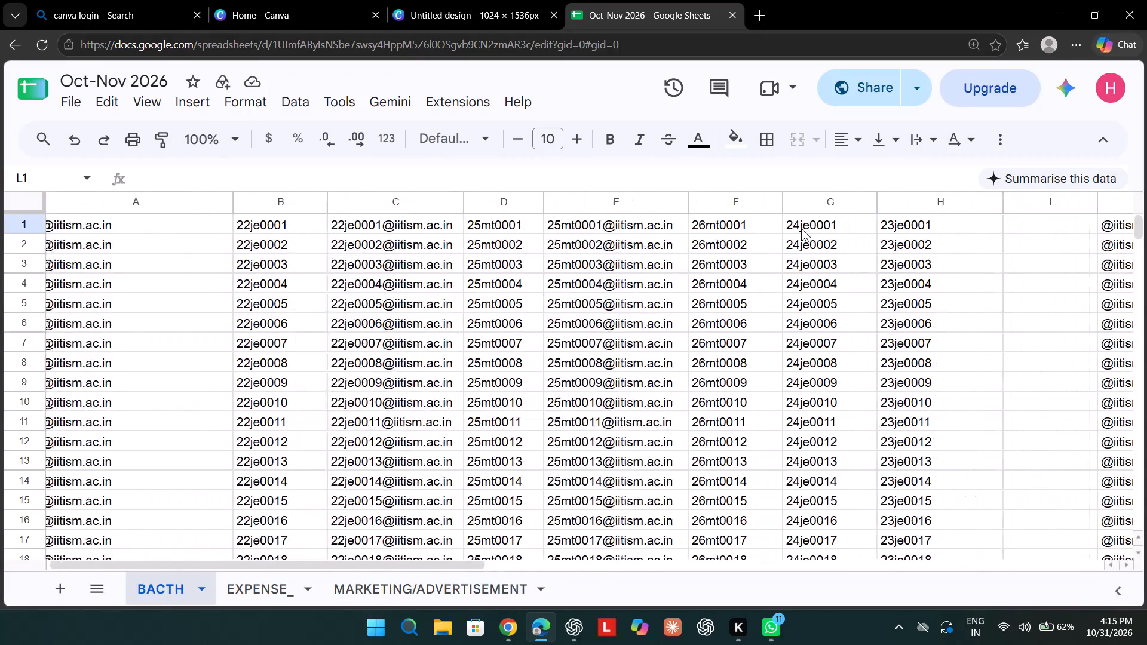
scroll(801, 228, left, 4)
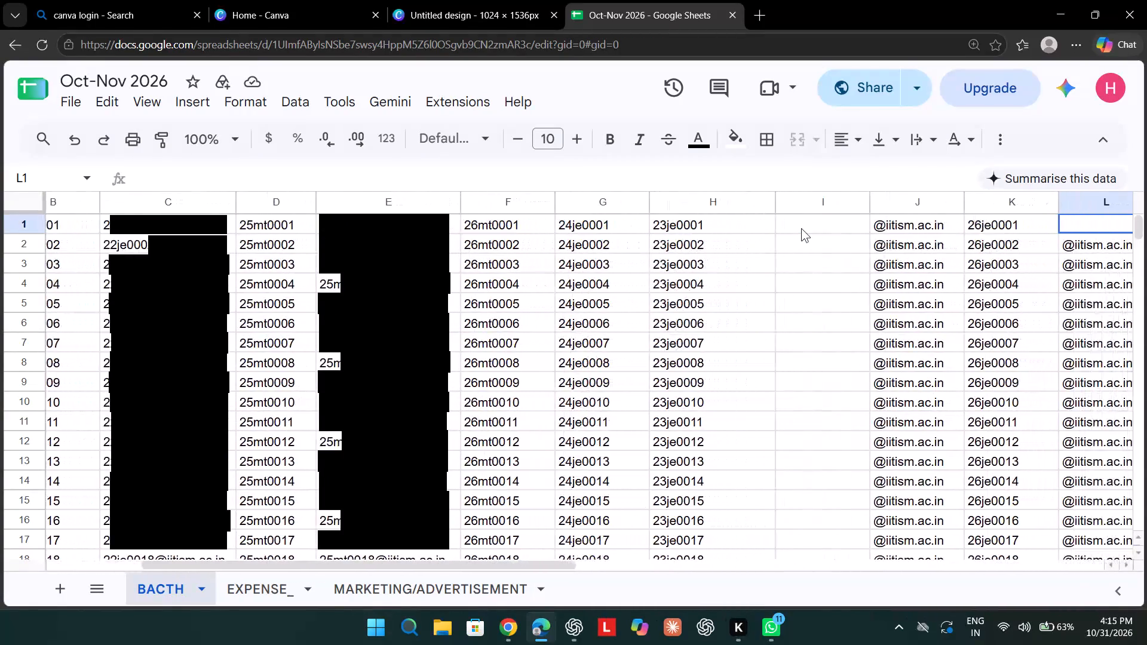
scroll(801, 228, left, 2)
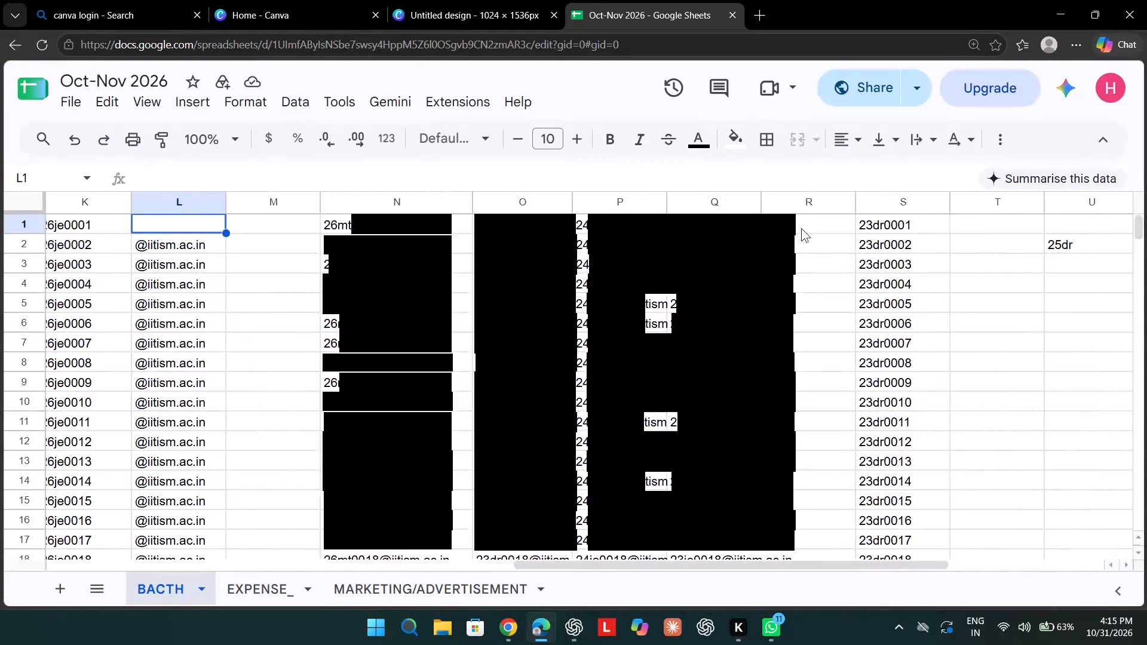
scroll(829, 251, left, 2)
scroll(829, 251, right, 2)
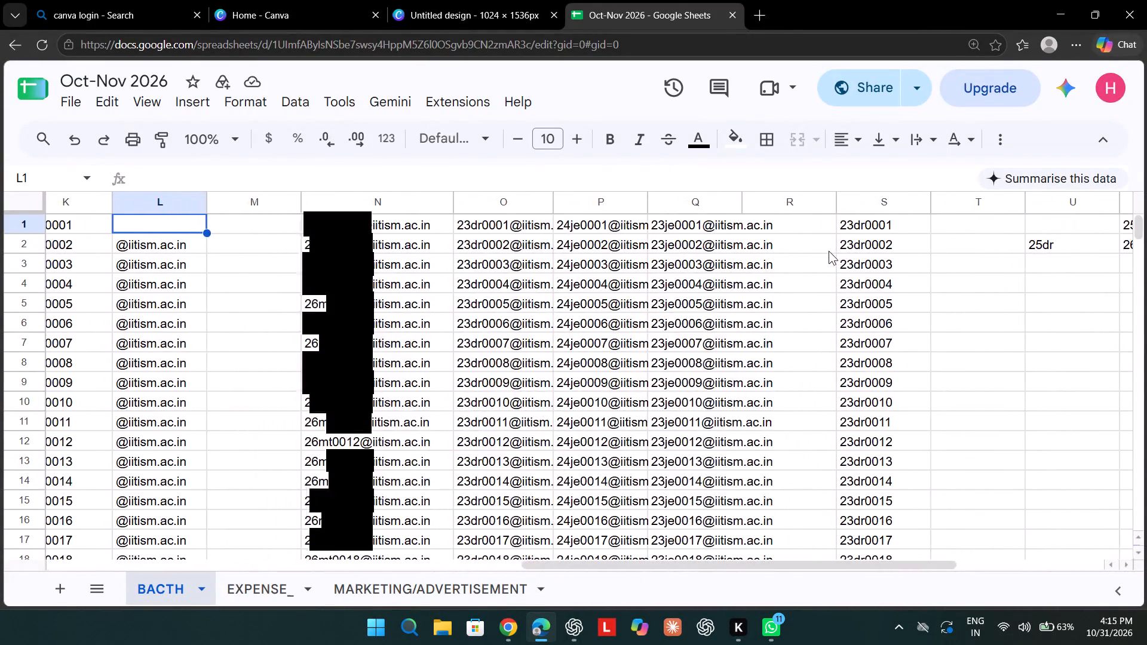
scroll(829, 251, right, 2)
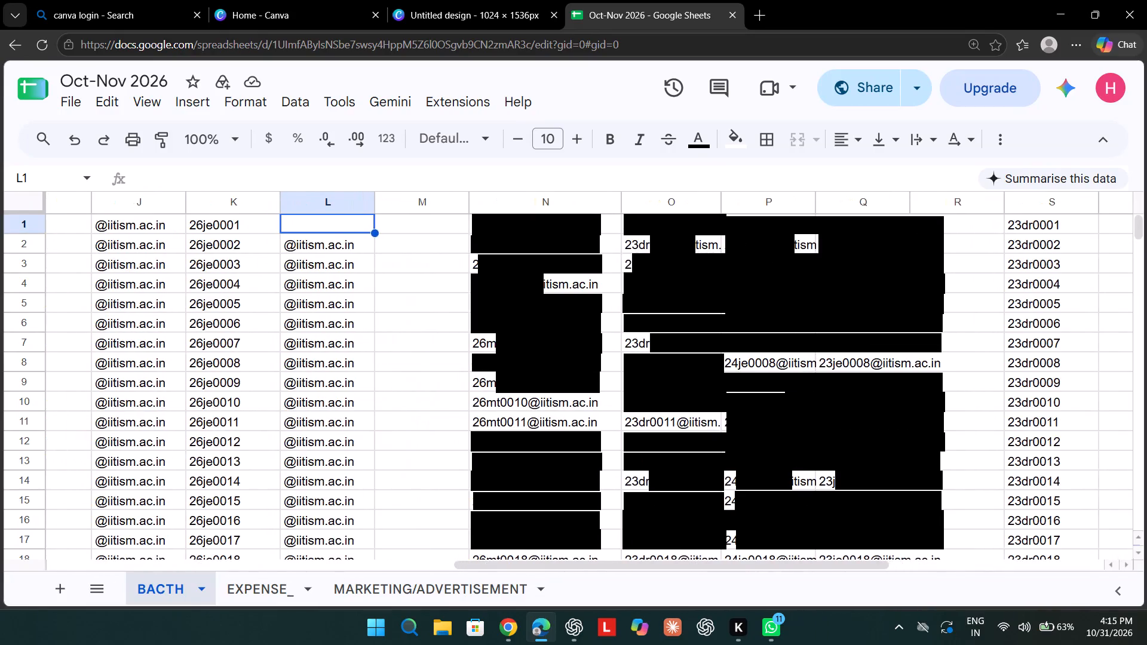
scroll(546, 258, right, 3)
scroll(546, 258, left, 3)
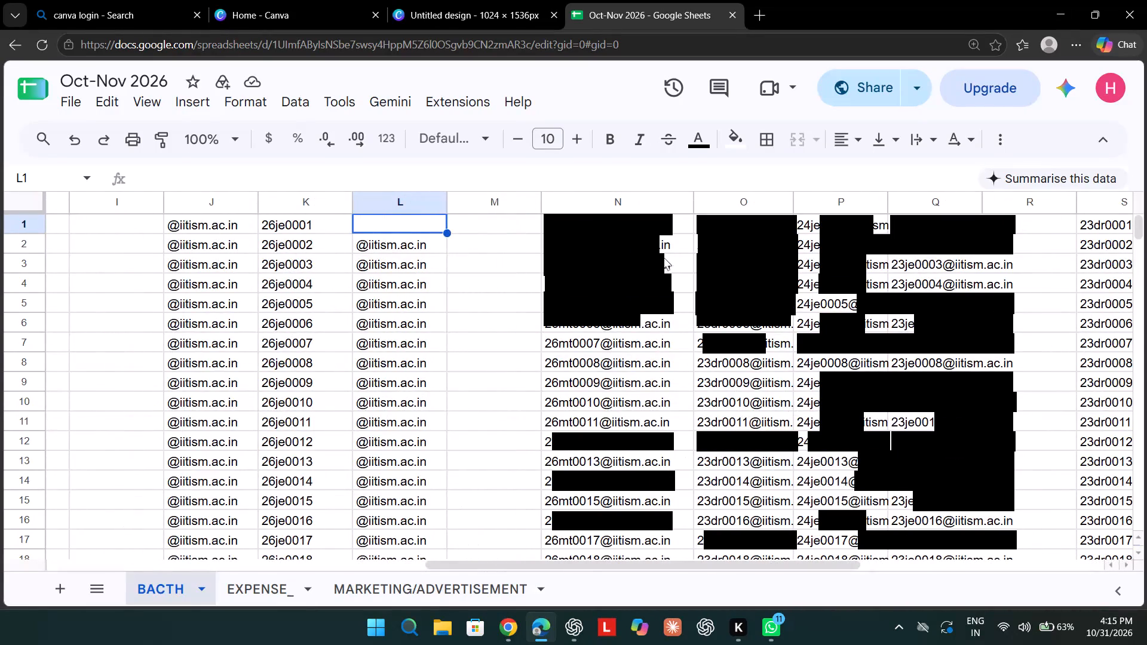
scroll(663, 256, left, 2)
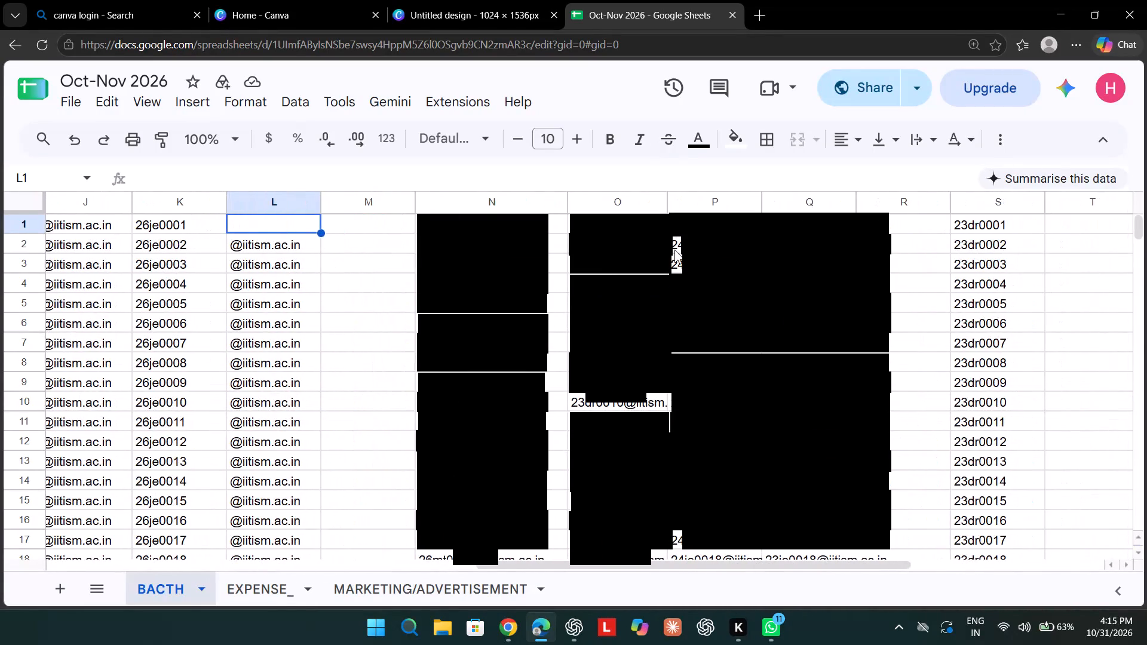
Widen column O slightly to give its 23dr e-mail addresses more room.
click(643, 220)
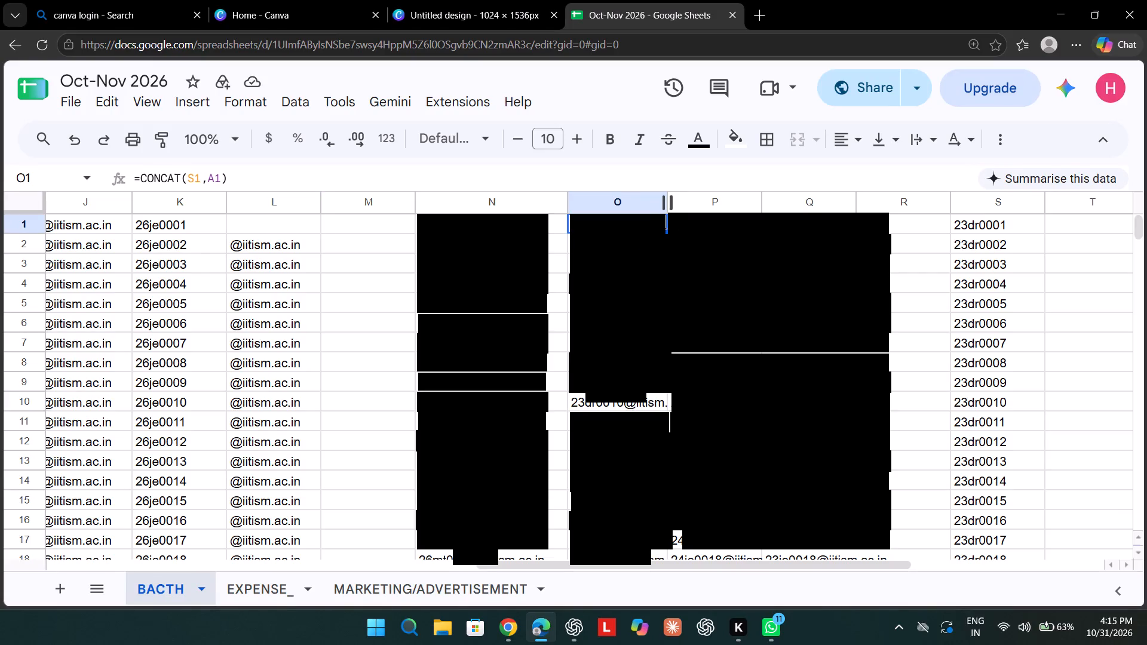
drag(666, 199, 684, 198)
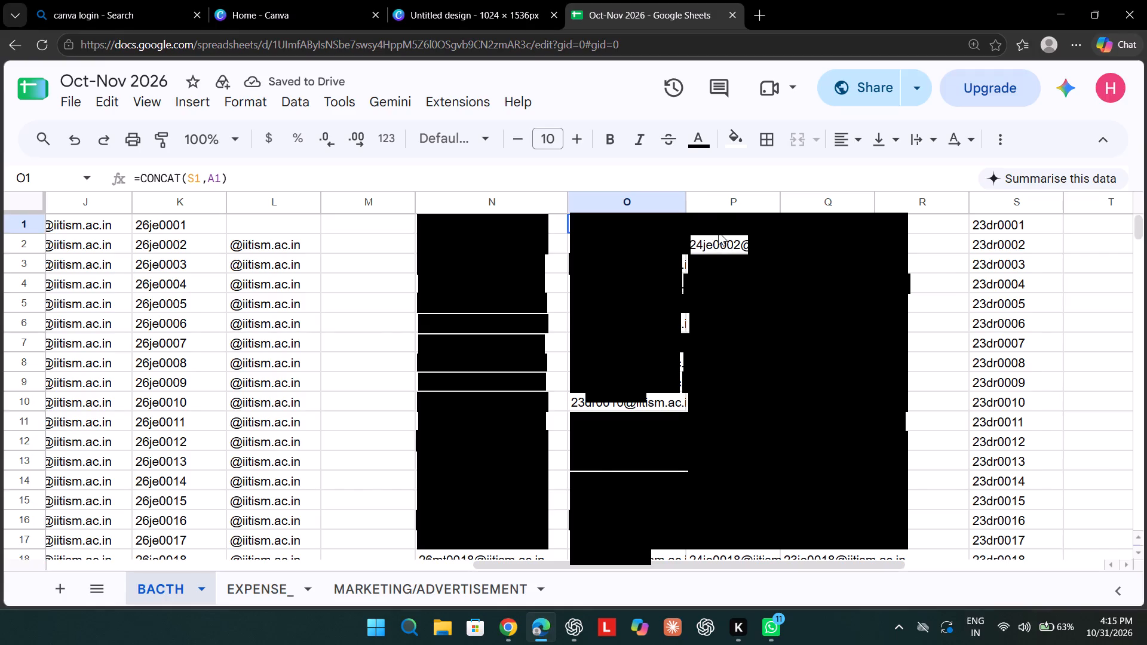
scroll(718, 232, left, 2)
scroll(718, 232, right, 2)
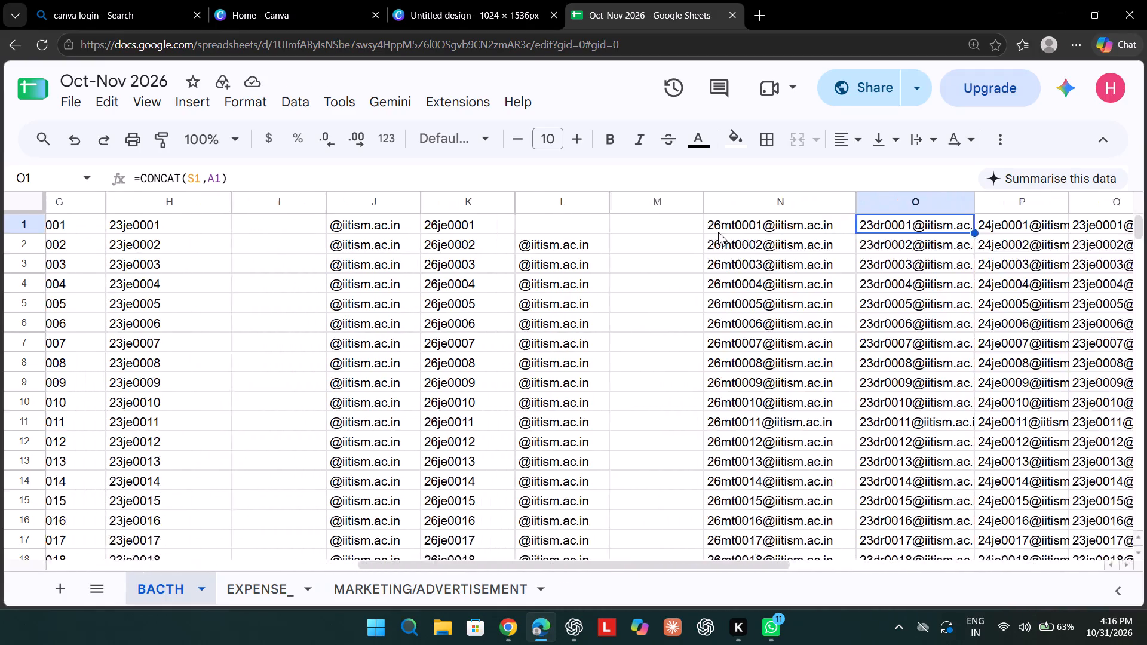
drag(624, 221, 624, 240)
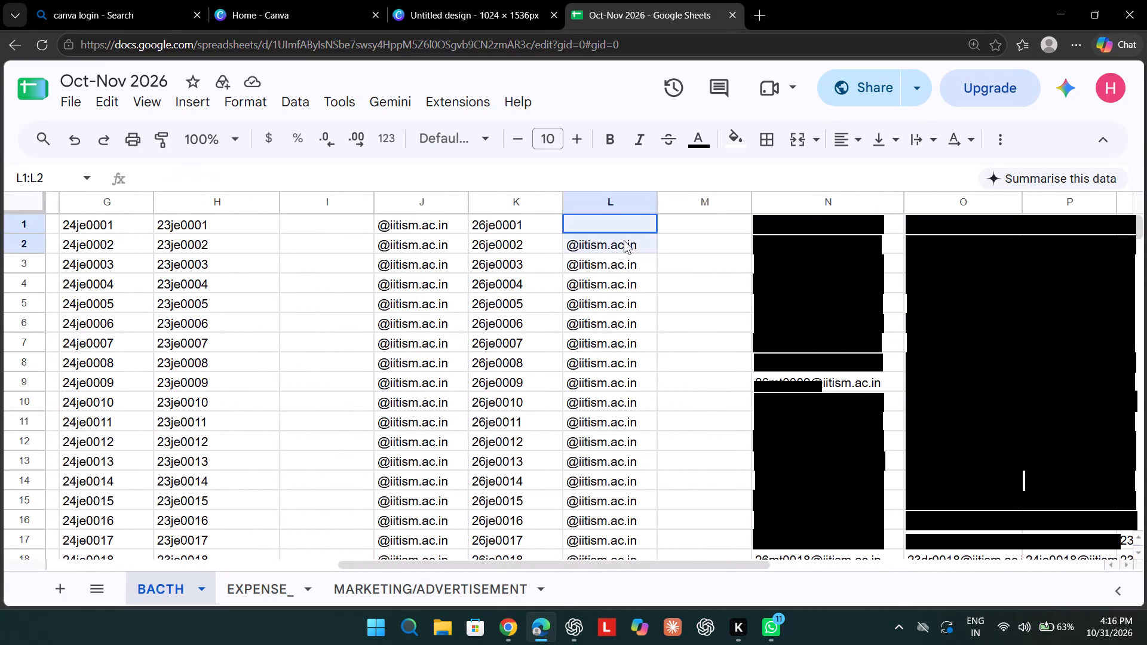
drag(624, 240, 624, 248)
drag(624, 248, 613, 535)
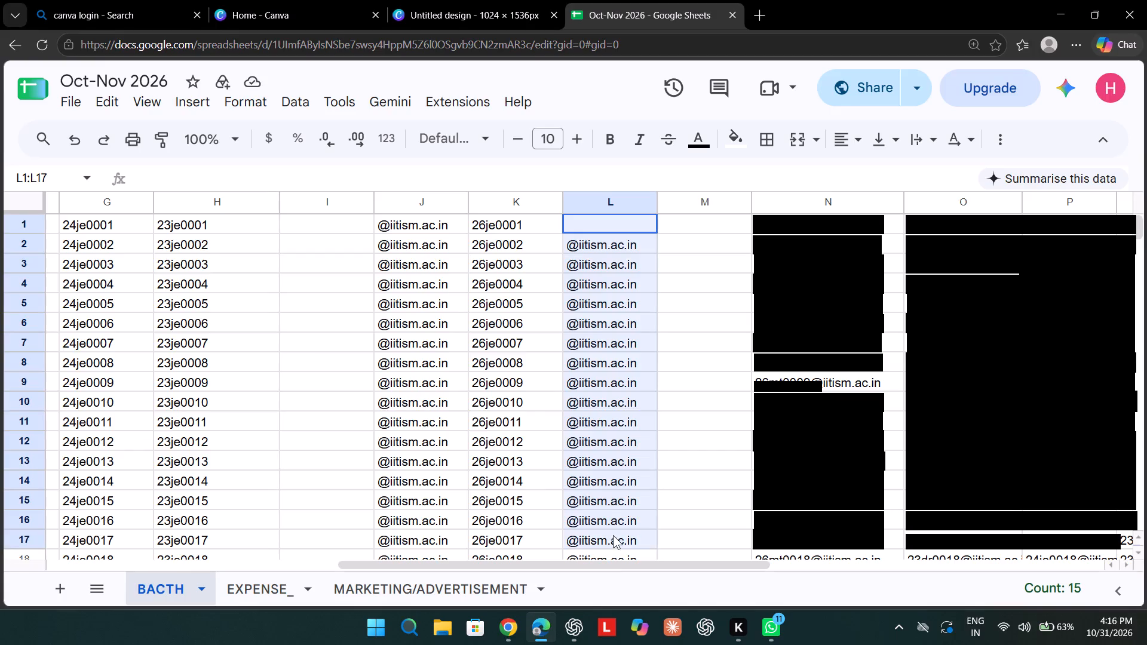
drag(613, 535, 615, 644)
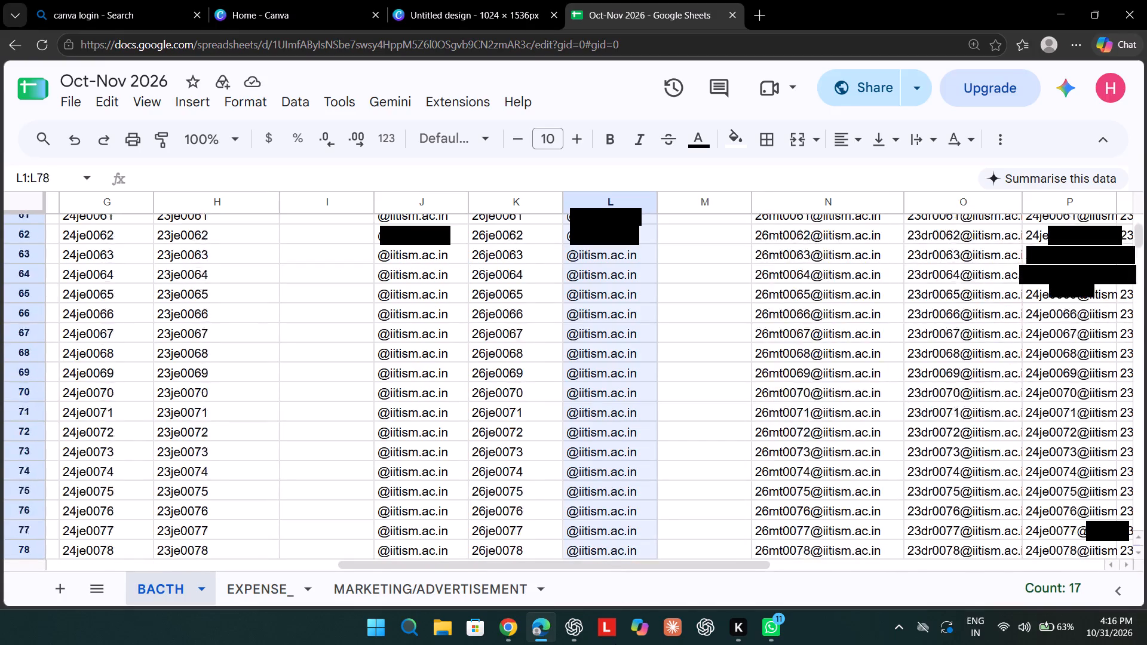
drag(615, 644, 616, 644)
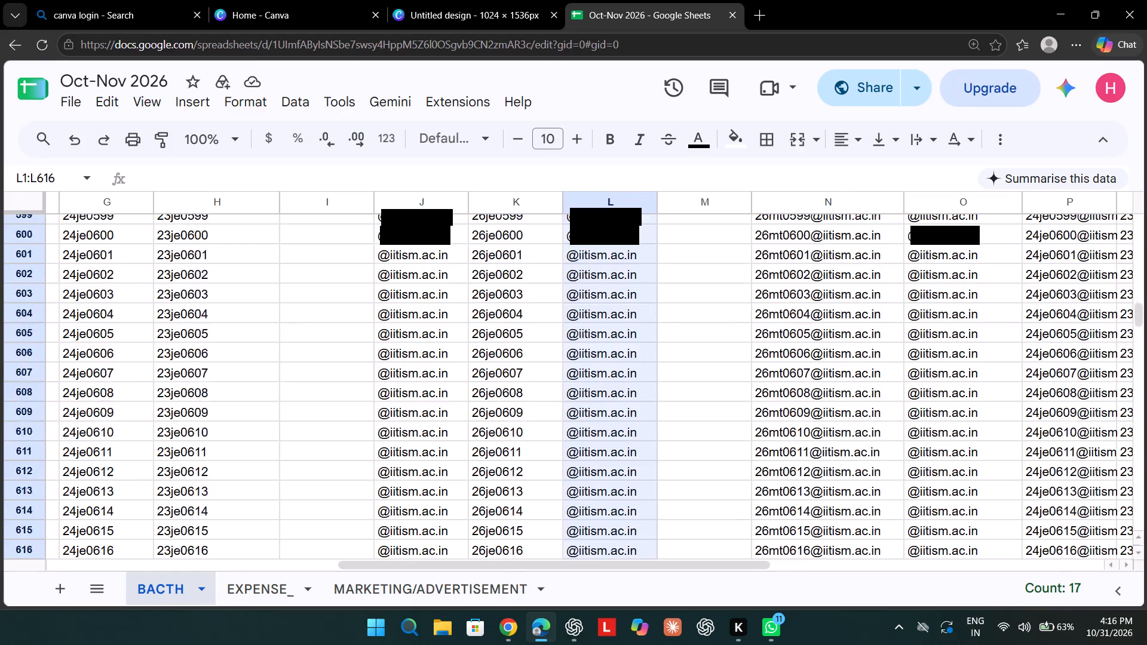
drag(616, 644, 615, 615)
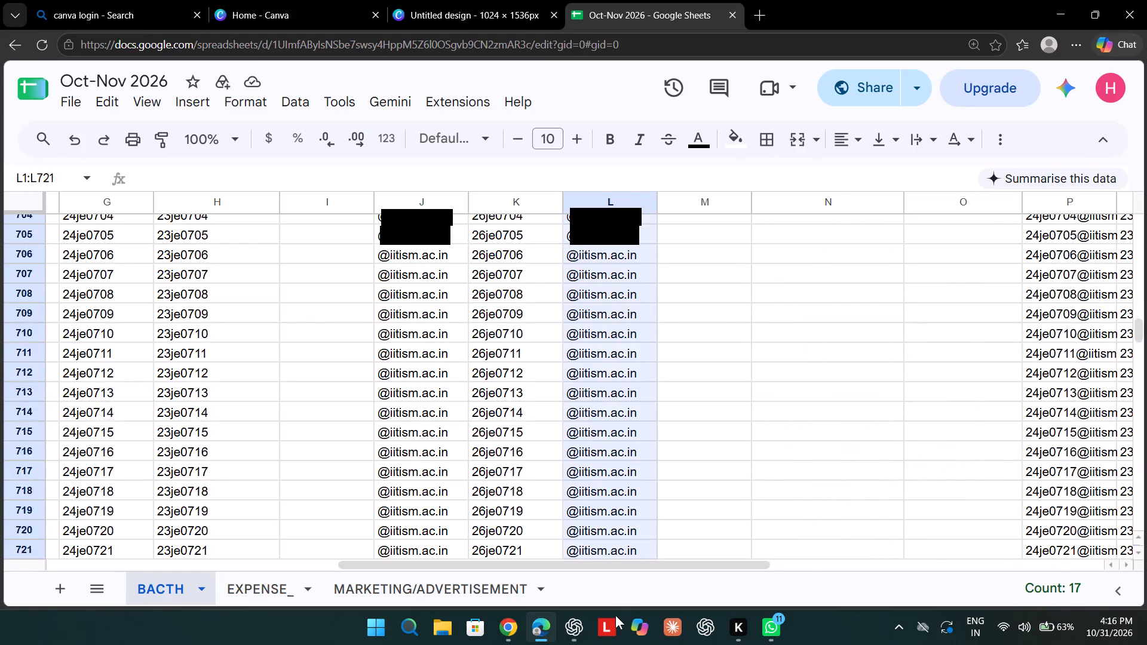
drag(615, 615, 615, 619)
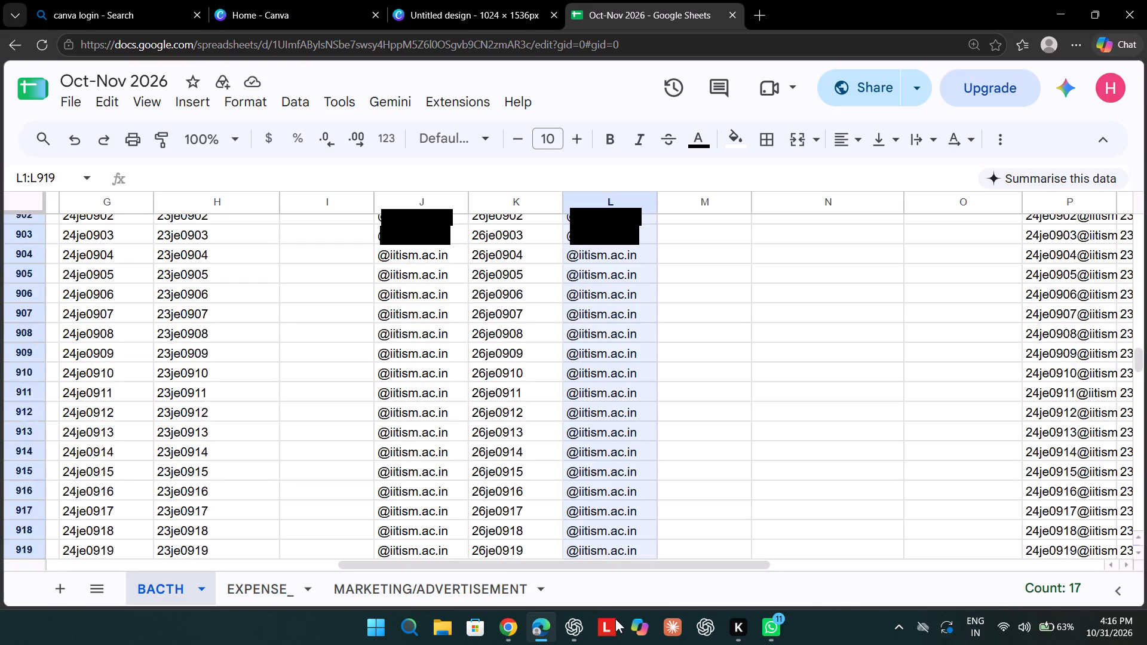
drag(615, 619, 617, 619)
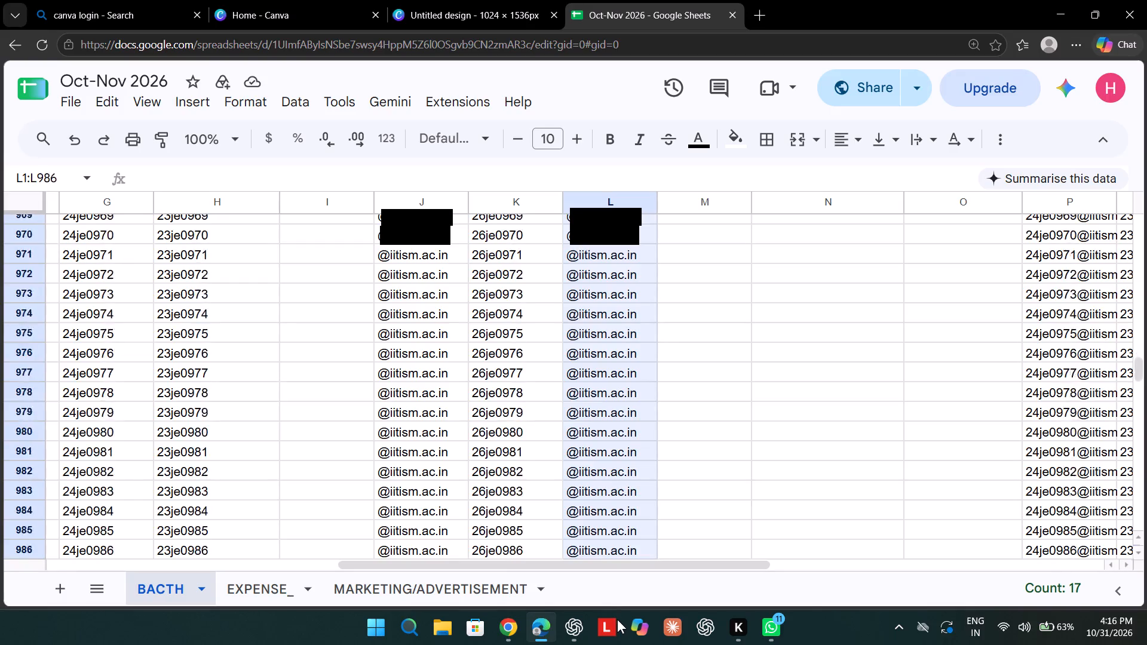
drag(617, 619, 618, 643)
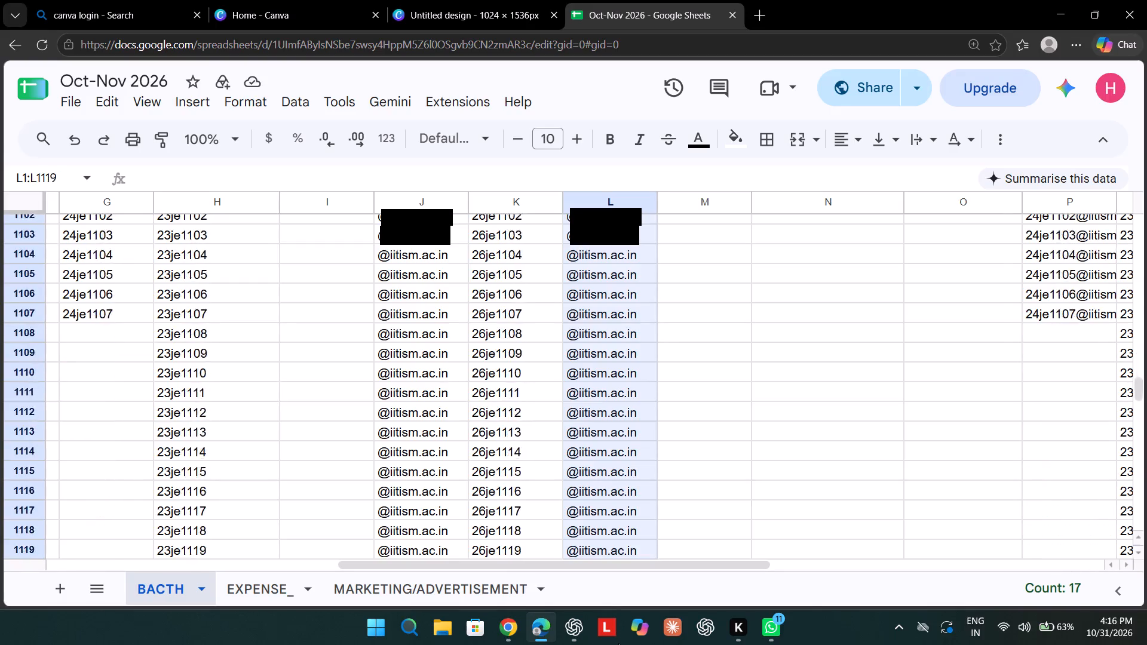
drag(618, 643, 578, 166)
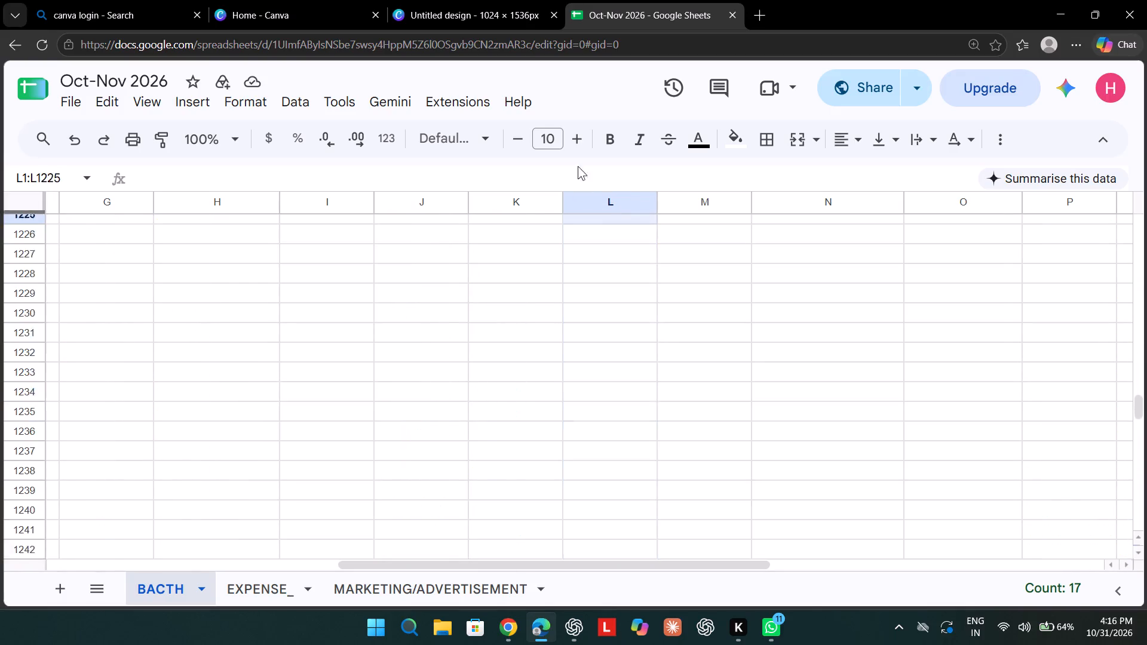
drag(578, 166, 579, 241)
key(BackSpace)
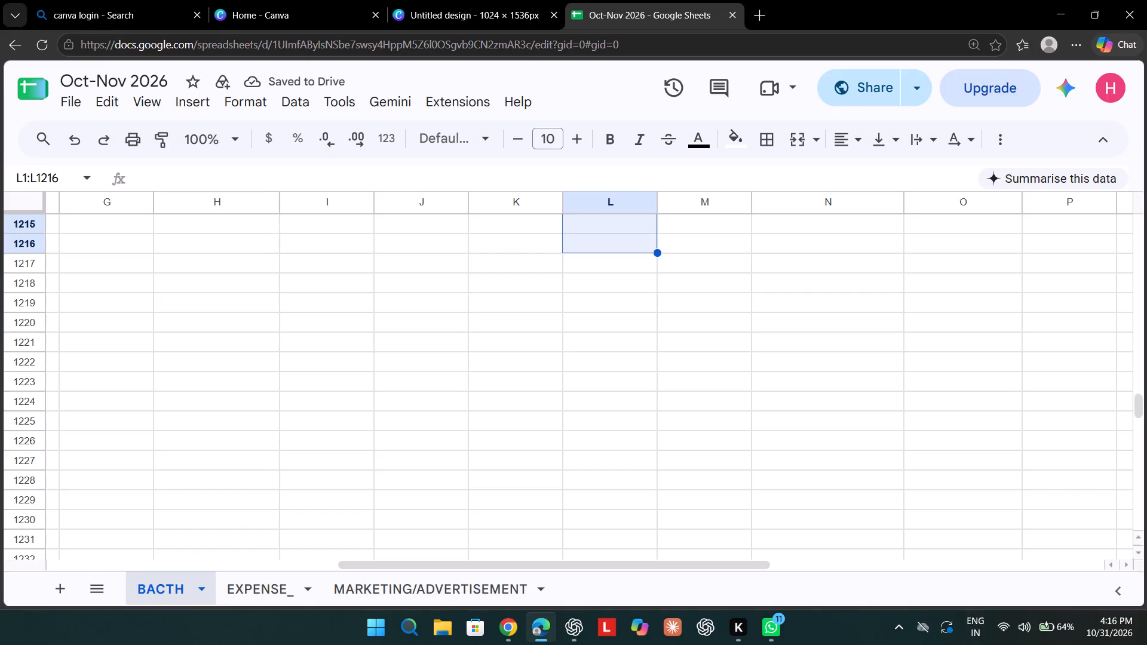
Return to the first rows and look over the roll-number, domain and e-mail columns on both sides of column L.
click(736, 351)
scroll(736, 351, up, 20)
scroll(736, 351, up, 2)
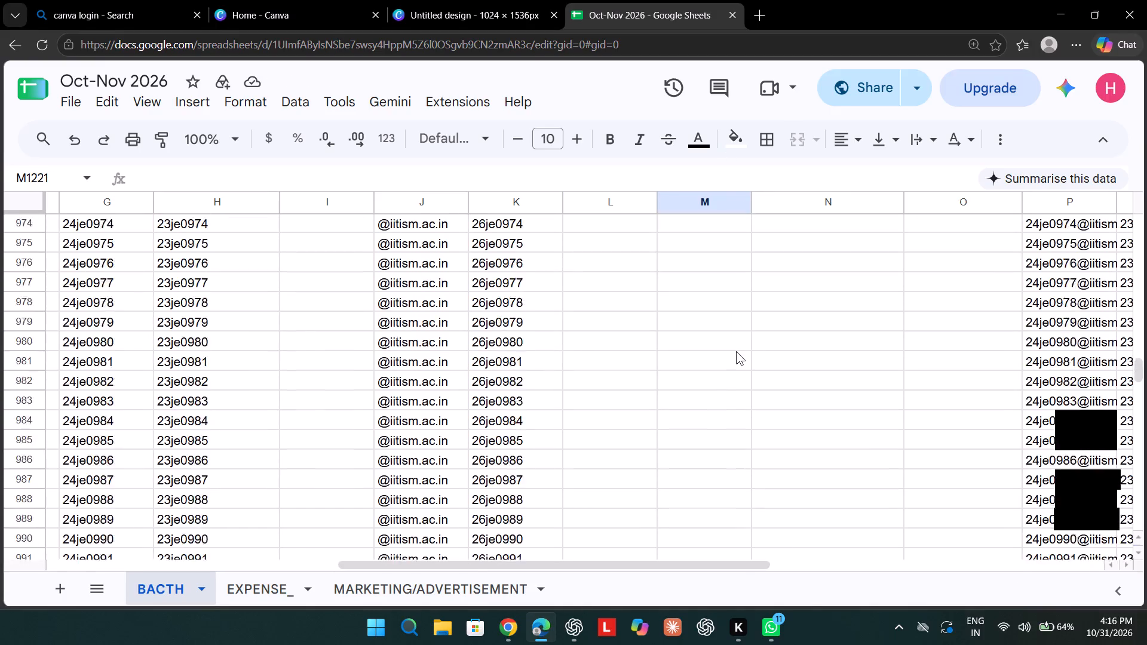
scroll(736, 351, up, 20)
scroll(736, 351, up, 19)
scroll(736, 351, up, 5)
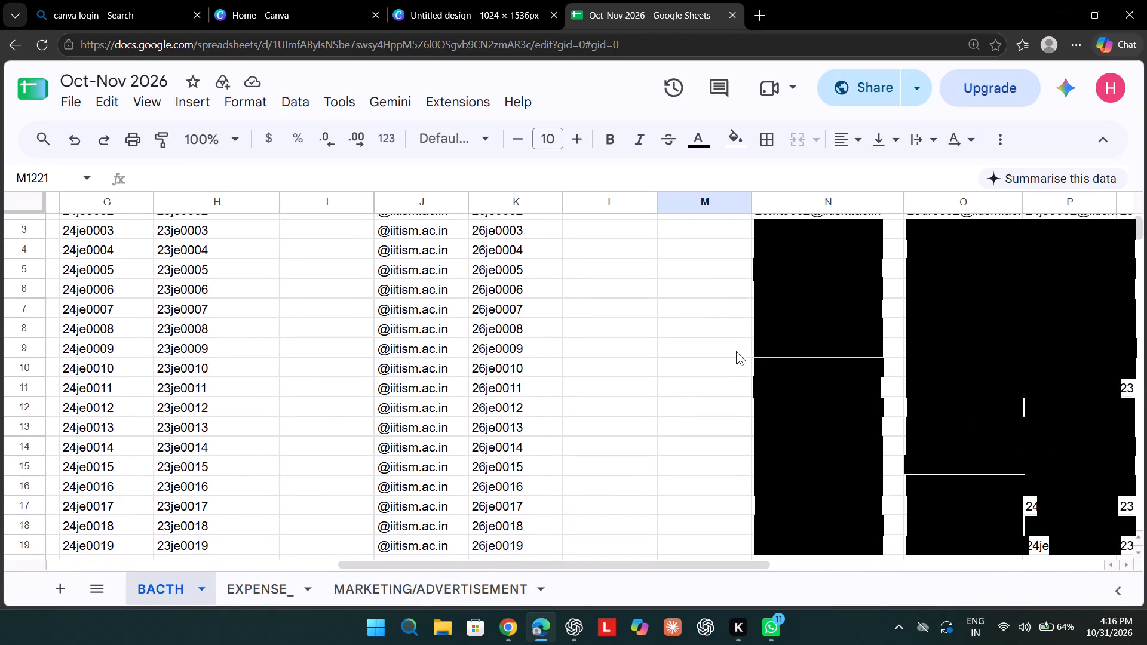
scroll(736, 351, up, 5)
scroll(736, 351, left, 3)
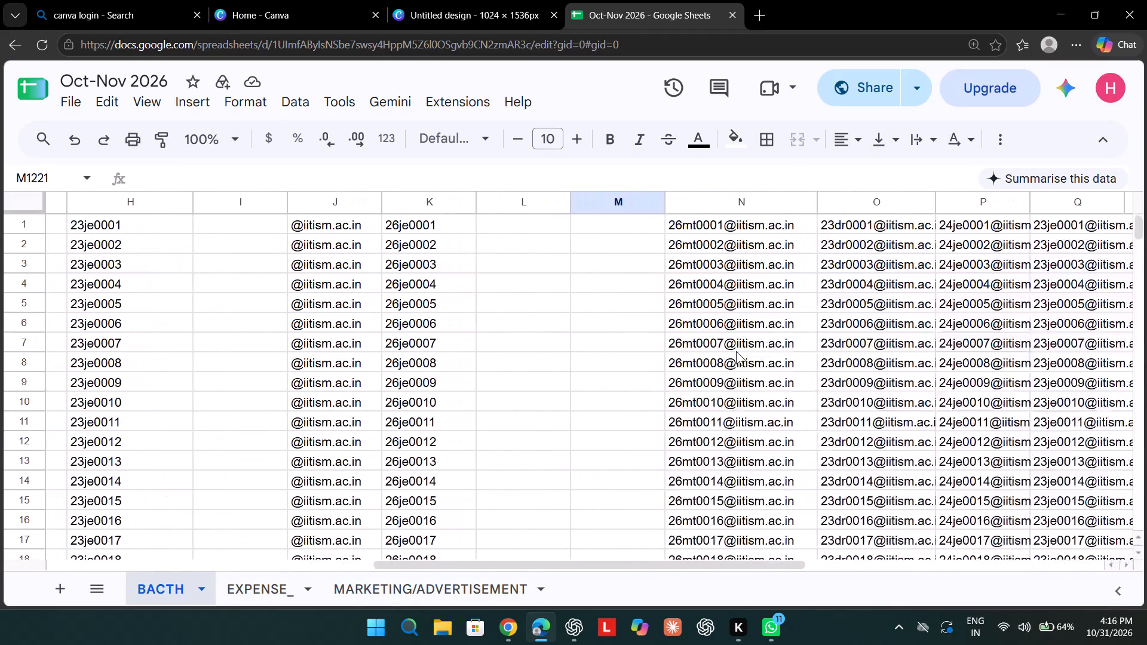
scroll(736, 351, up, 1)
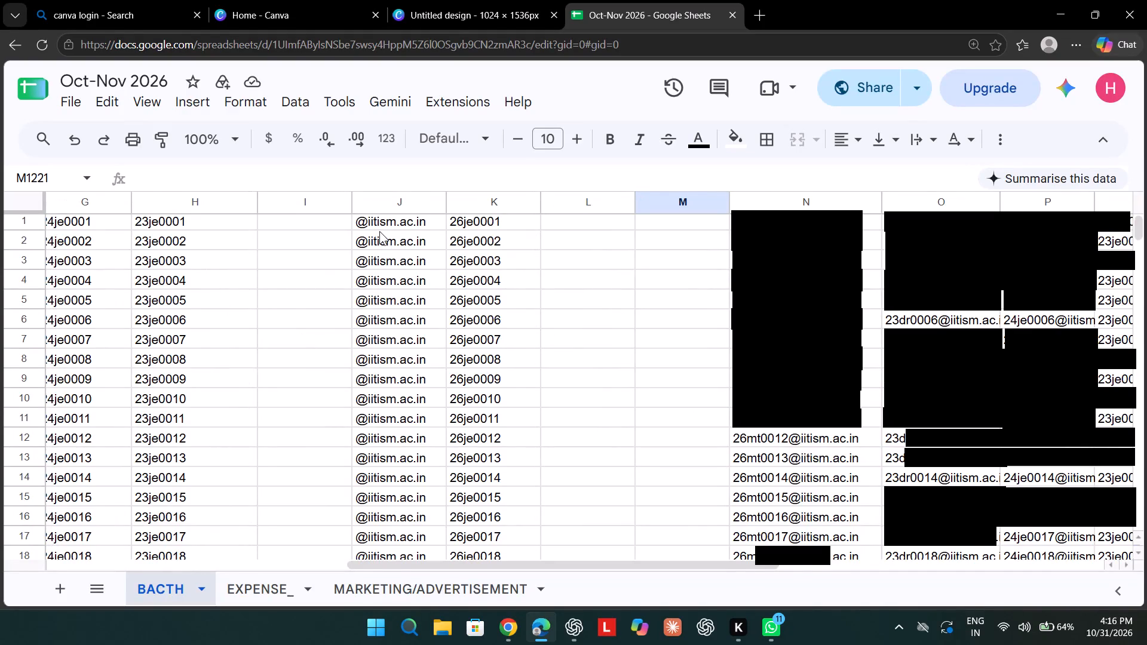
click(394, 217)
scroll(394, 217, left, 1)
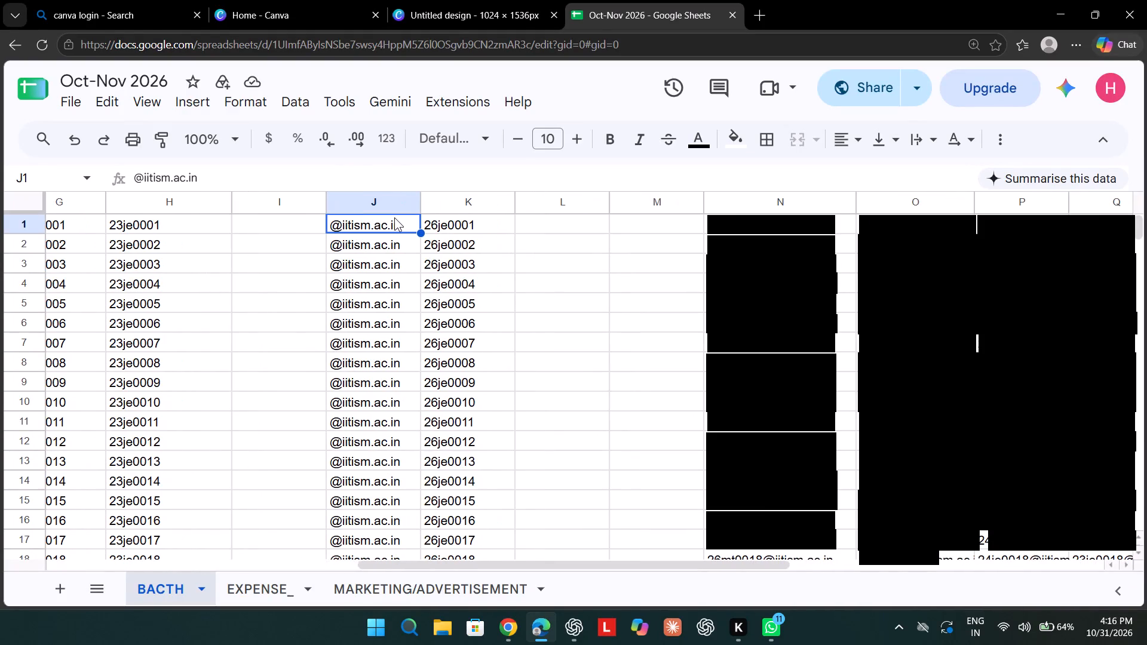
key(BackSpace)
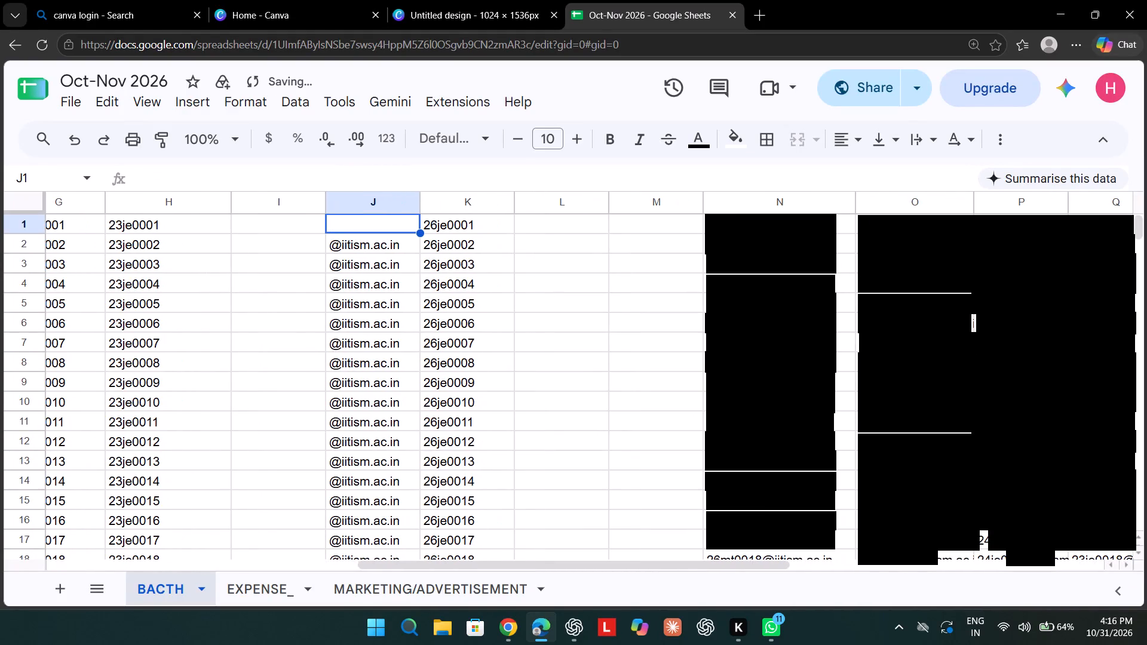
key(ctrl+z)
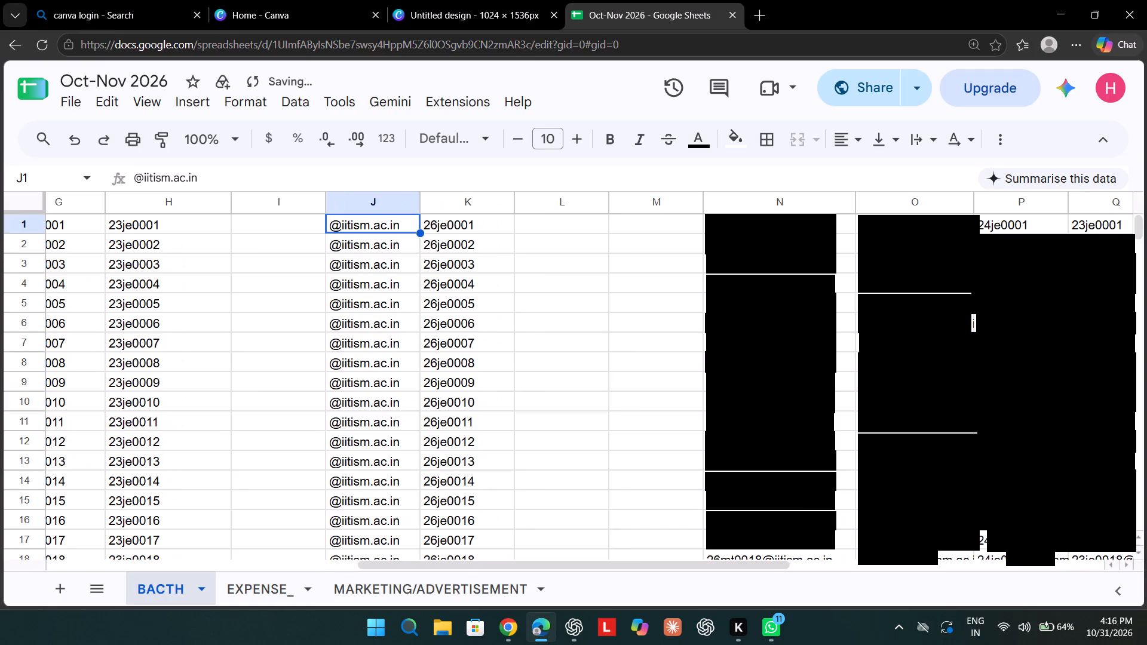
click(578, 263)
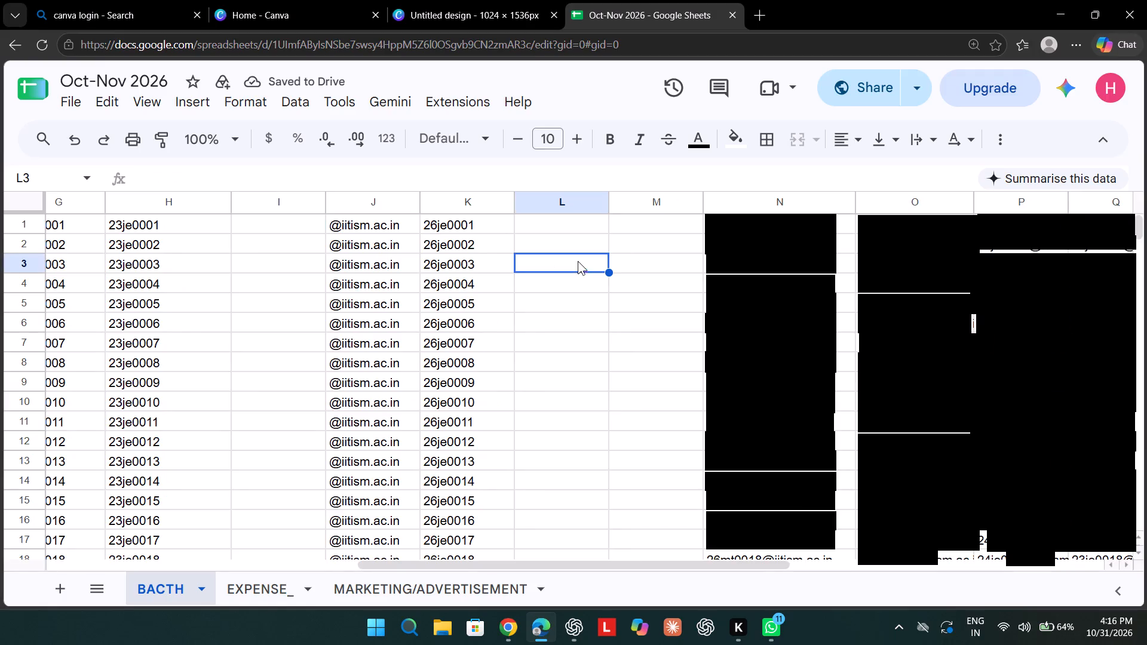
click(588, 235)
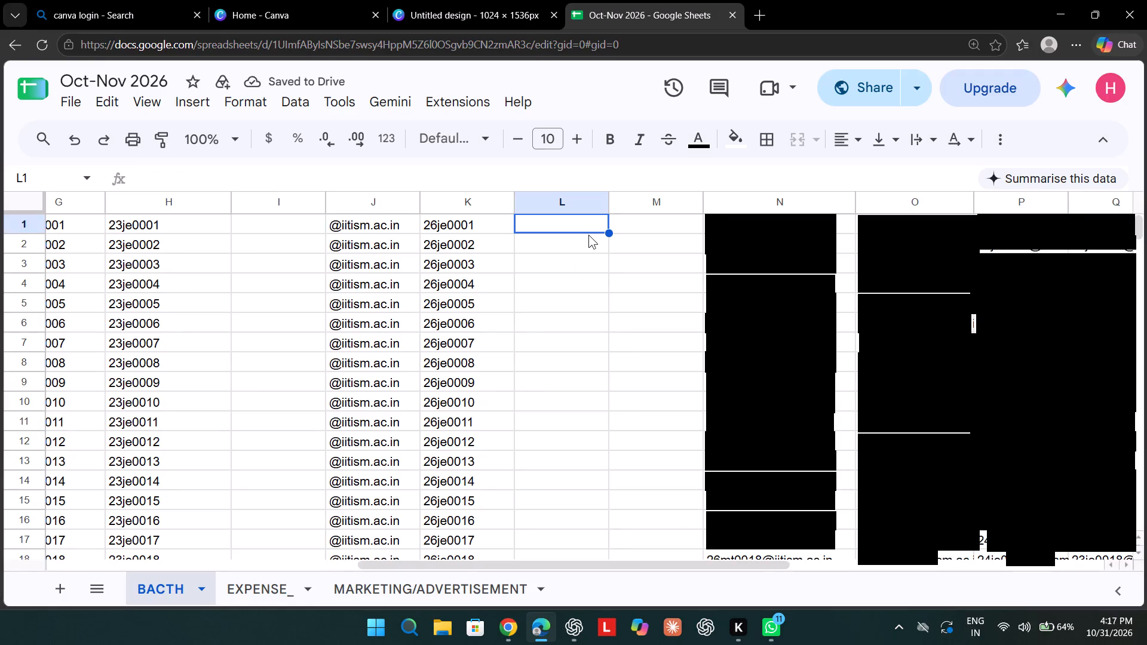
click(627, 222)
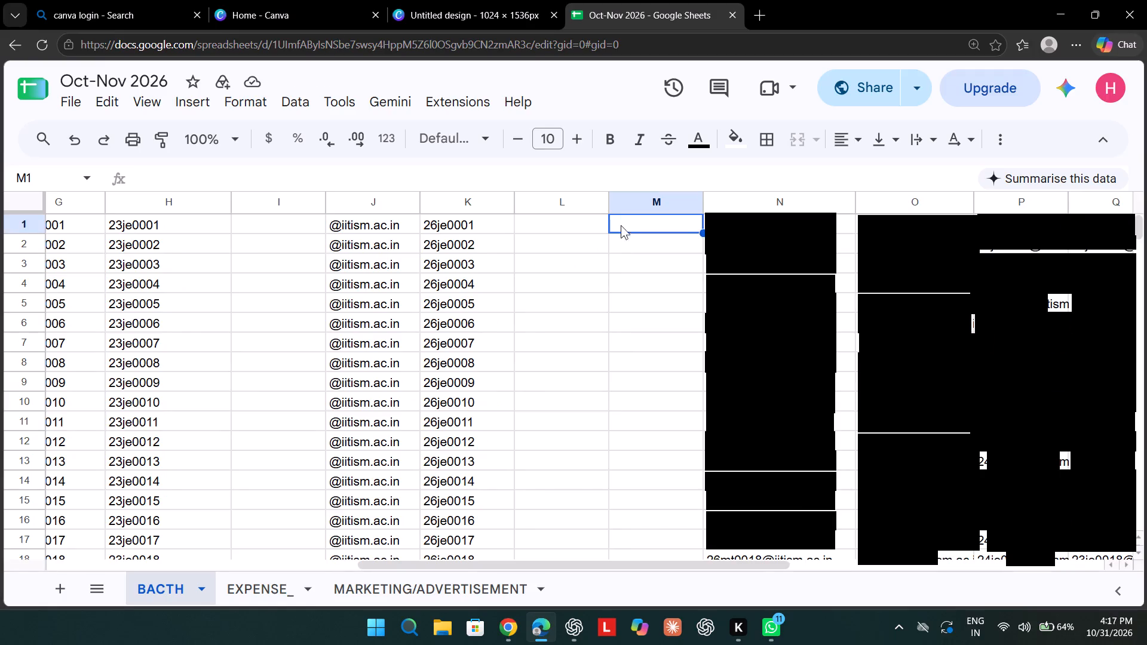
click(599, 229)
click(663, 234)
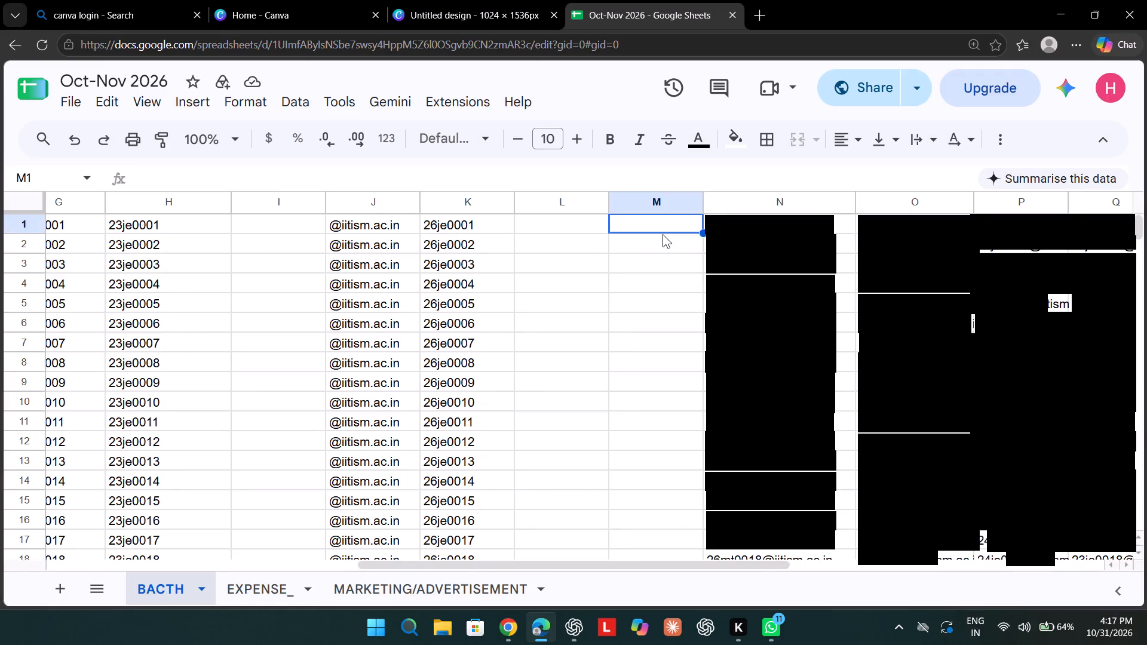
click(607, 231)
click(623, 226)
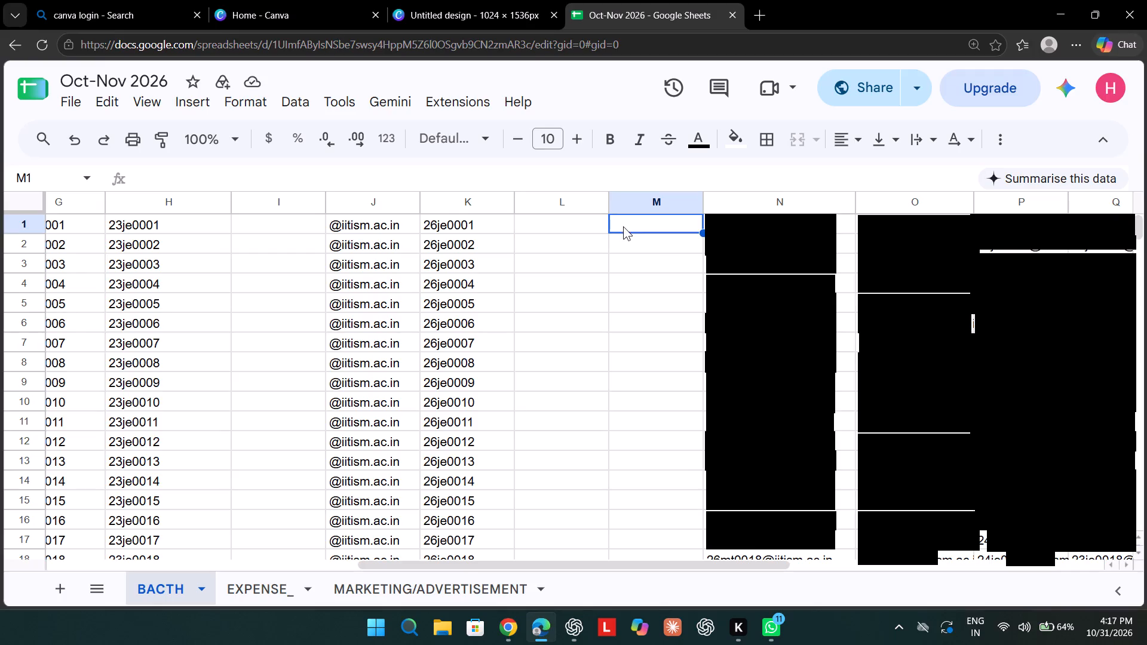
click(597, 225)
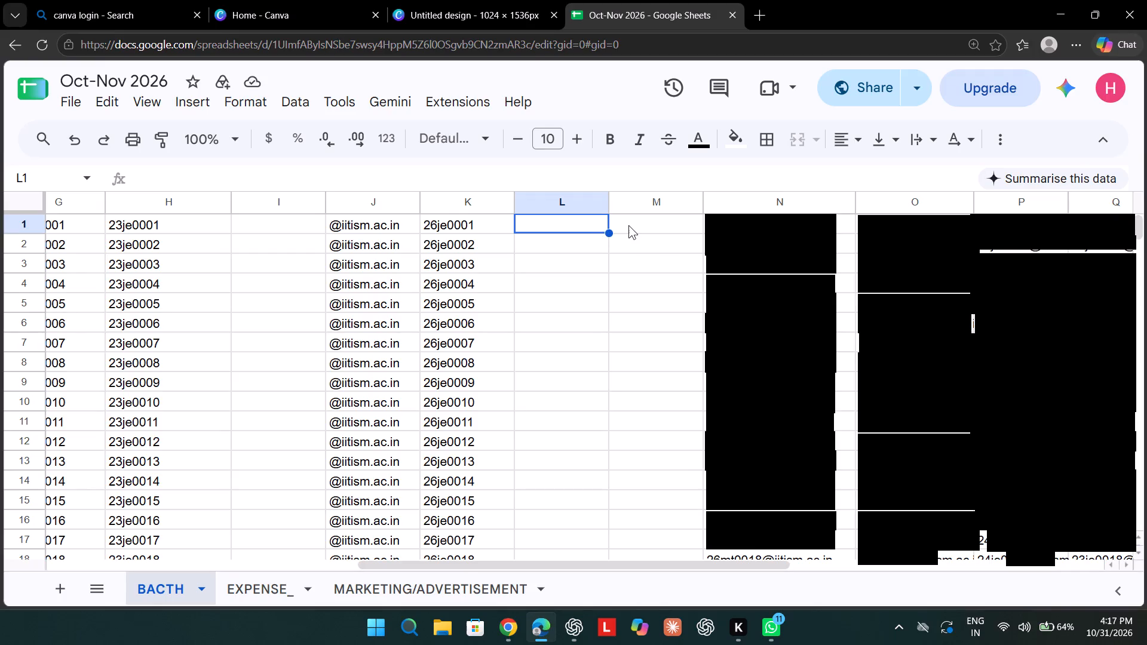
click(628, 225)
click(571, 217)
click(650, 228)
Look over the e-mail columns N to Q, the 23dr series in column S and the series prefixes noted in columns U to X.
scroll(650, 228, left, 1)
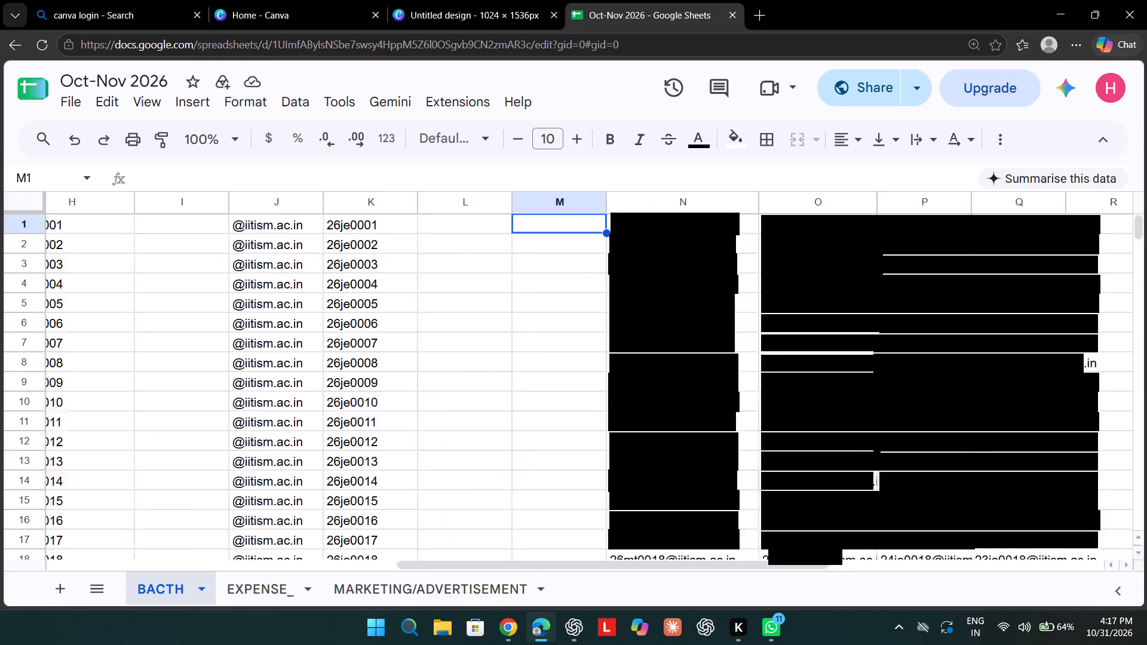
scroll(650, 228, left, 2)
scroll(650, 228, up, 1)
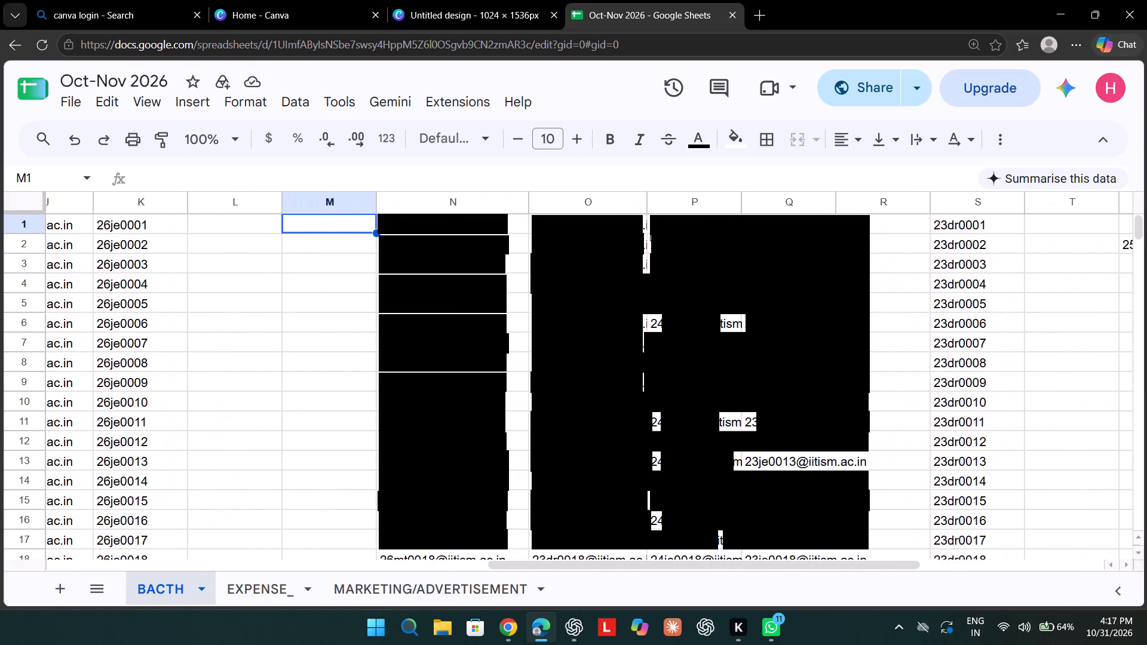
scroll(650, 228, left, 3)
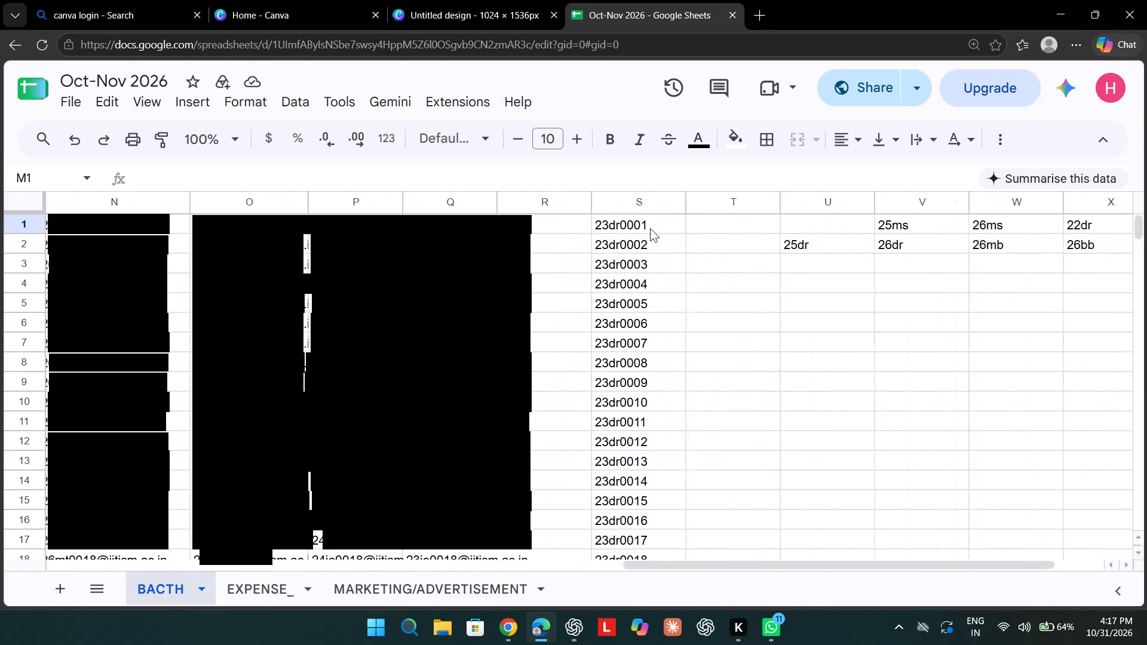
scroll(647, 260, right, 3)
scroll(647, 260, left, 2)
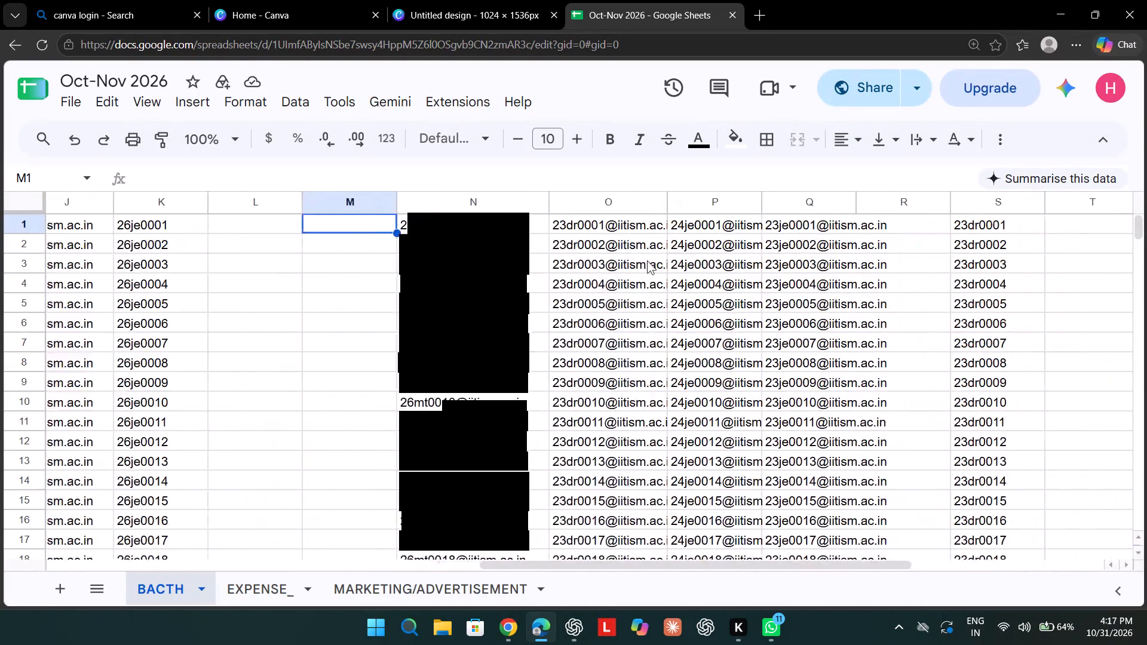
scroll(822, 271, left, 1)
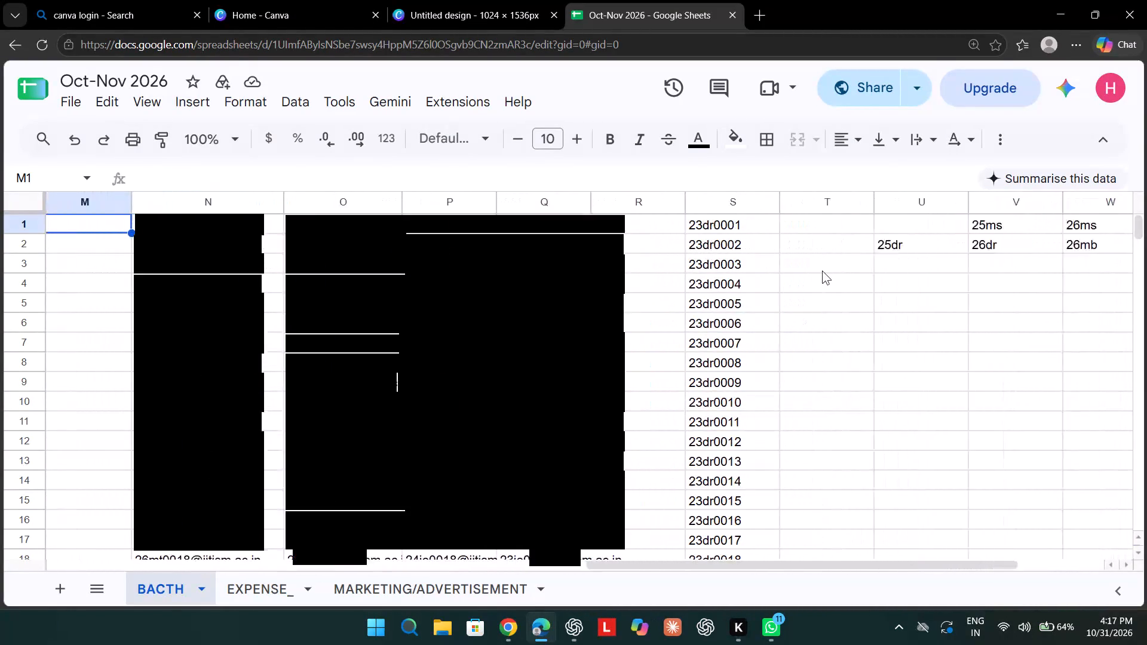
scroll(822, 271, left, 1)
scroll(822, 271, right, 4)
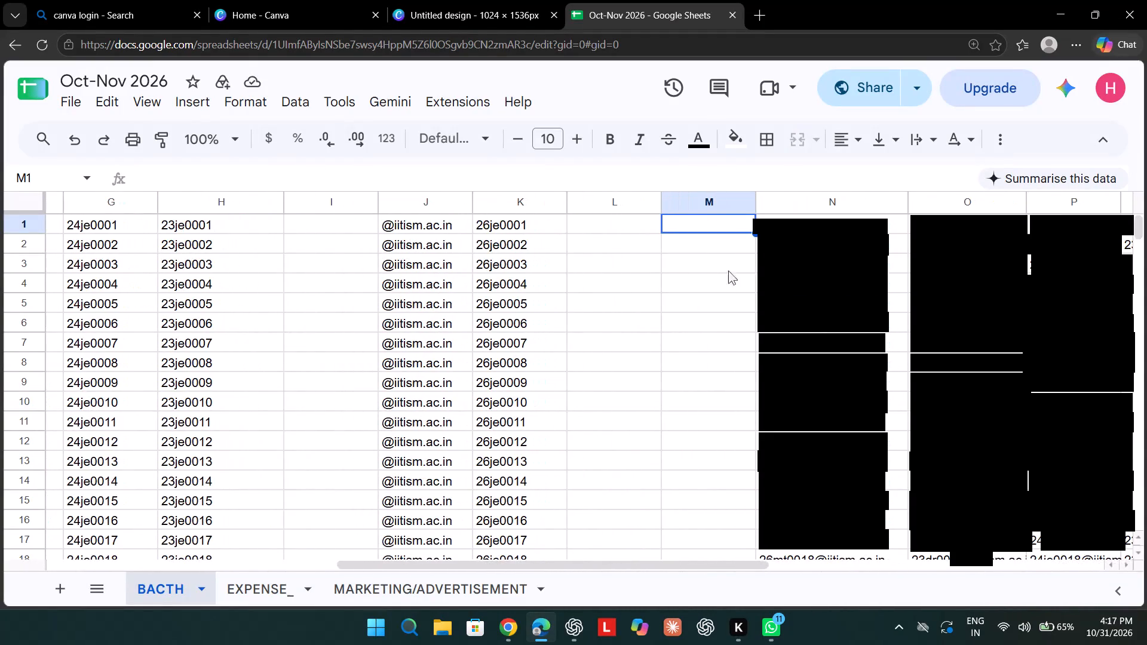
Compare the roll-number and e-mail columns from A to K with the e-mail columns from N onward.
click(594, 233)
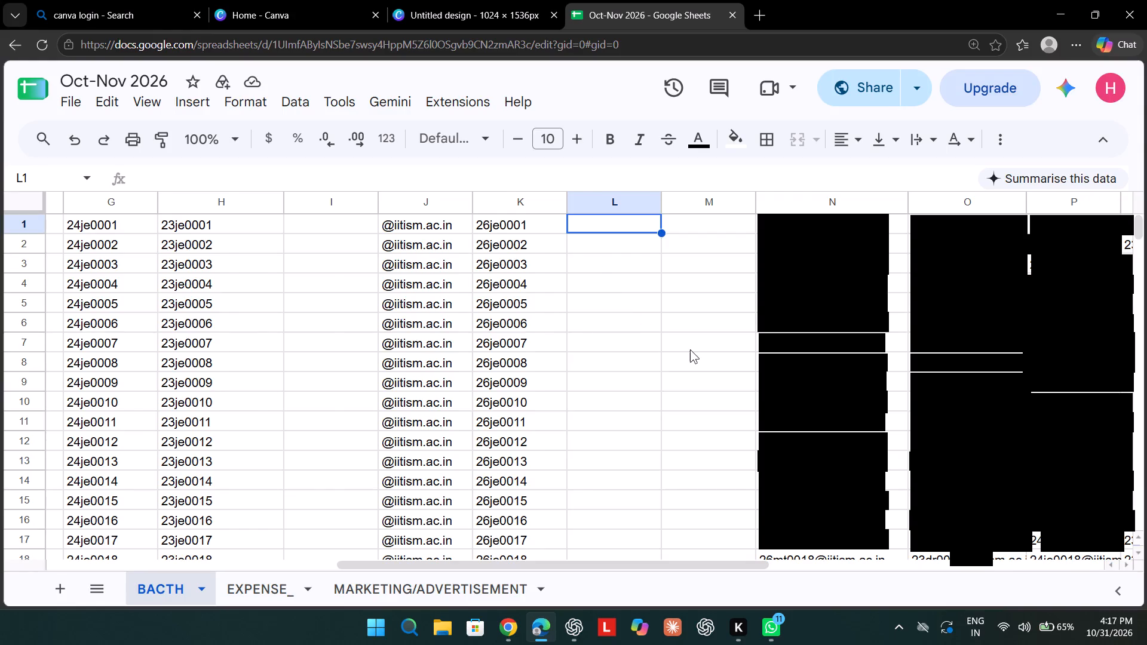
scroll(690, 349, left, 1)
scroll(690, 349, right, 4)
scroll(690, 349, left, 1)
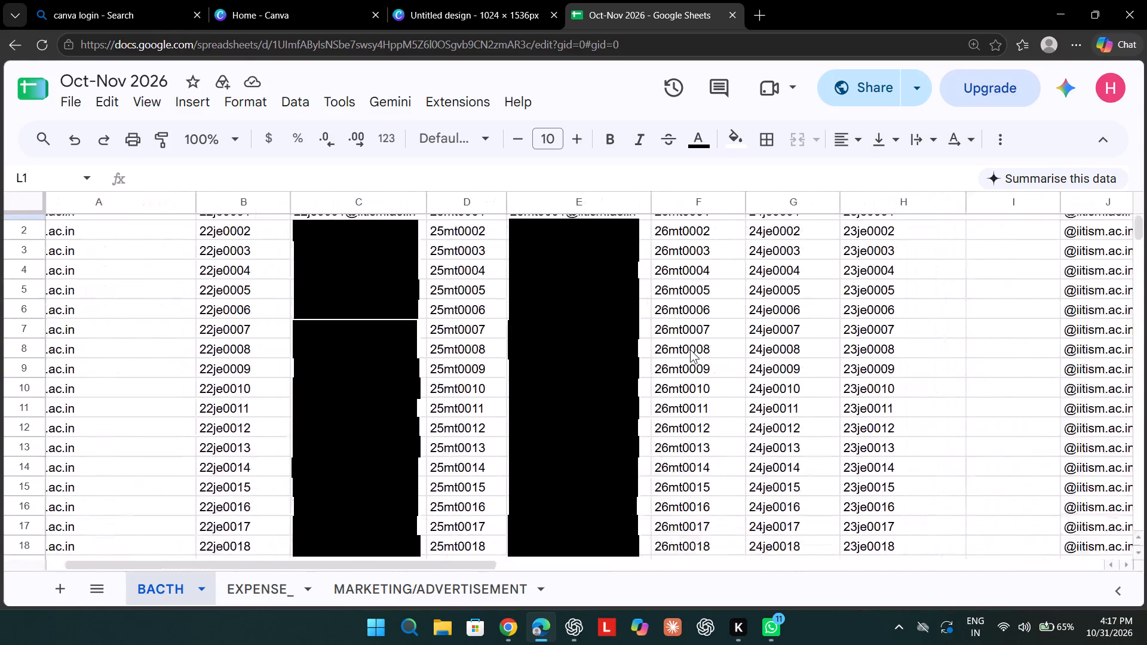
scroll(690, 349, left, 1)
scroll(690, 349, up, 1)
scroll(690, 349, left, 2)
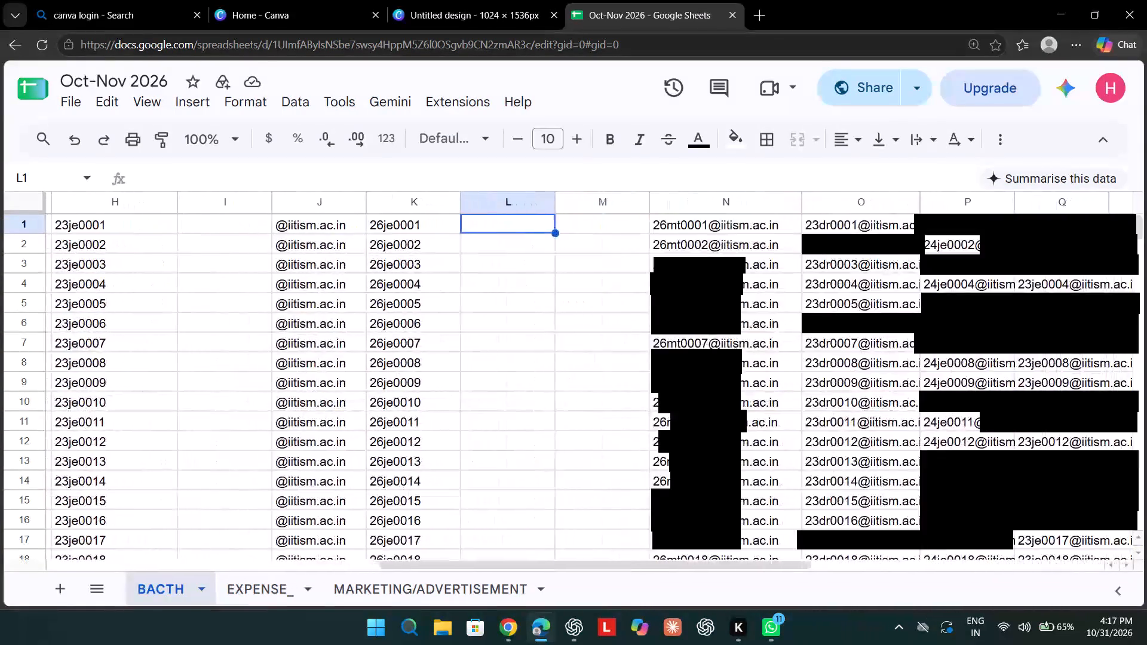
scroll(690, 349, right, 2)
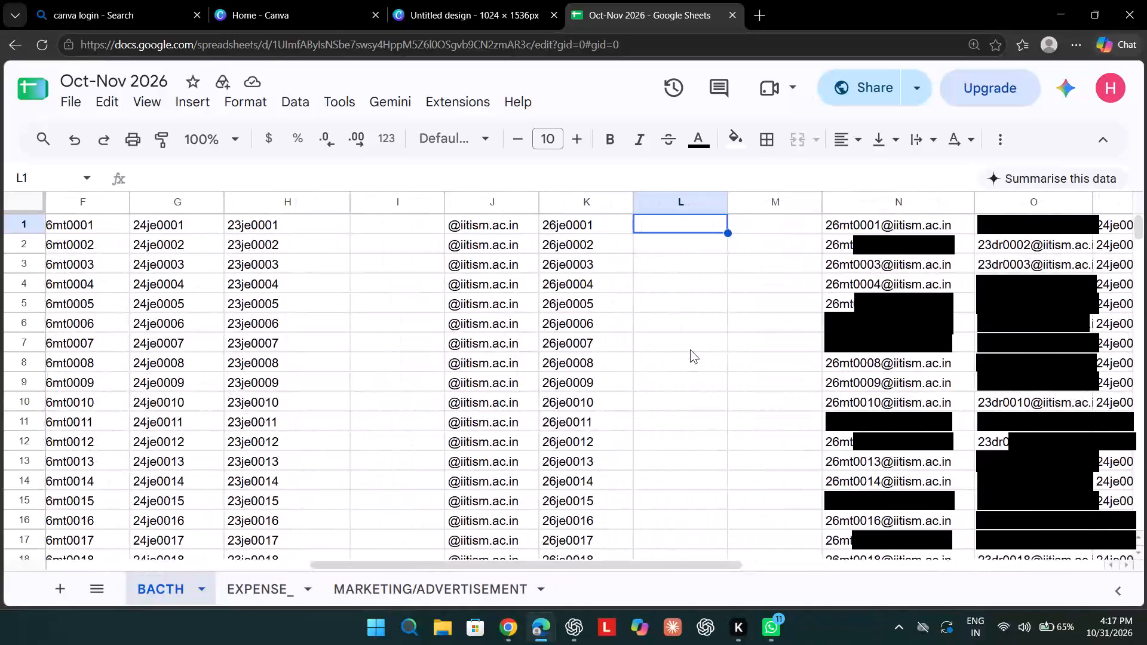
scroll(690, 349, left, 2)
scroll(690, 349, right, 4)
scroll(690, 349, left, 4)
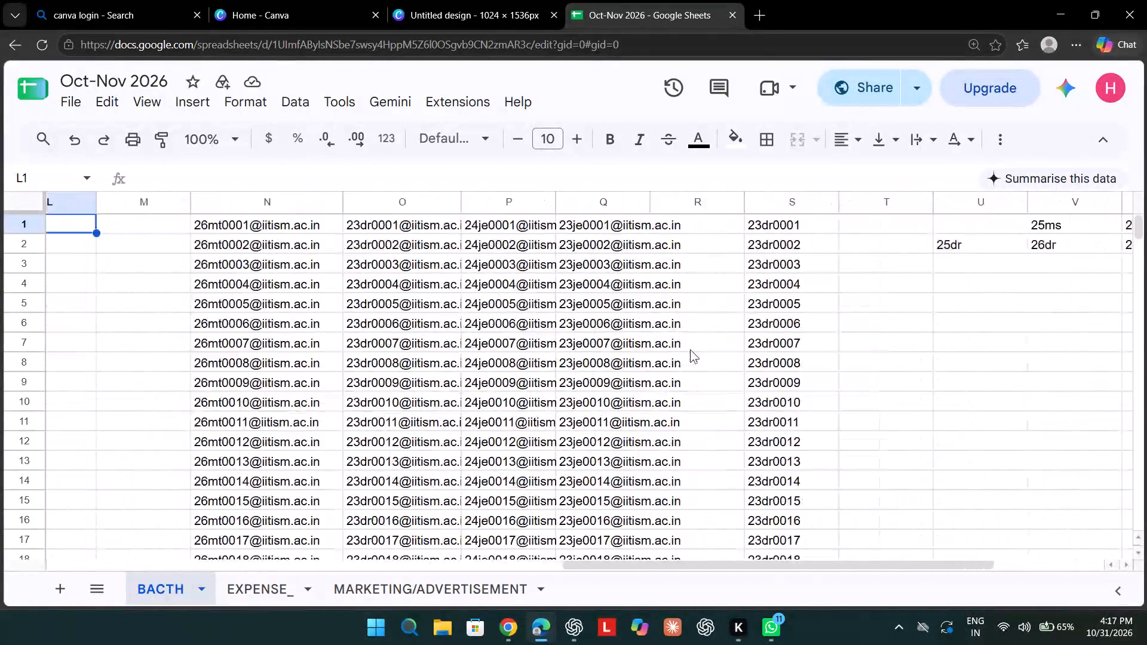
scroll(690, 349, left, 3)
scroll(690, 349, right, 8)
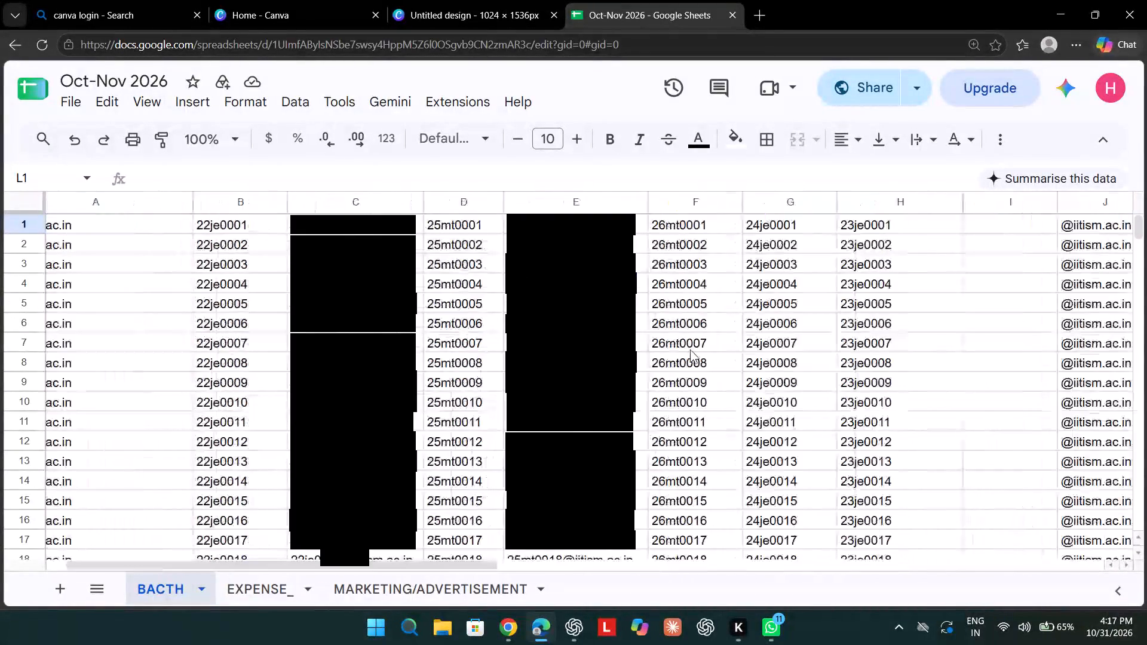
scroll(690, 349, left, 3)
scroll(690, 349, up, 1)
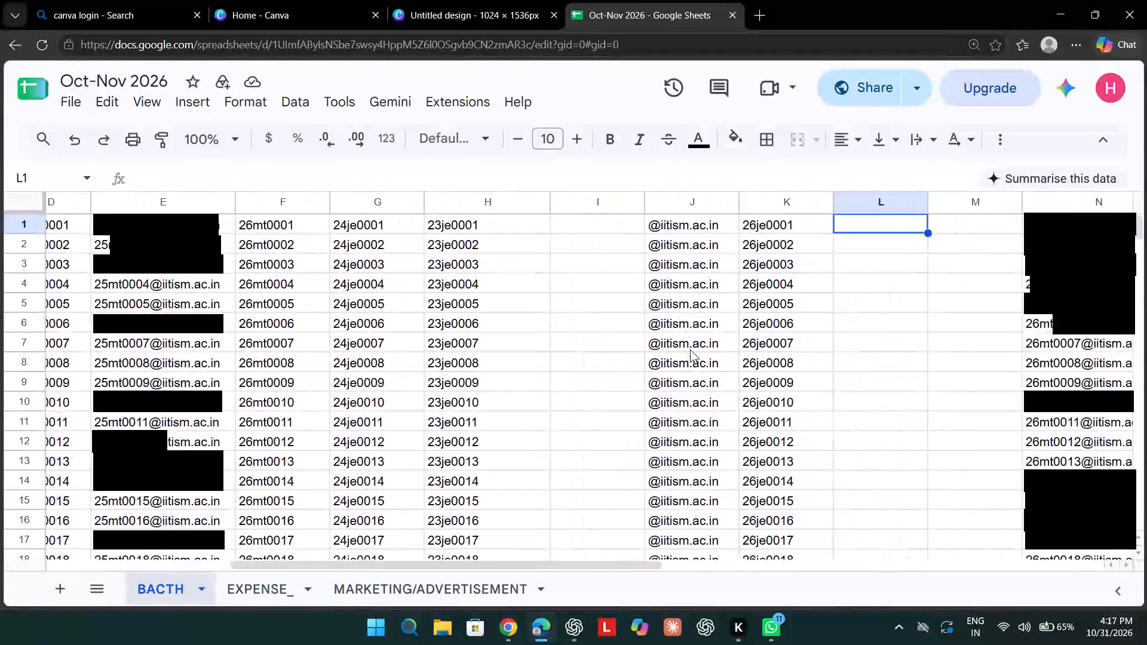
scroll(690, 349, left, 1)
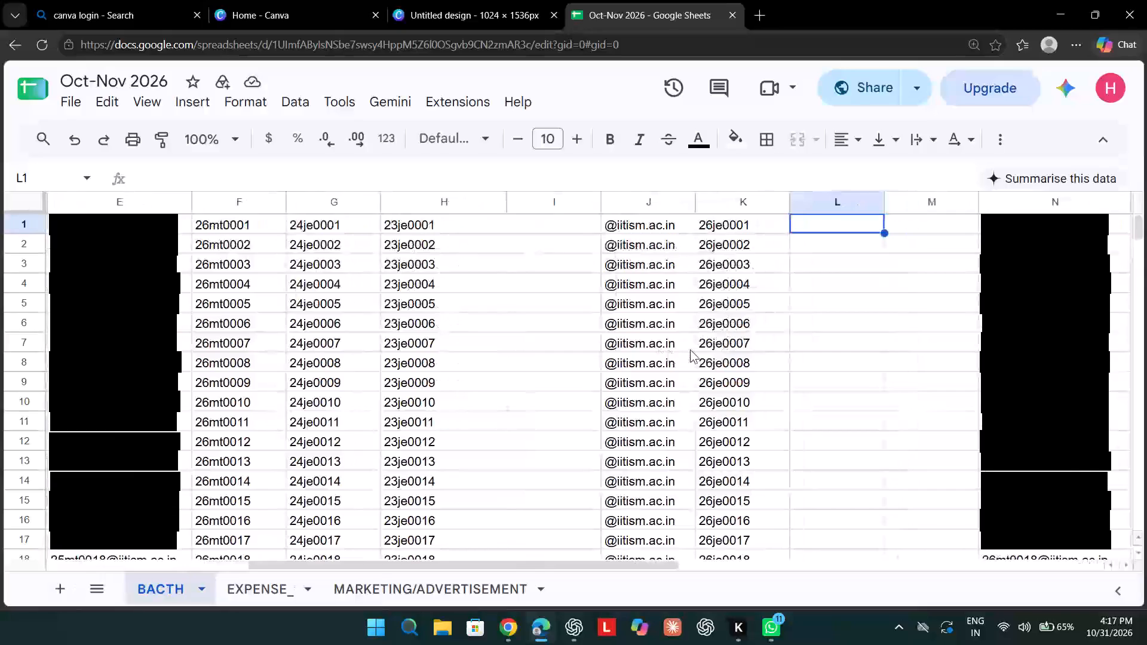
scroll(690, 349, left, 1)
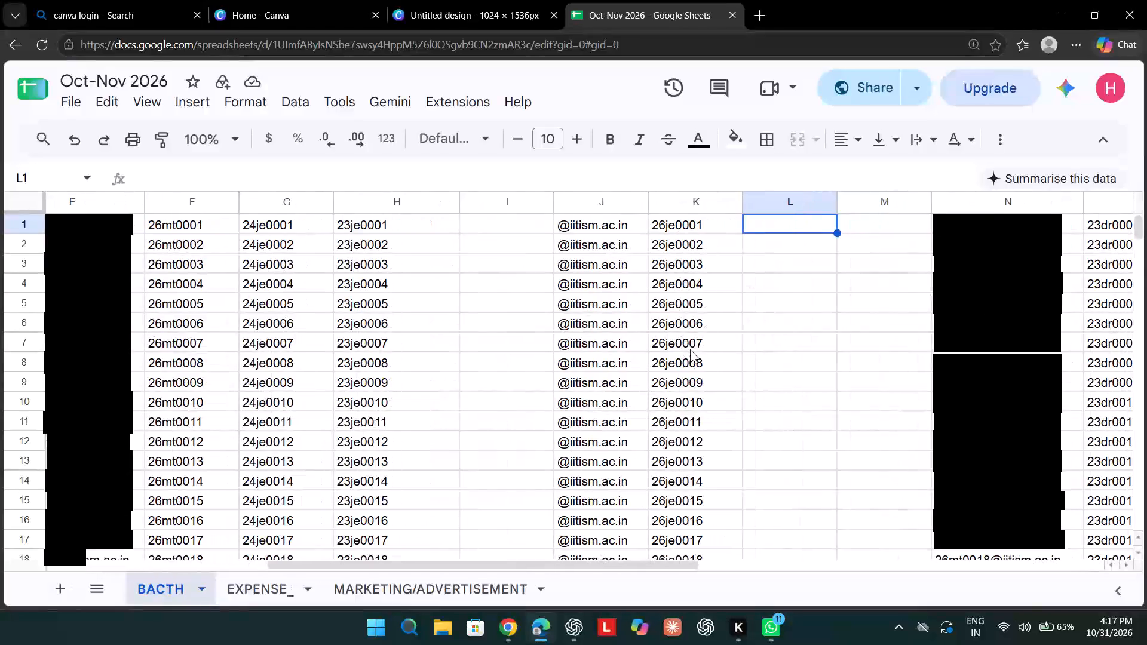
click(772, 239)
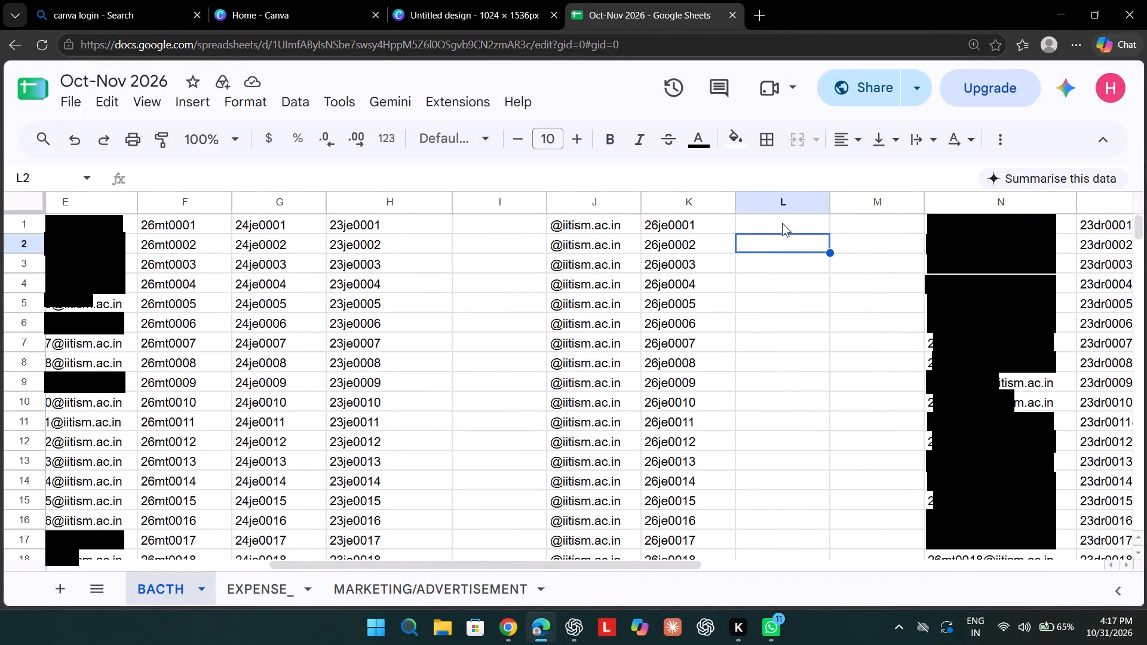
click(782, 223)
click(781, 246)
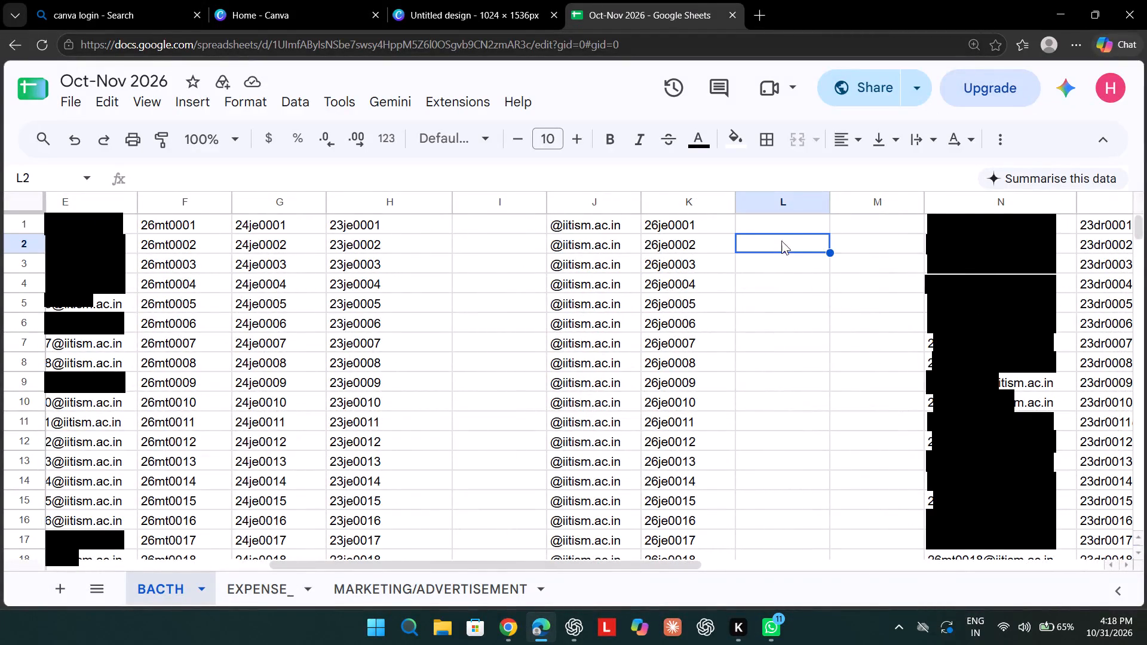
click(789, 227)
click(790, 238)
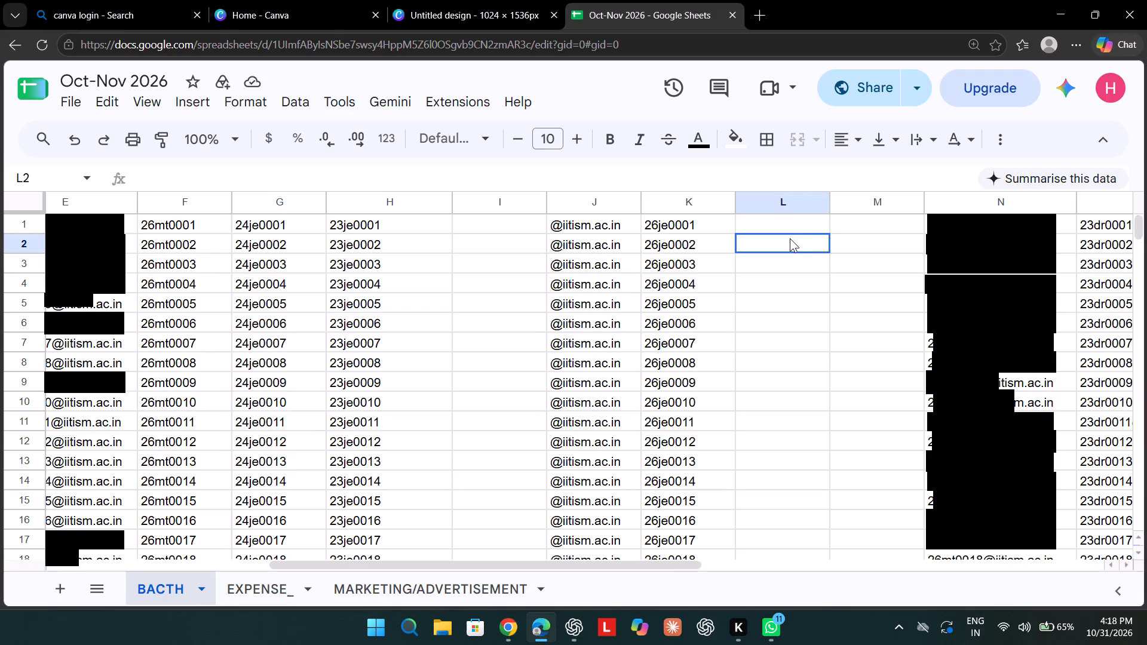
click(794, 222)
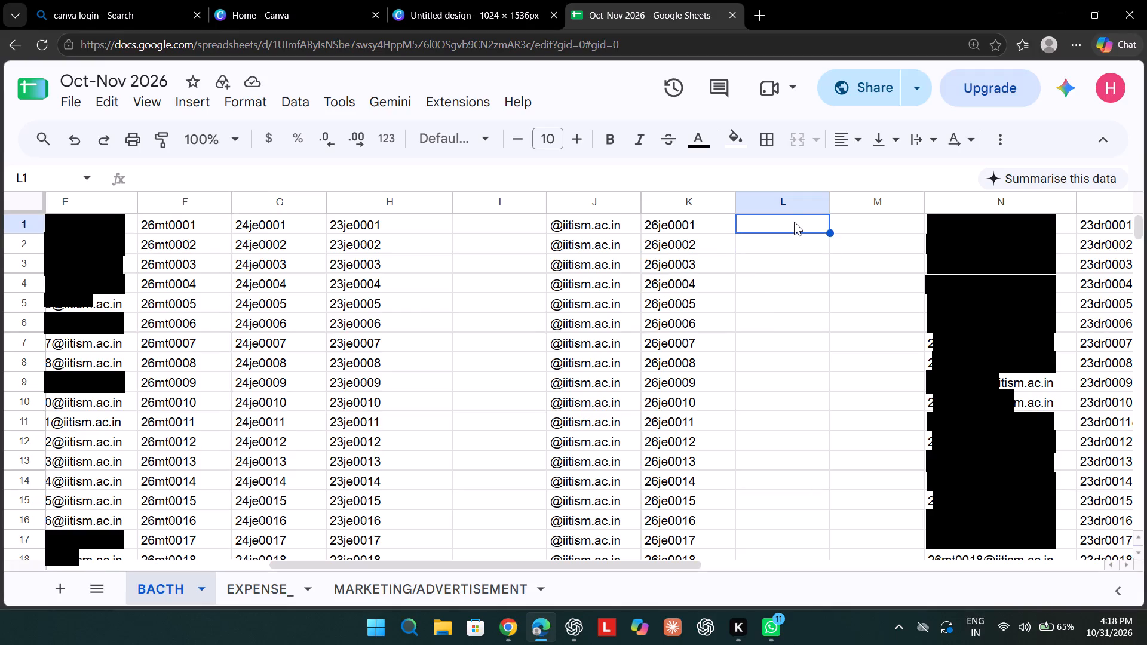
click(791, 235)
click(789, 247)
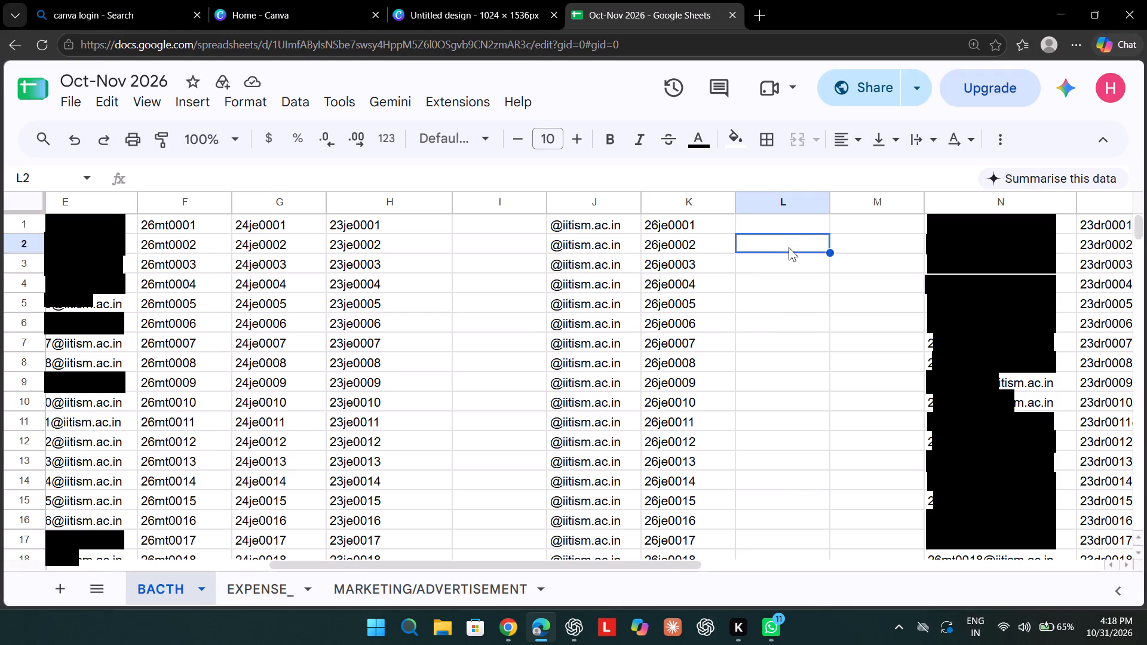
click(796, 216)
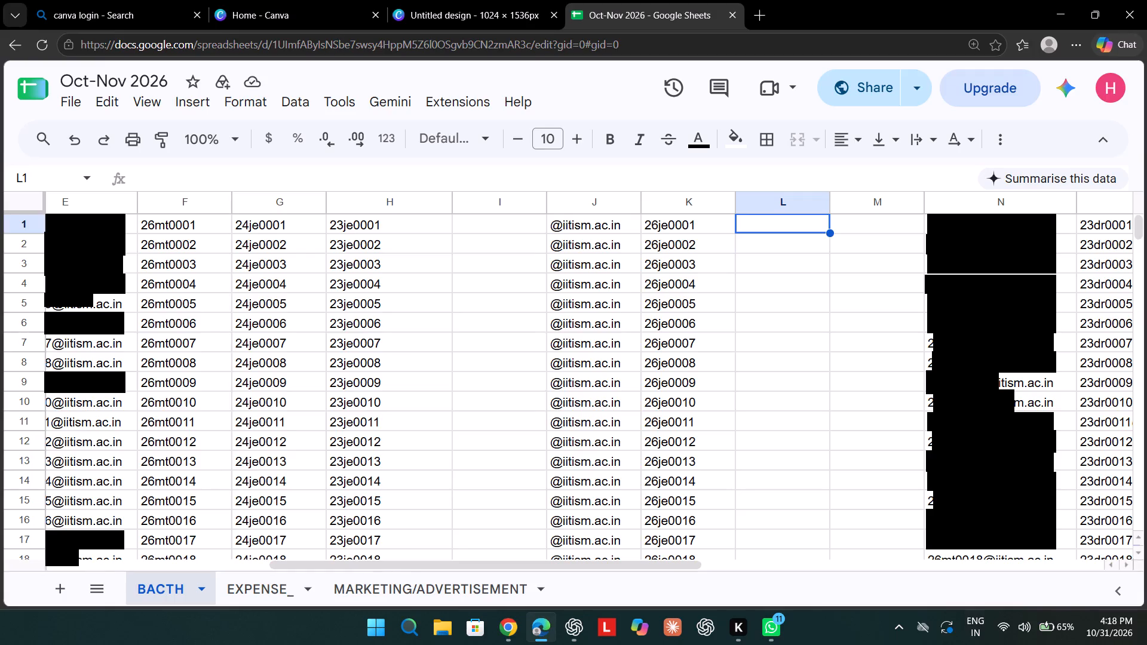
Check the series prefixes noted in columns U to X against the roll-number columns B to K.
scroll(782, 277, up, 1)
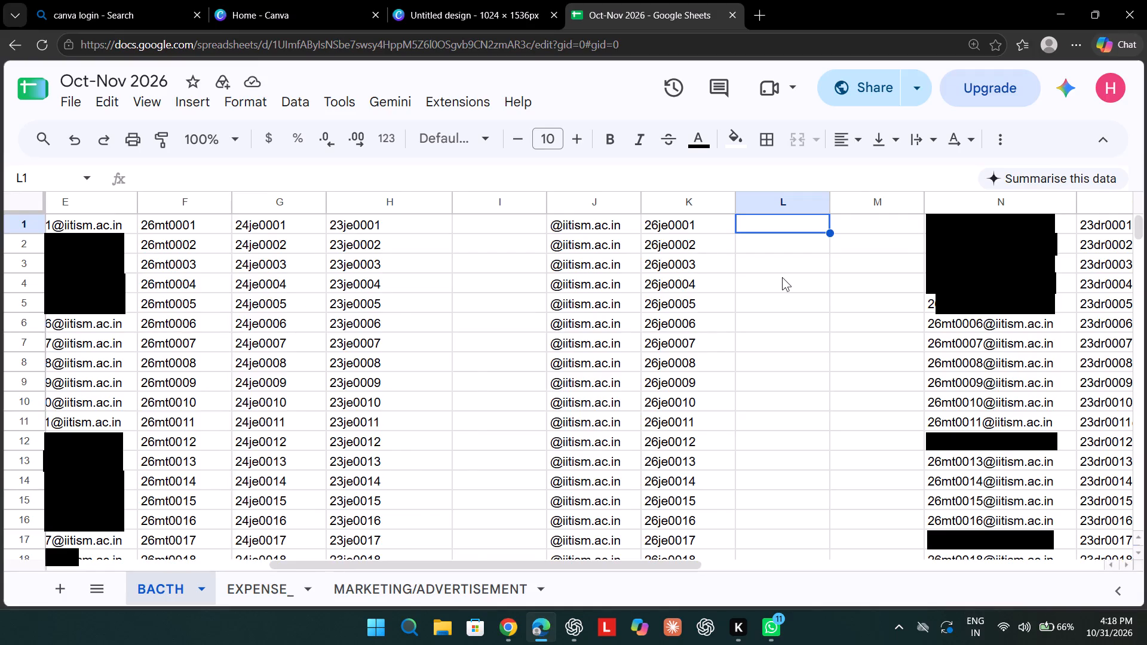
scroll(782, 277, left, 6)
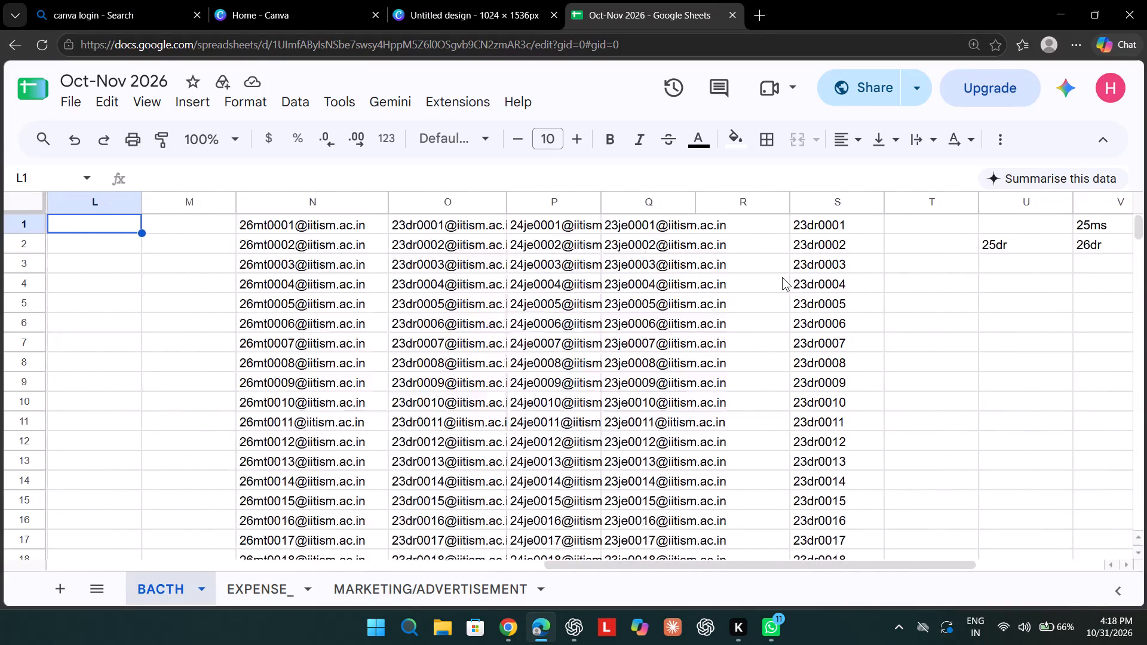
scroll(782, 277, left, 3)
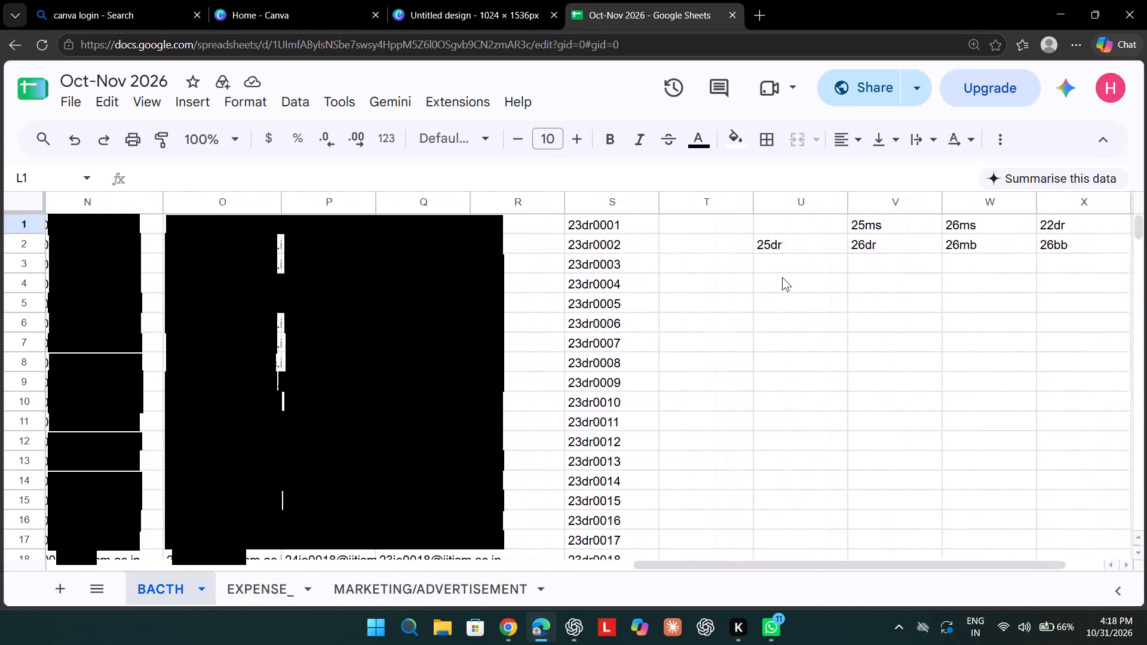
scroll(782, 277, right, 2)
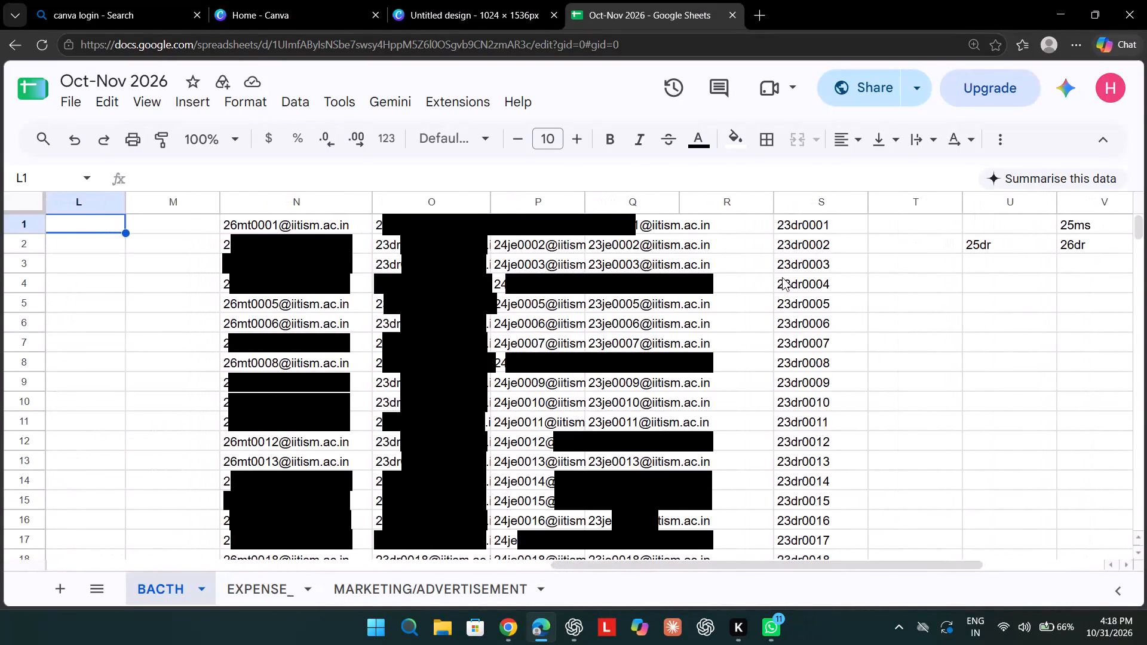
scroll(782, 277, right, 1)
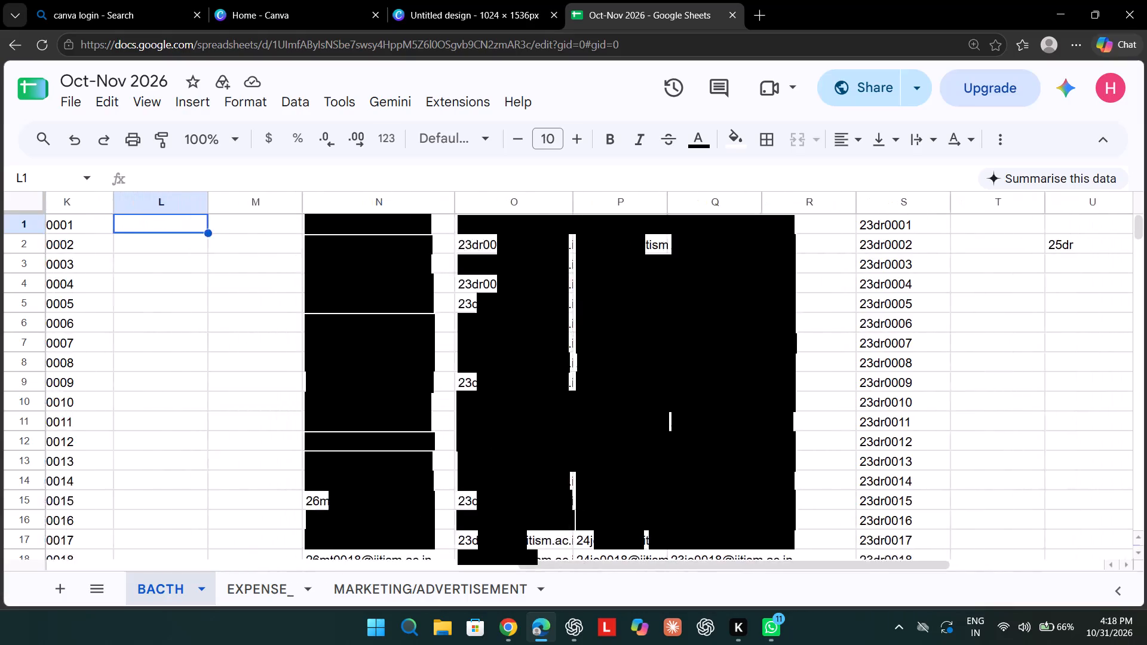
scroll(782, 277, right, 6)
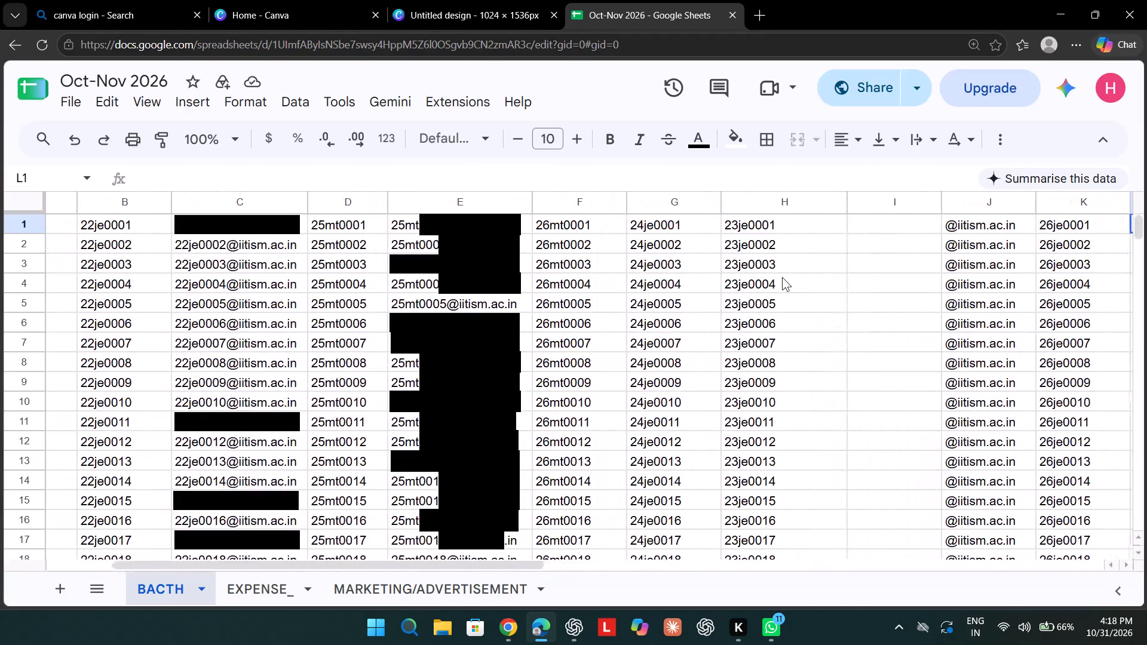
scroll(782, 277, right, 2)
scroll(782, 277, left, 3)
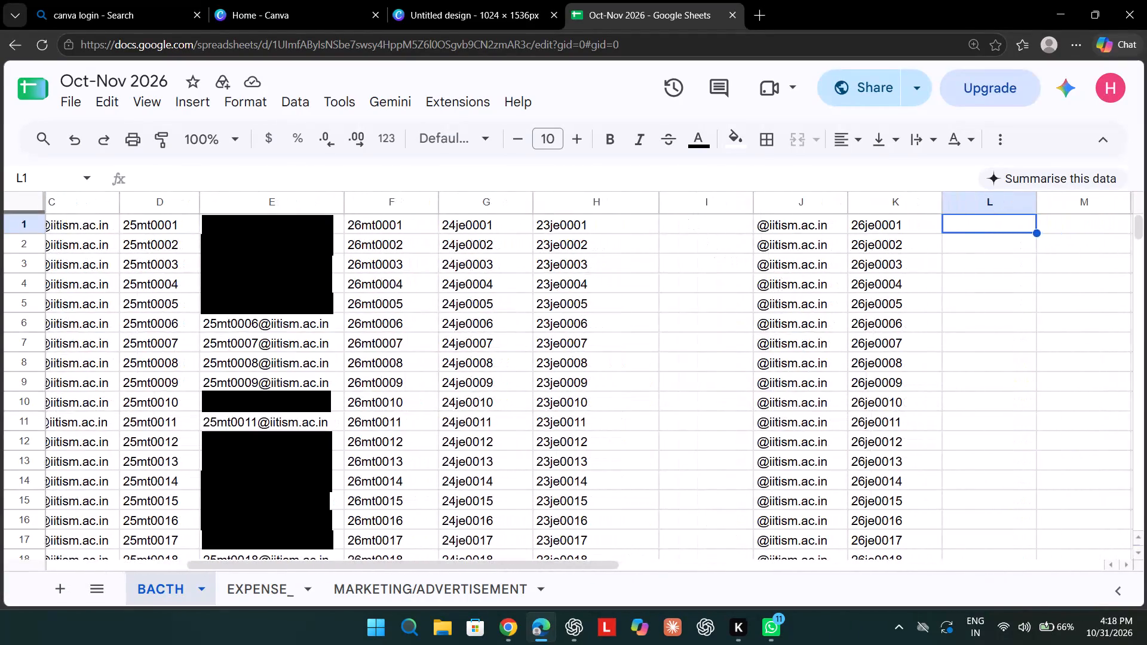
Enter 25dr0001 in cell I1 as the first roll number of the 25dr series.
click(684, 221)
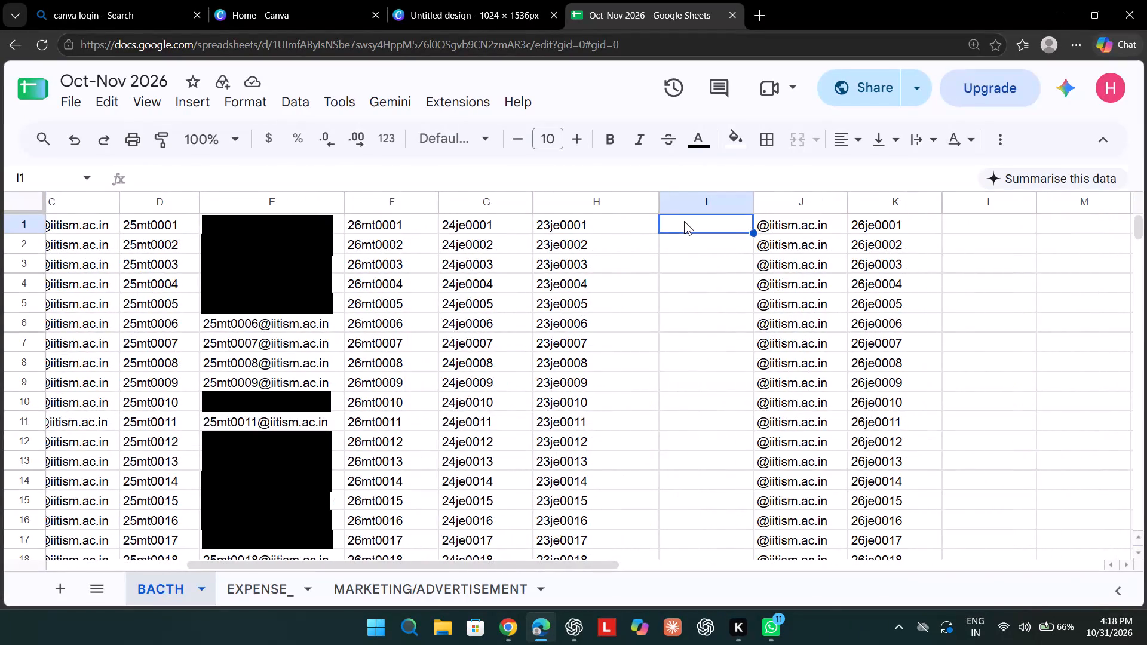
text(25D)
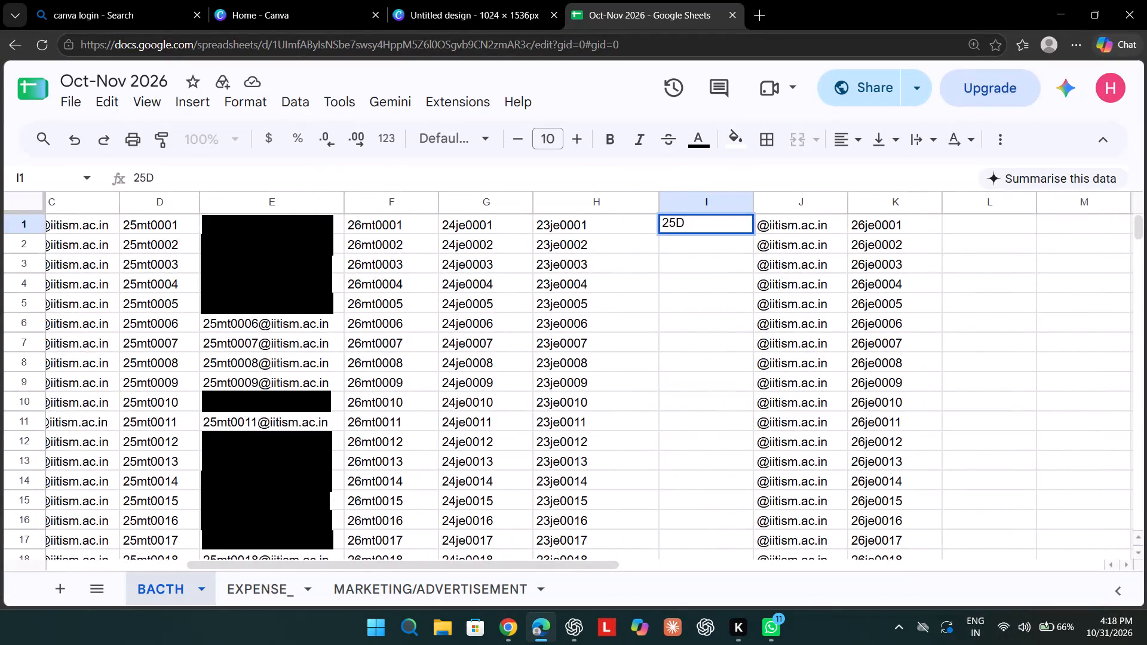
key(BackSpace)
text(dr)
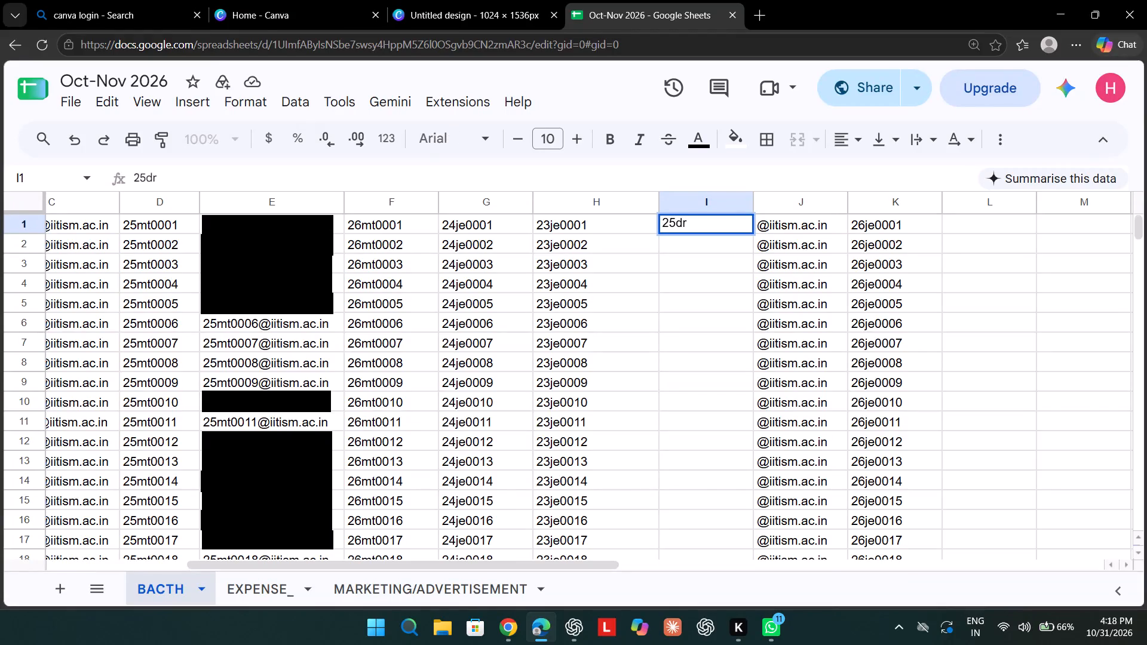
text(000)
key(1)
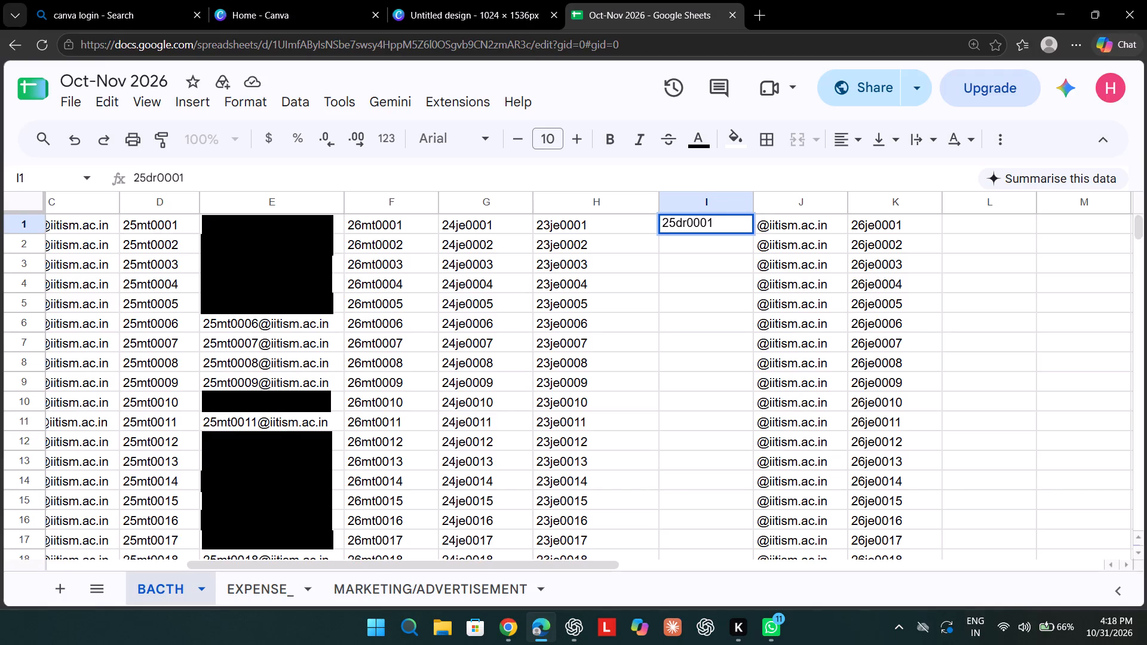
scroll(1019, 287, left, 7)
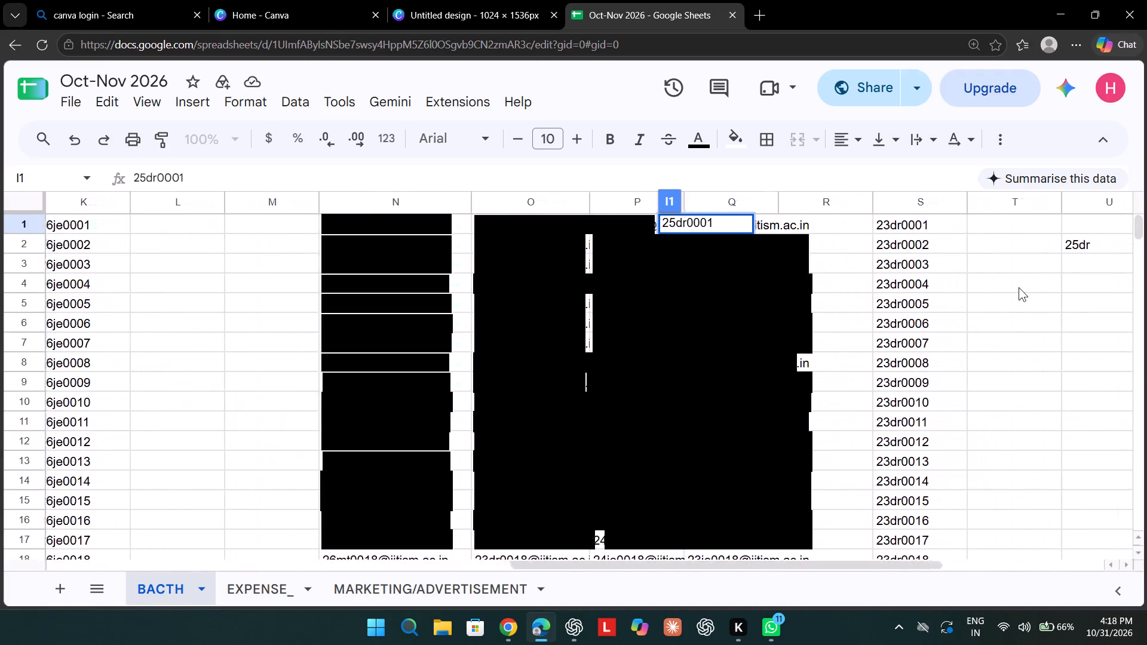
scroll(1019, 287, right, 5)
scroll(1019, 287, left, 2)
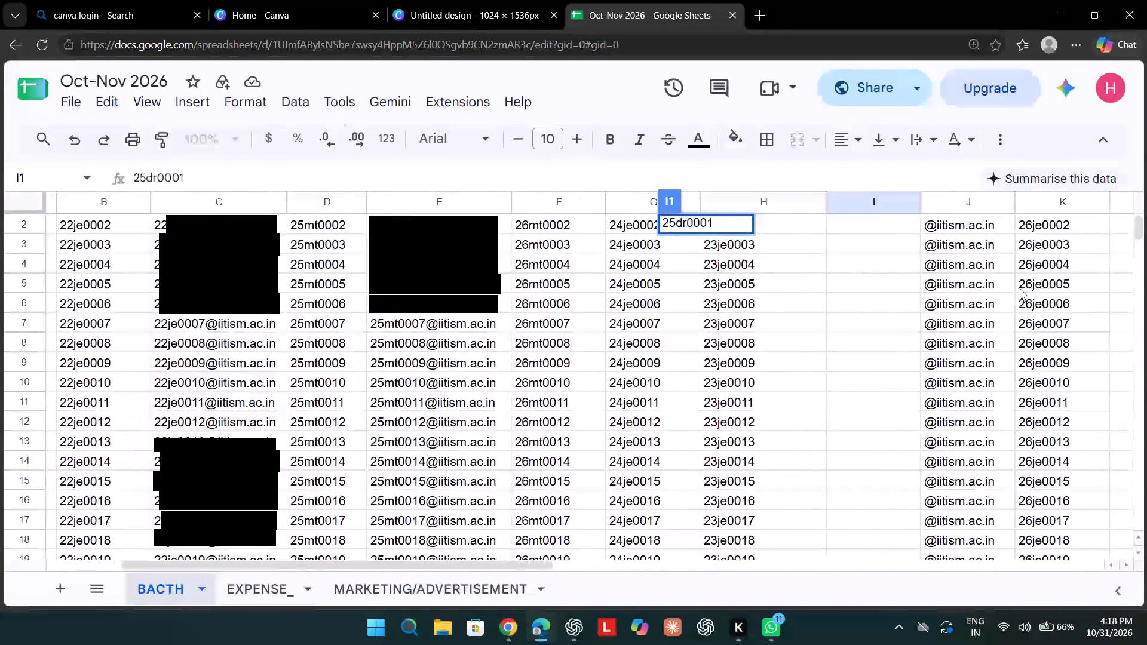
scroll(1019, 287, left, 3)
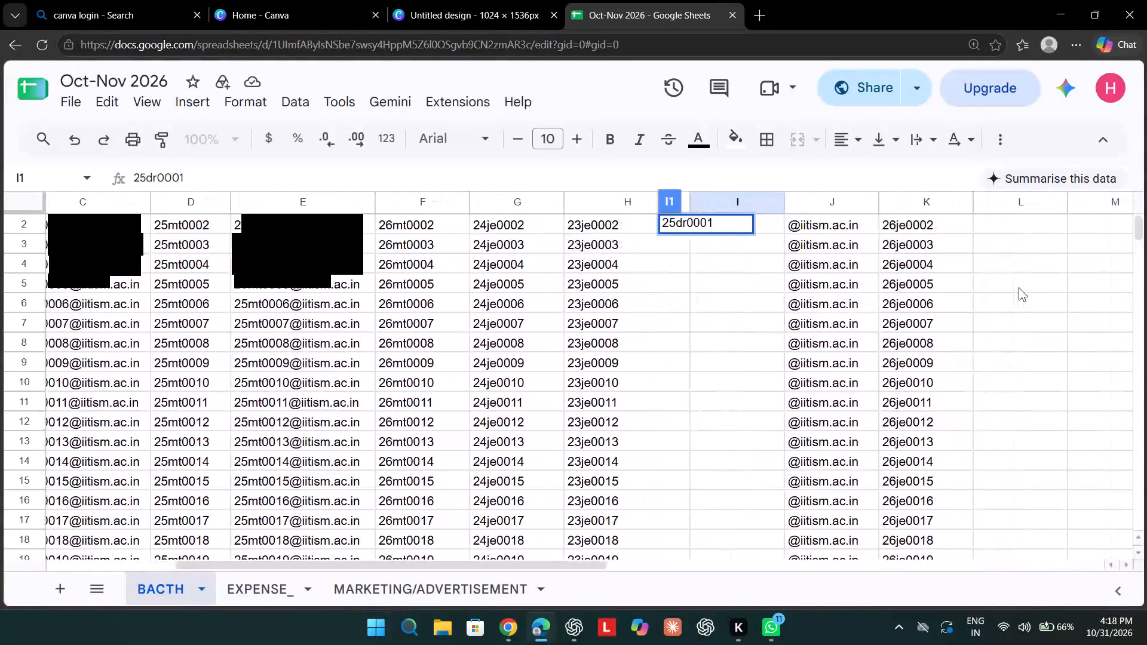
scroll(1019, 287, left, 2)
click(1019, 287)
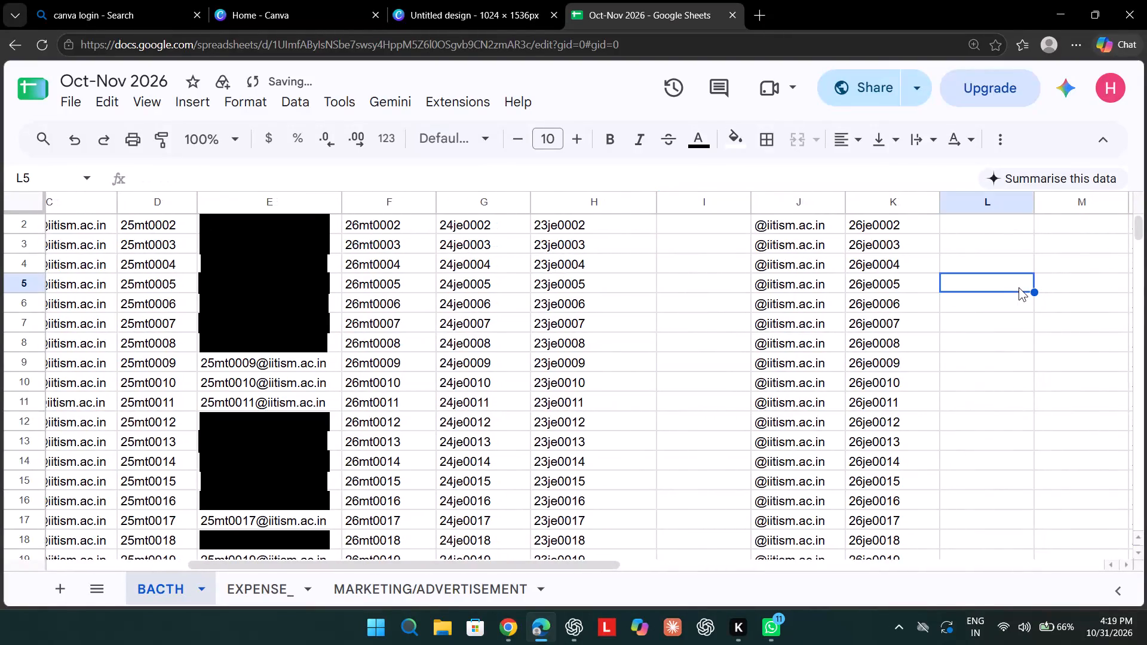
click(1019, 287)
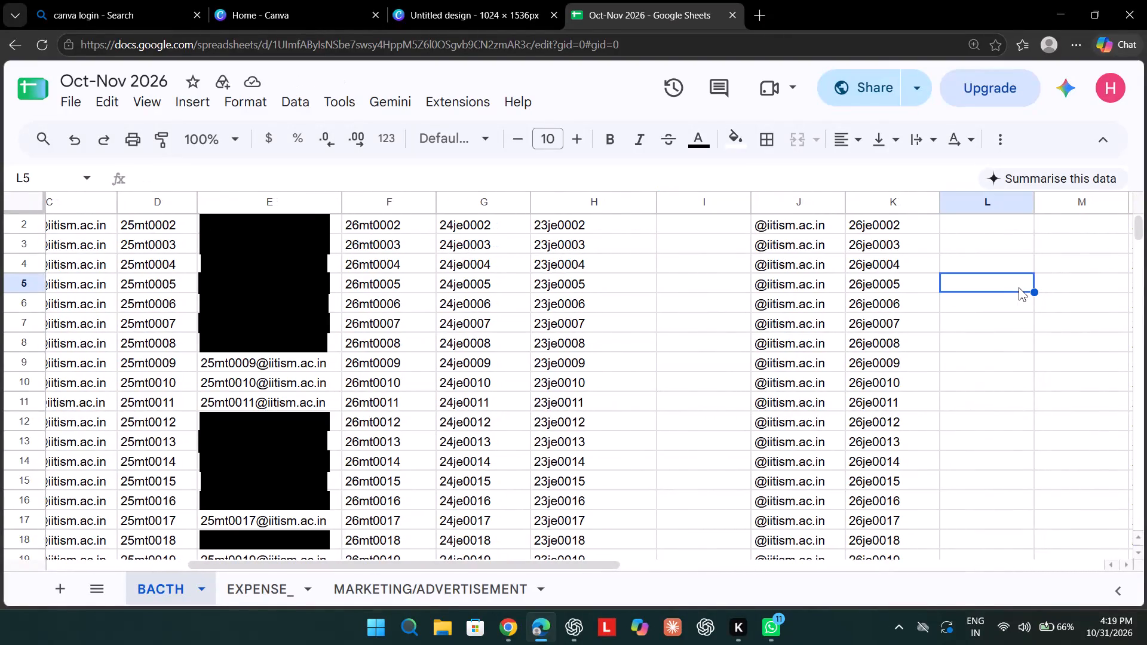
Review the series prefixes noted in rows 1 and 2 of columns U to Y.
scroll(1019, 287, left, 5)
scroll(1019, 287, up, 2)
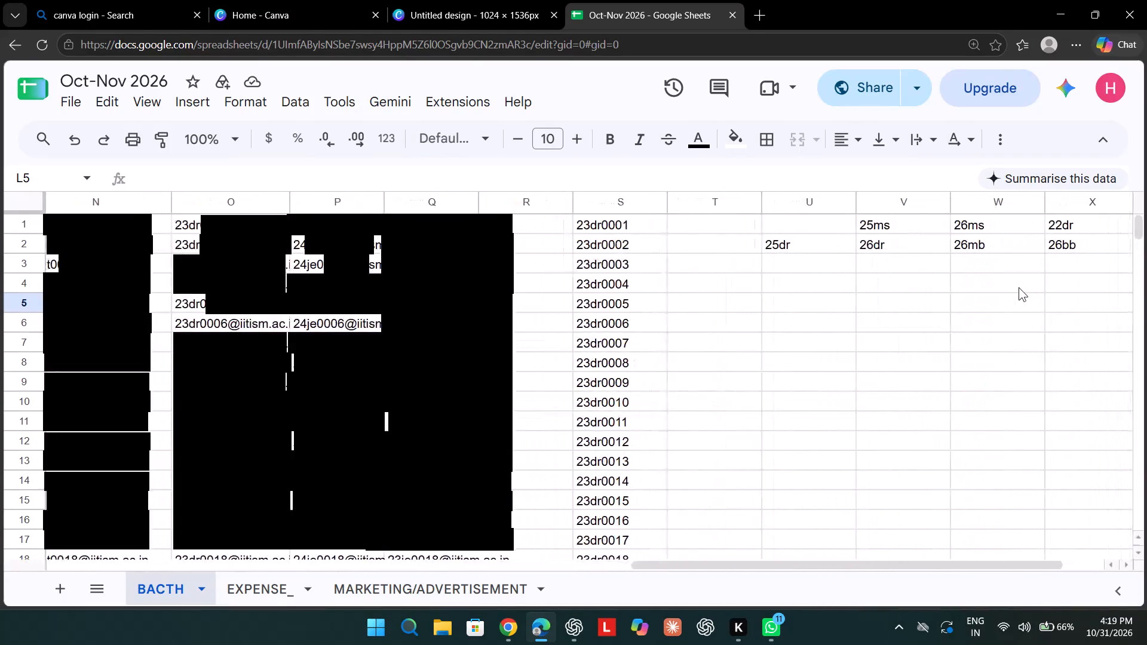
scroll(1019, 287, right, 6)
scroll(1019, 287, up, 3)
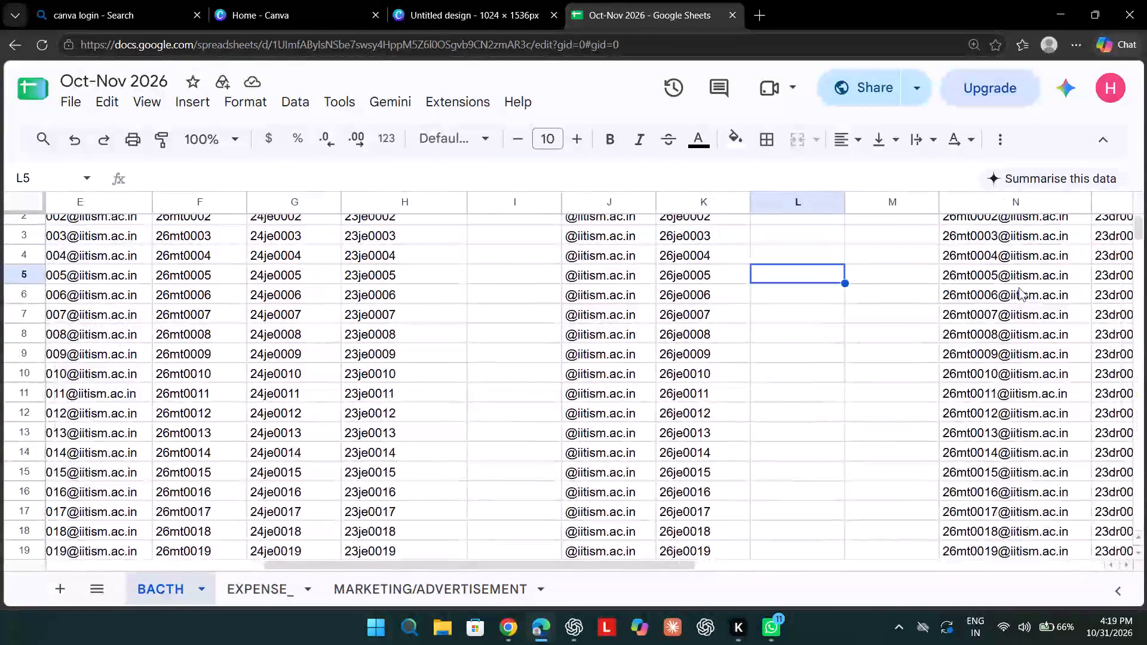
scroll(1019, 287, up, 1)
click(846, 222)
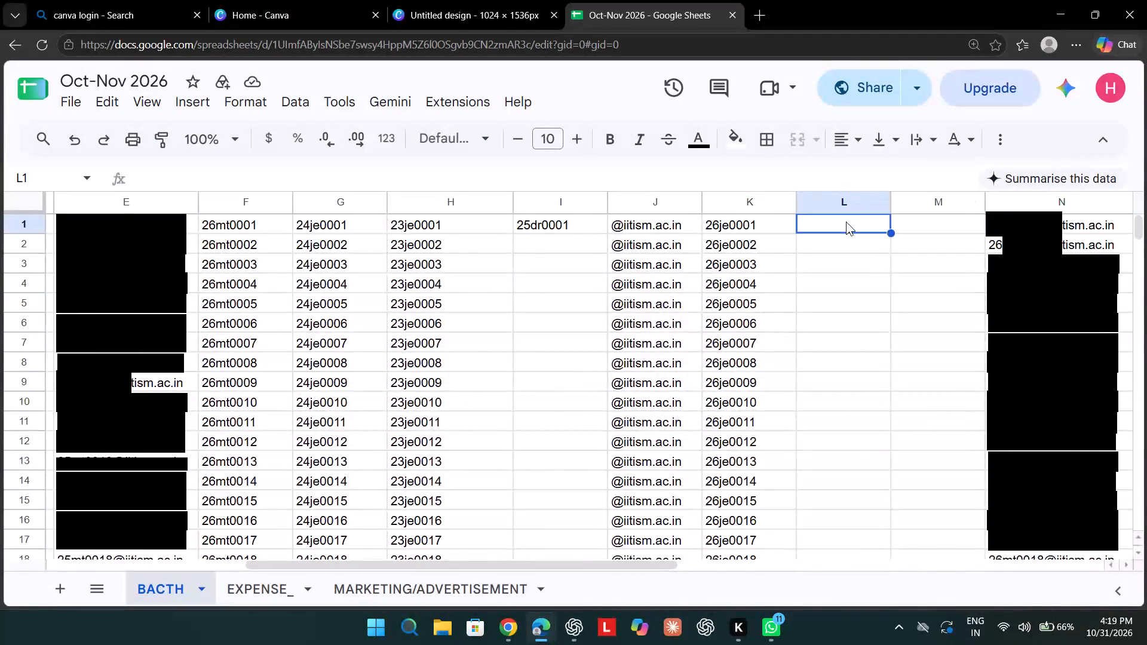
scroll(846, 222, left, 5)
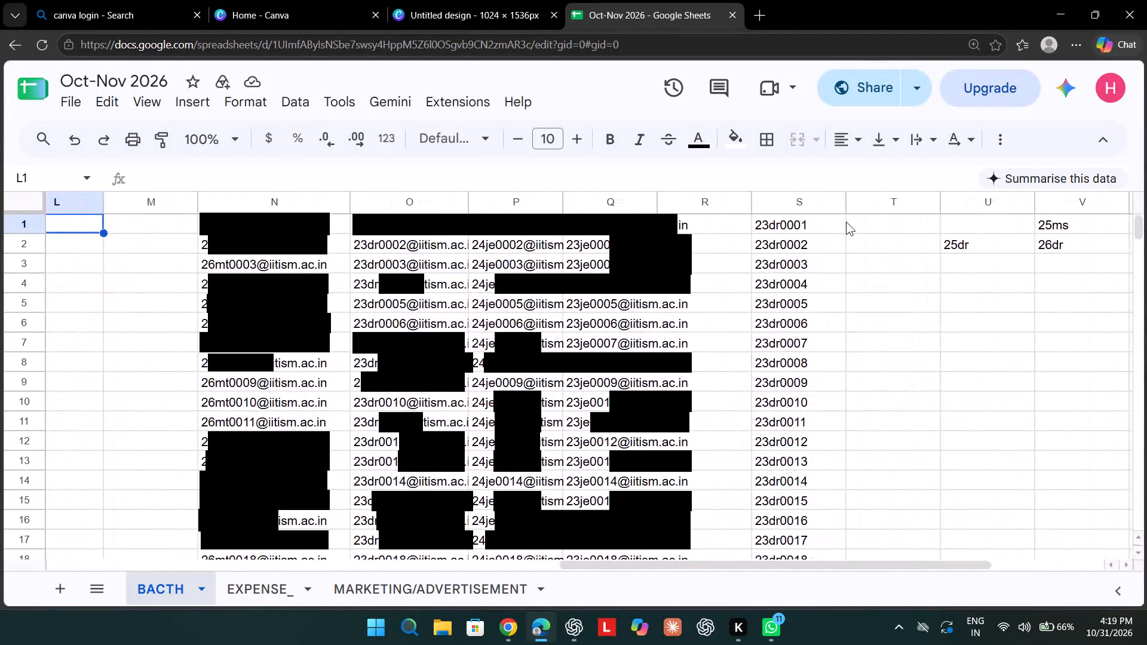
scroll(846, 222, left, 2)
scroll(846, 222, up, 1)
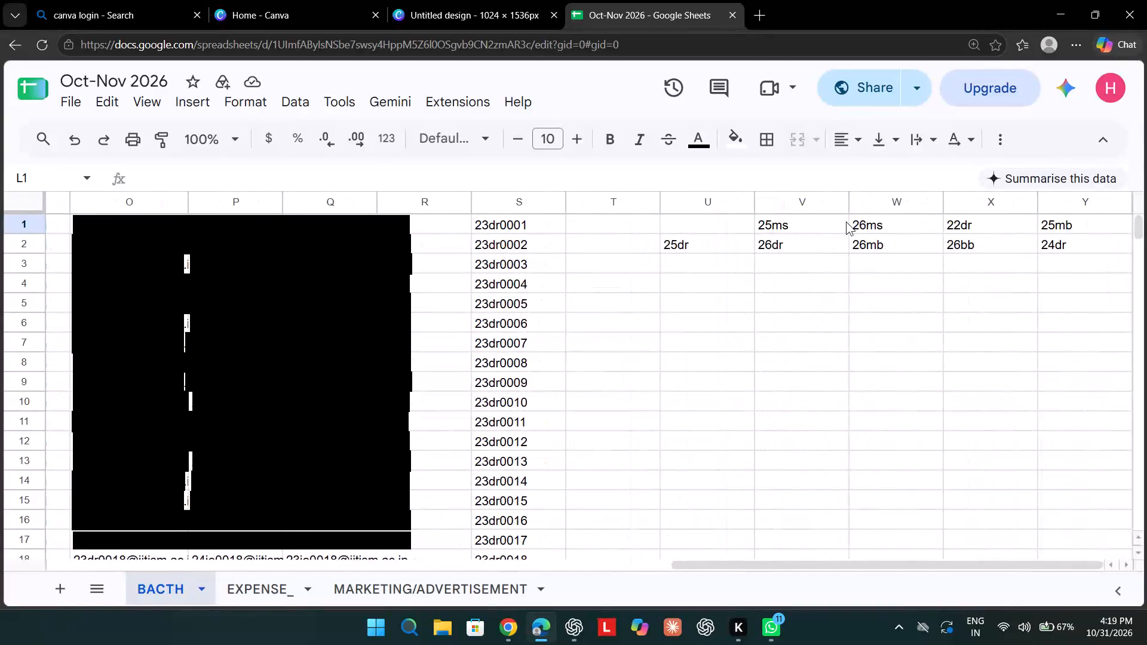
scroll(846, 222, up, 1)
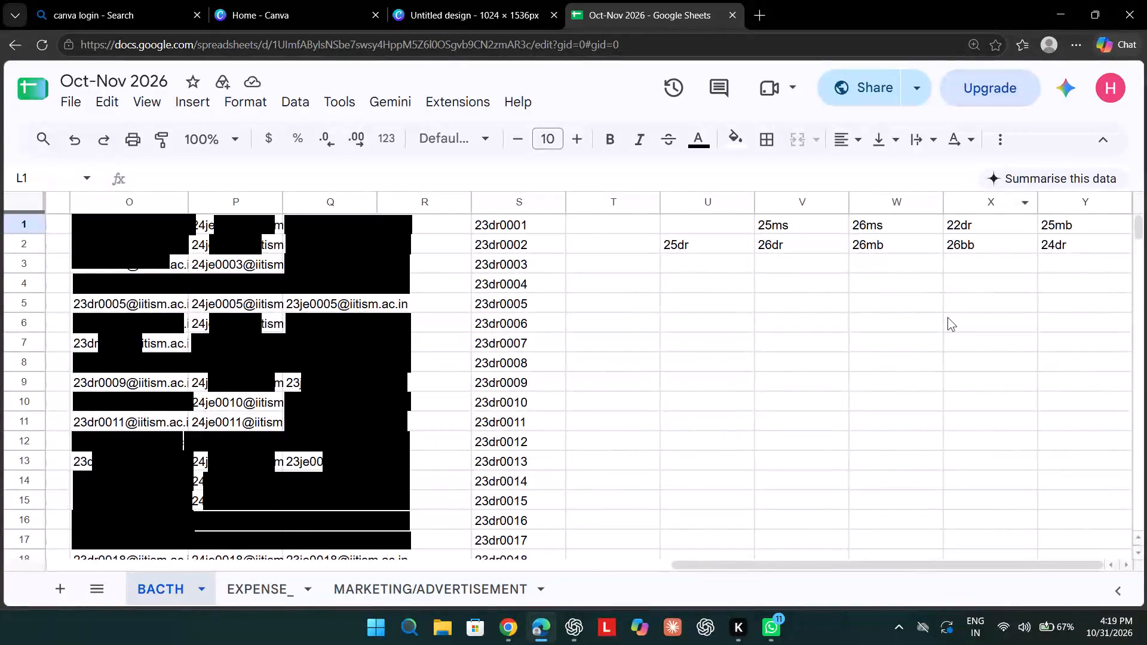
Compare the roll-number columns up to K with the e-mail columns N to Q and the prefixes noted from column U onward.
scroll(947, 317, right, 5)
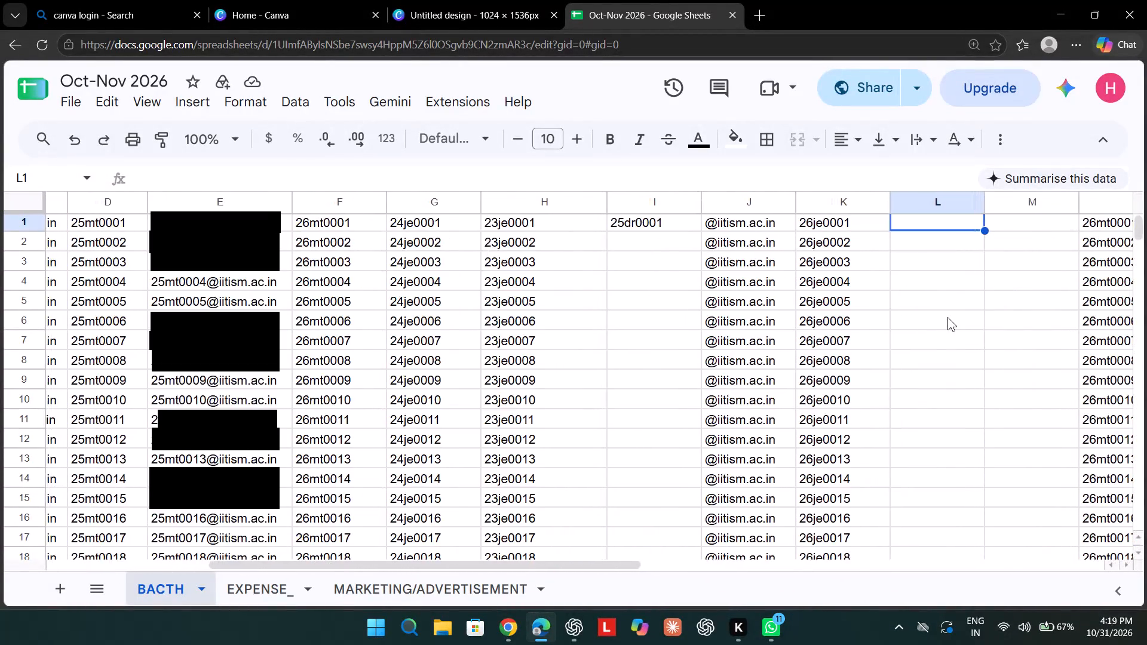
scroll(947, 317, right, 2)
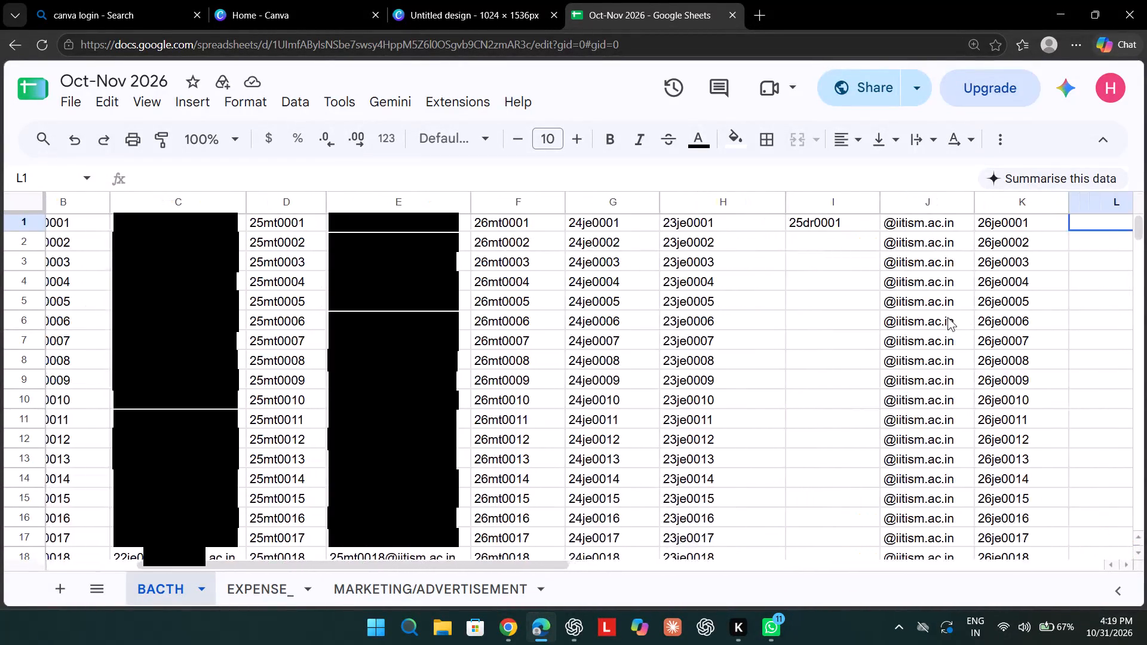
scroll(947, 317, right, 3)
scroll(947, 317, left, 4)
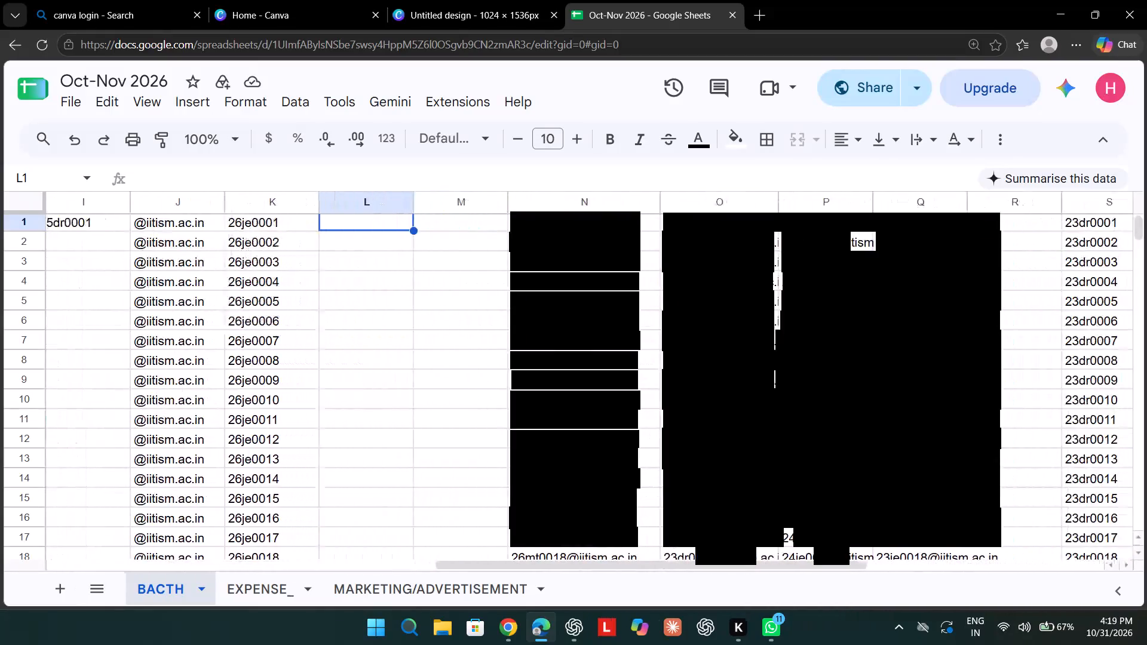
scroll(947, 317, left, 2)
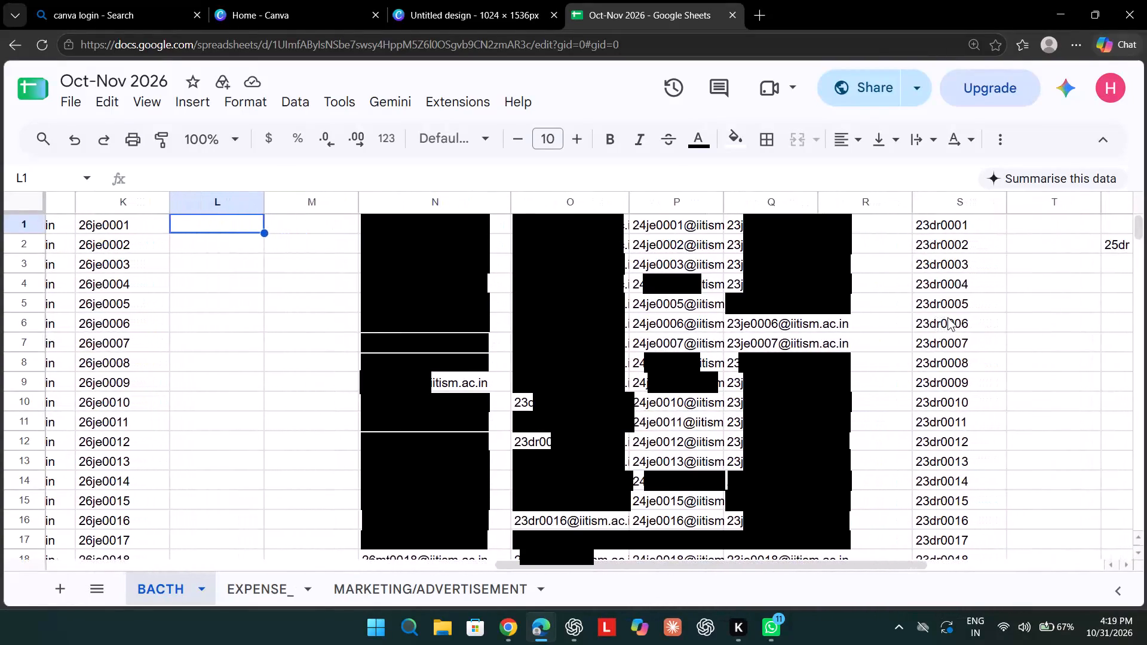
scroll(947, 317, right, 1)
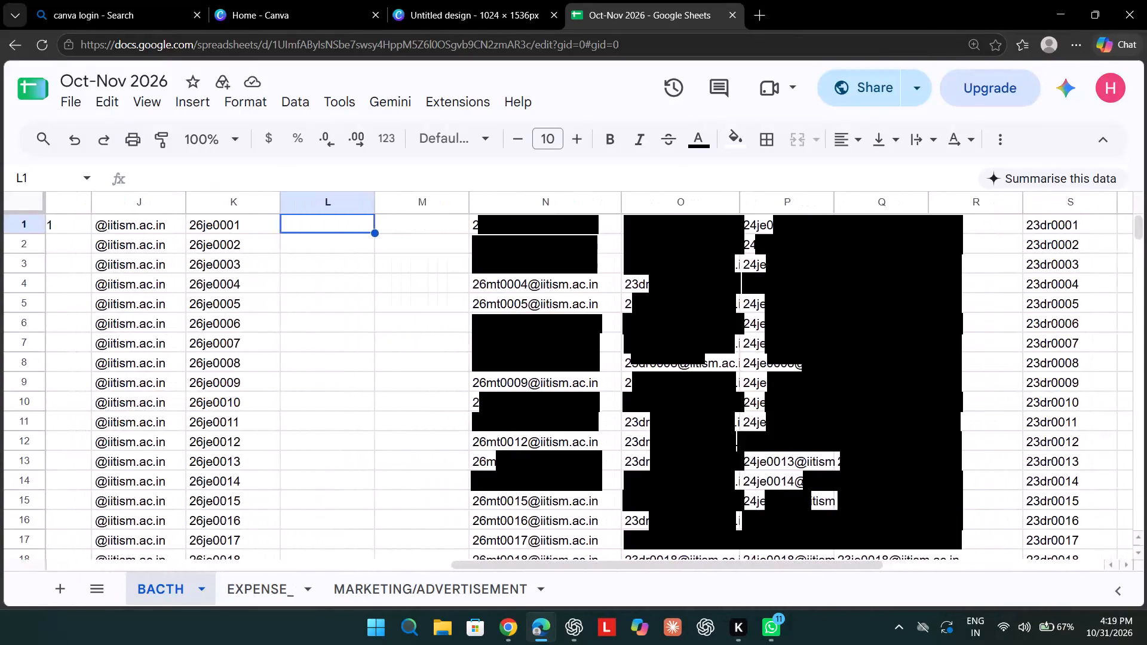
scroll(947, 317, right, 1)
scroll(947, 317, left, 2)
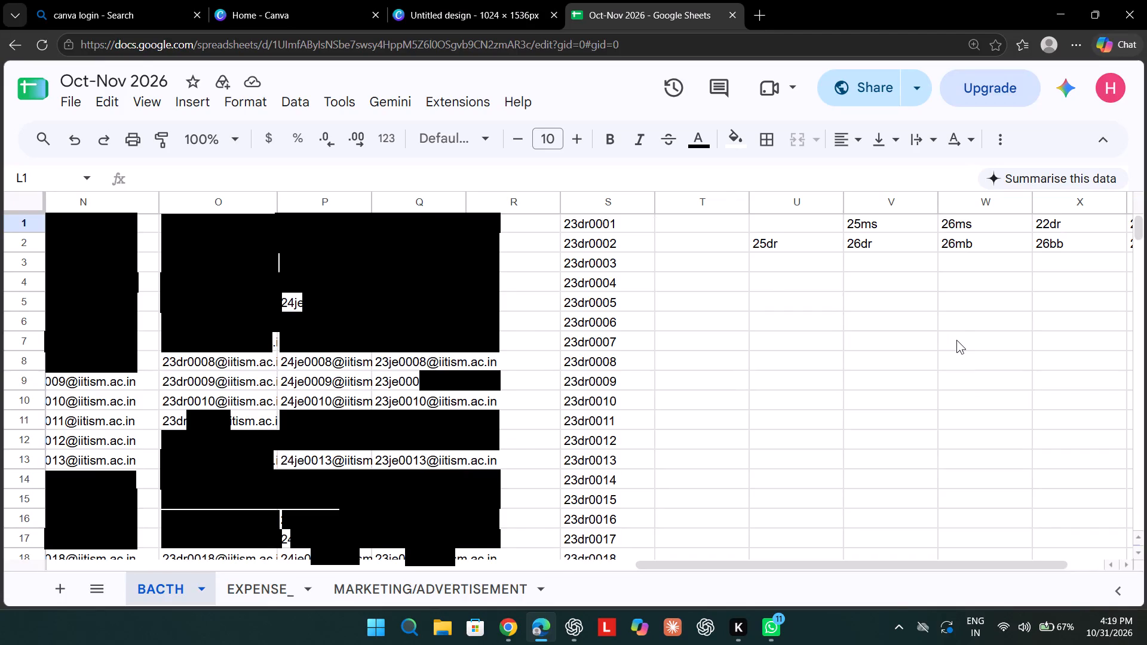
scroll(956, 340, right, 5)
scroll(956, 340, left, 1)
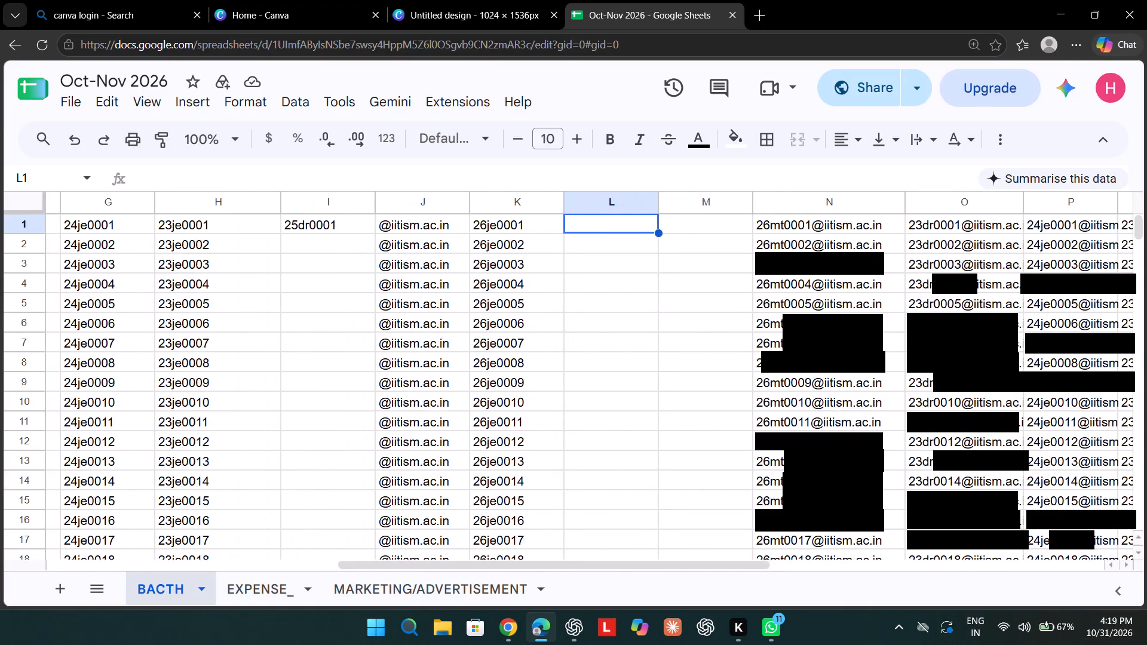
scroll(956, 340, up, 3)
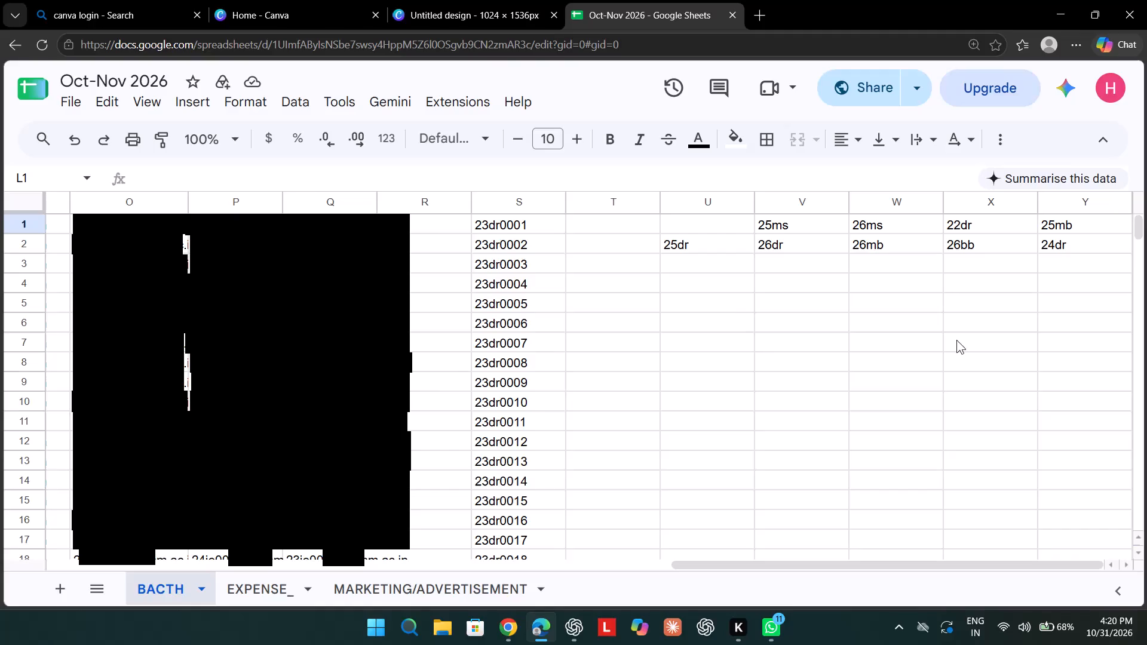
scroll(680, 291, right, 6)
scroll(680, 291, left, 1)
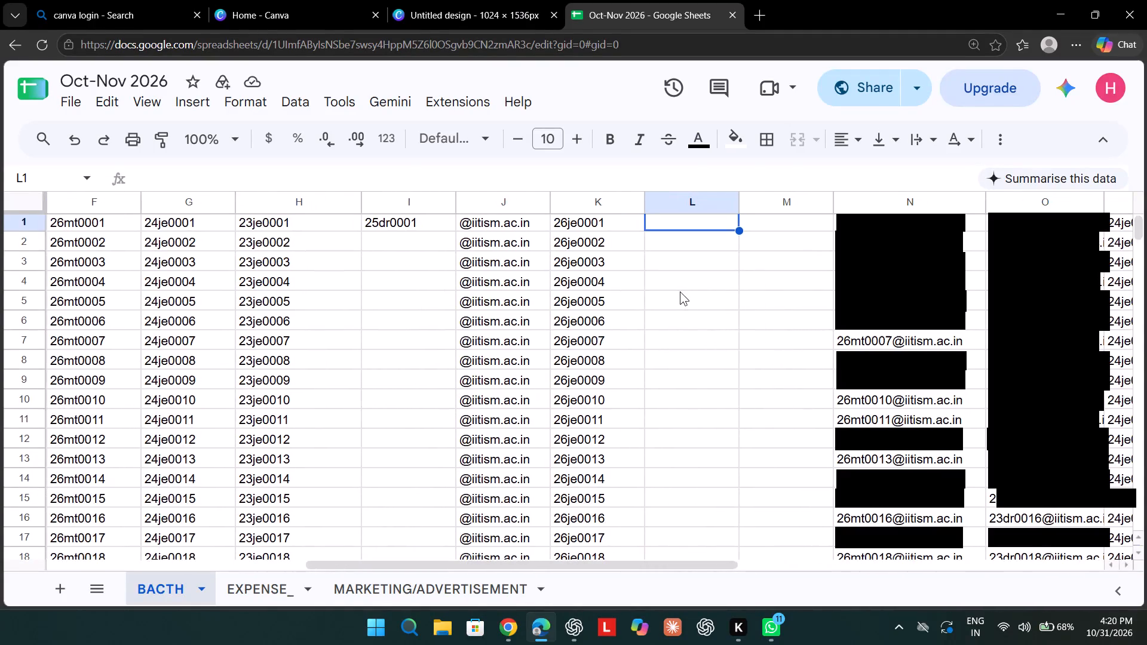
Fill the 25dr series down column I from 25dr0001 in I1 to 25dr0349 in row 349.
click(407, 220)
drag(453, 229, 440, 393)
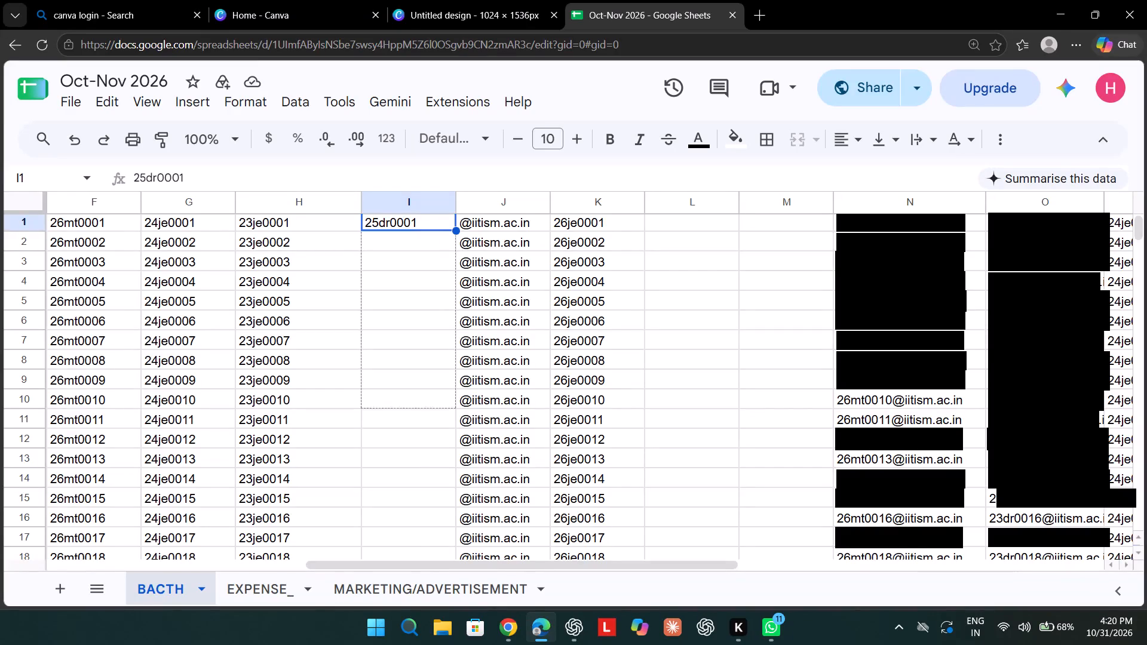
drag(440, 393, 436, 644)
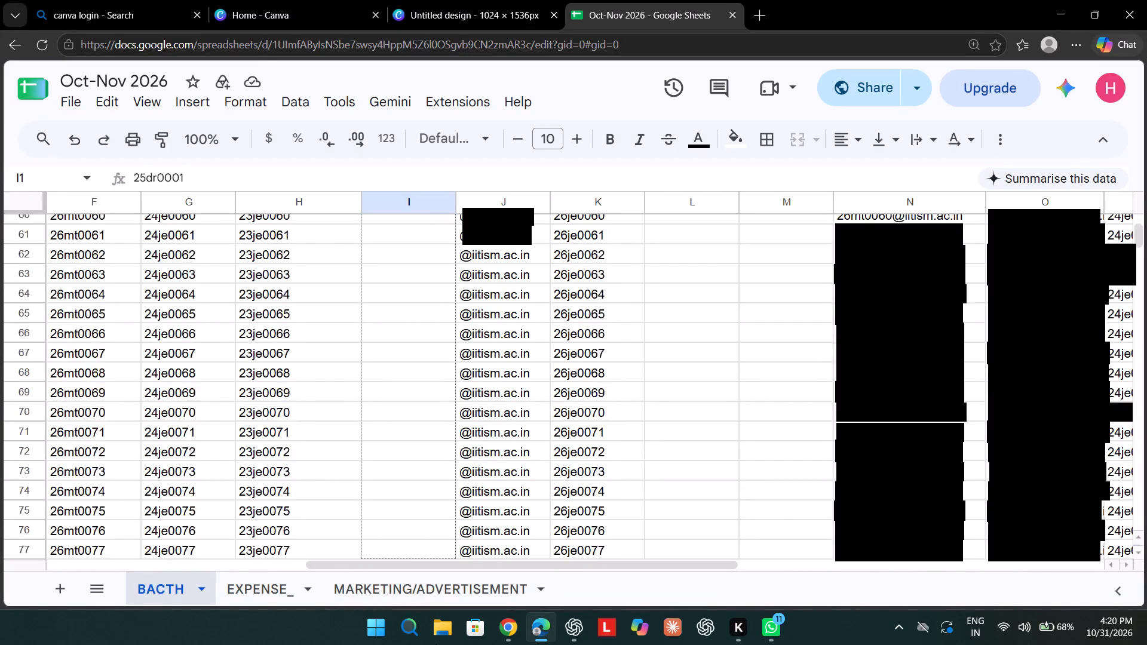
drag(436, 644, 435, 644)
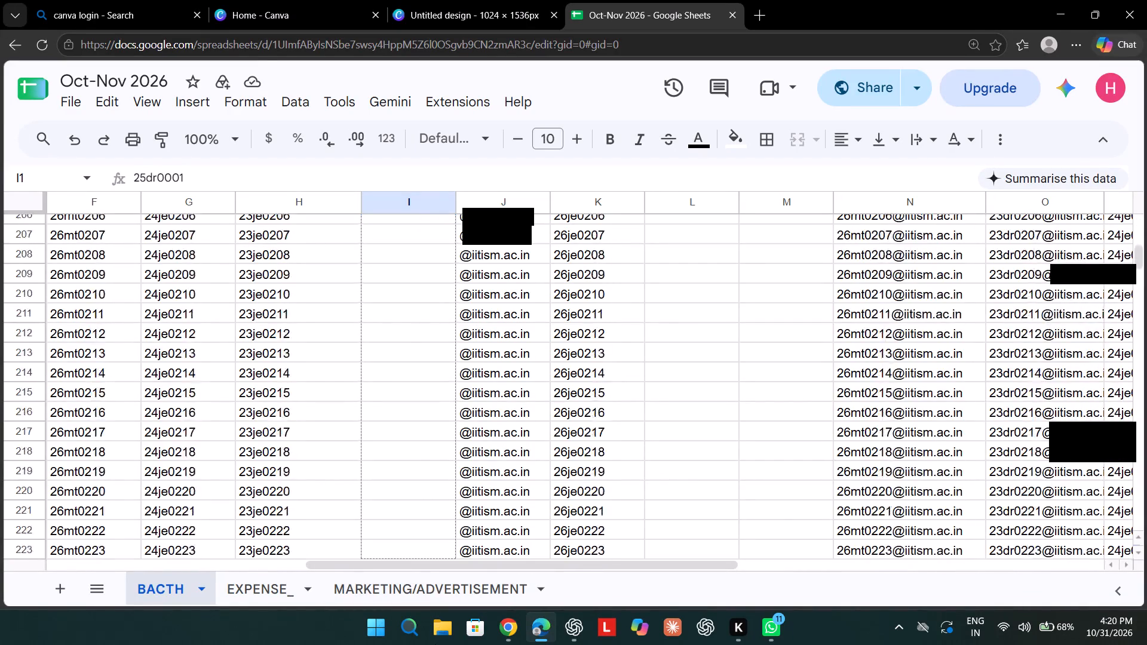
drag(435, 644, 435, 636)
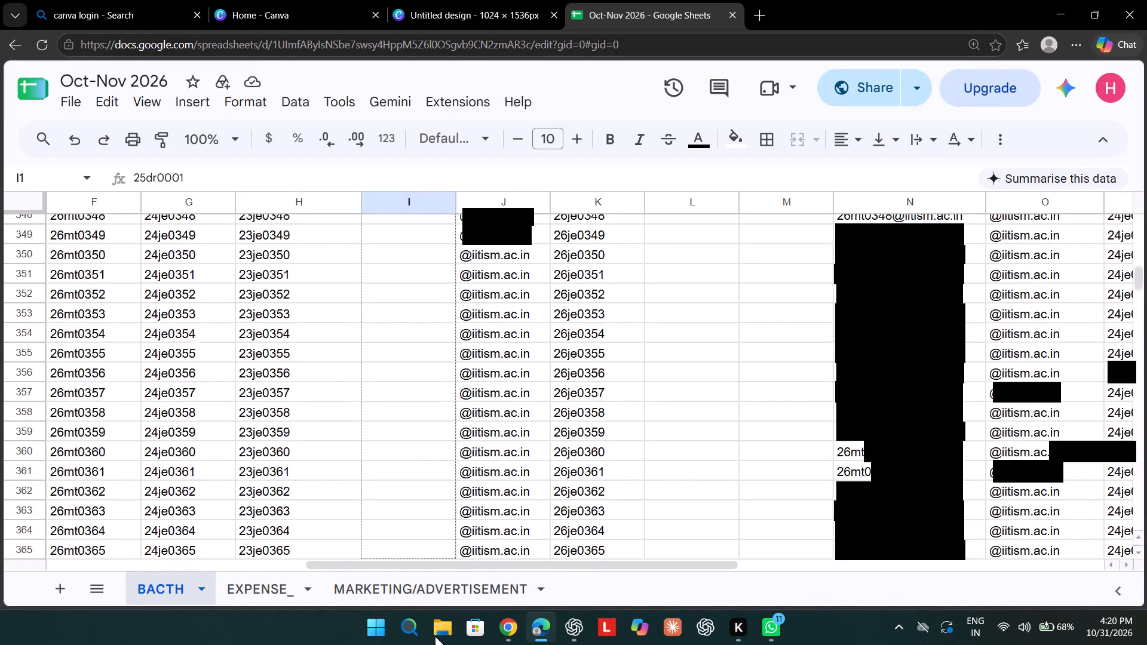
drag(435, 636, 428, 358)
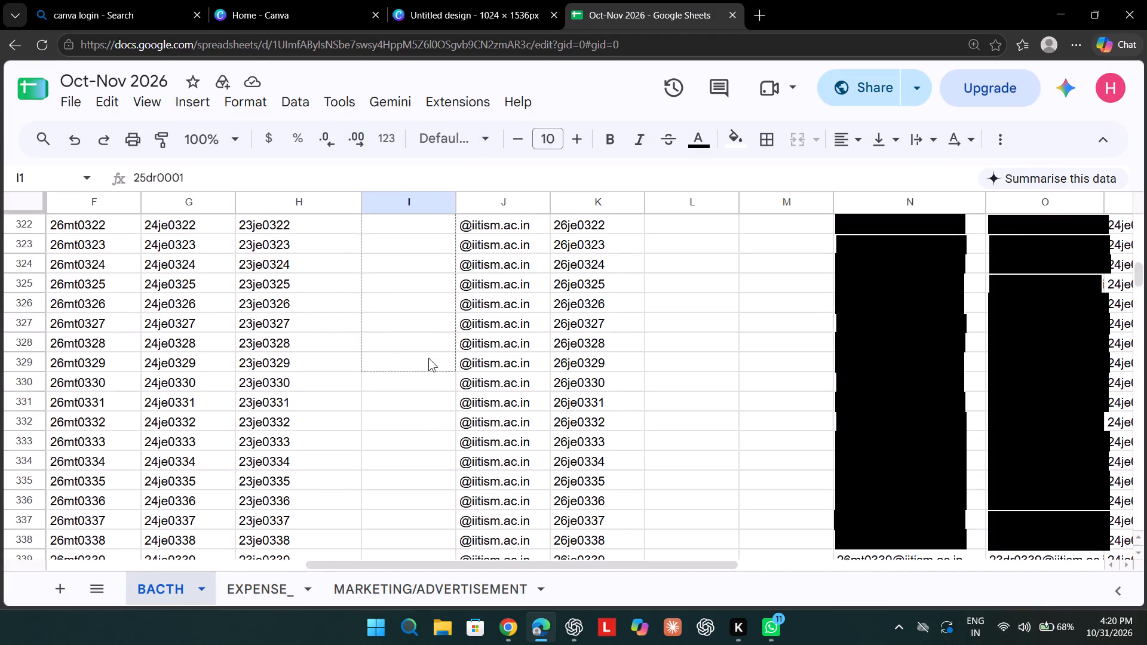
drag(428, 358, 405, 395)
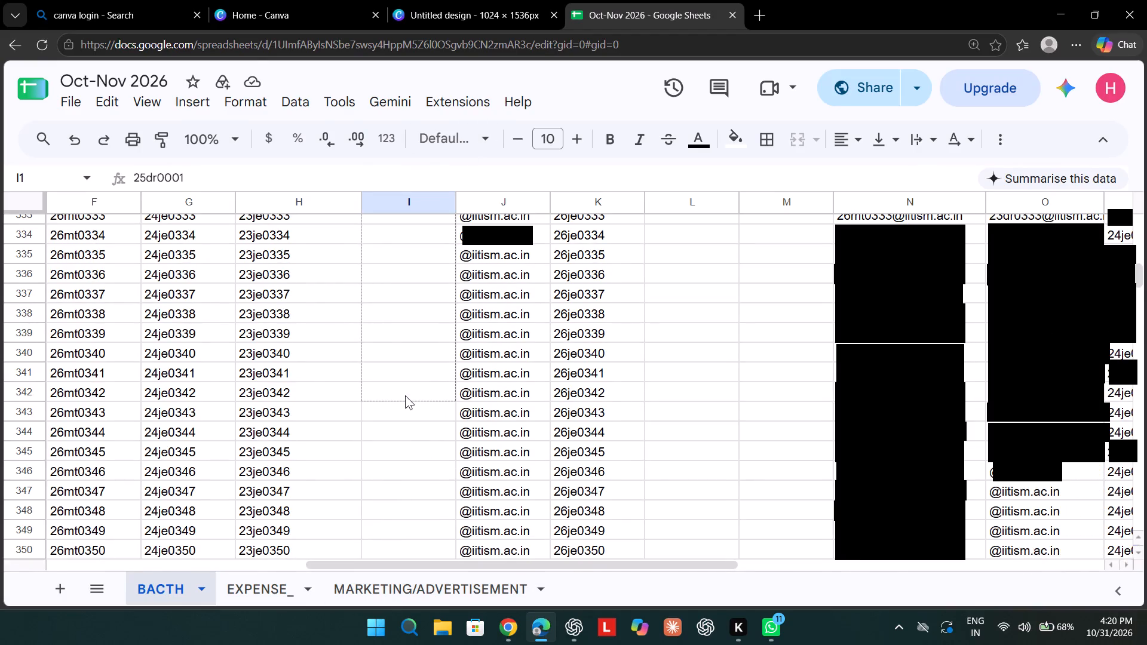
drag(405, 395, 415, 447)
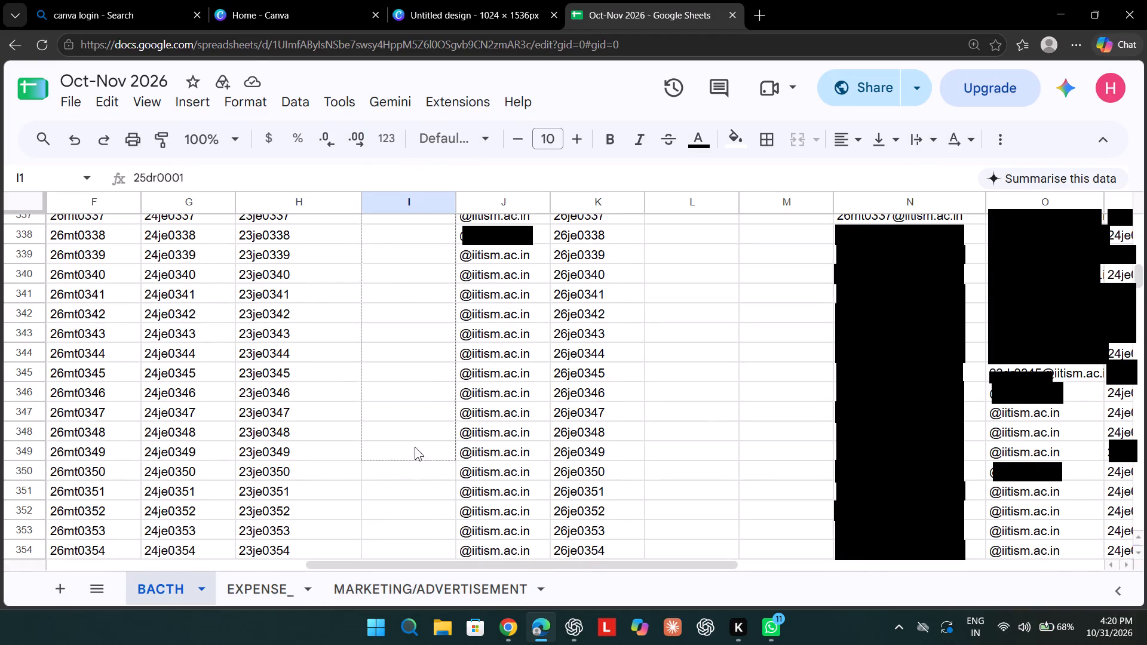
drag(415, 447, 434, 190)
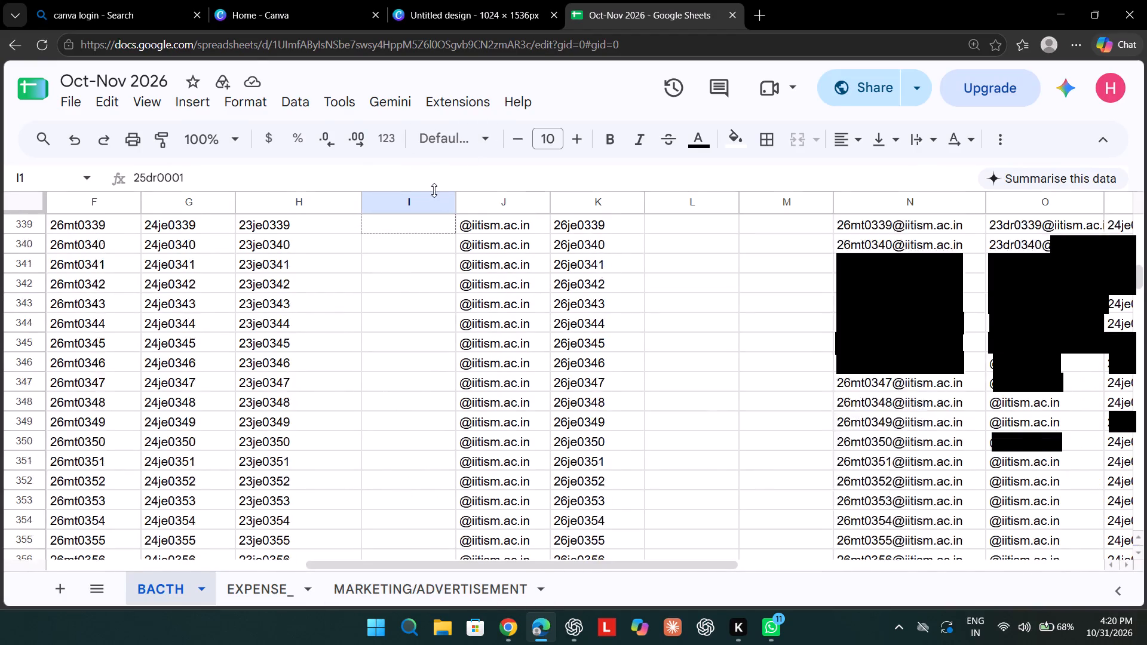
drag(434, 190, 423, 449)
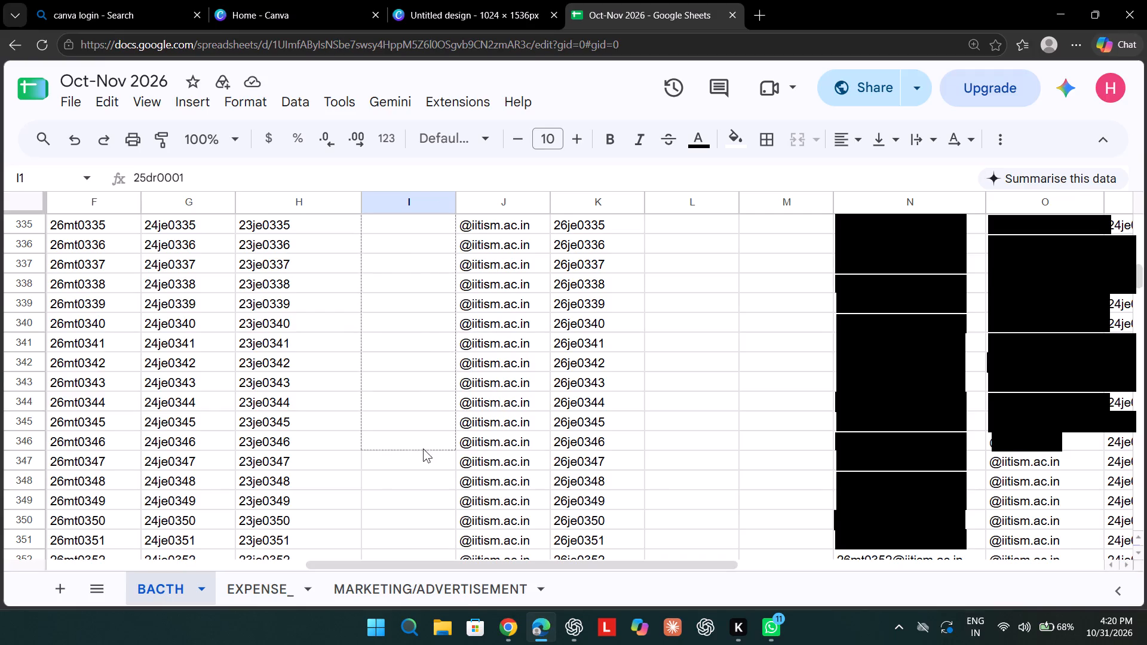
drag(423, 449, 423, 502)
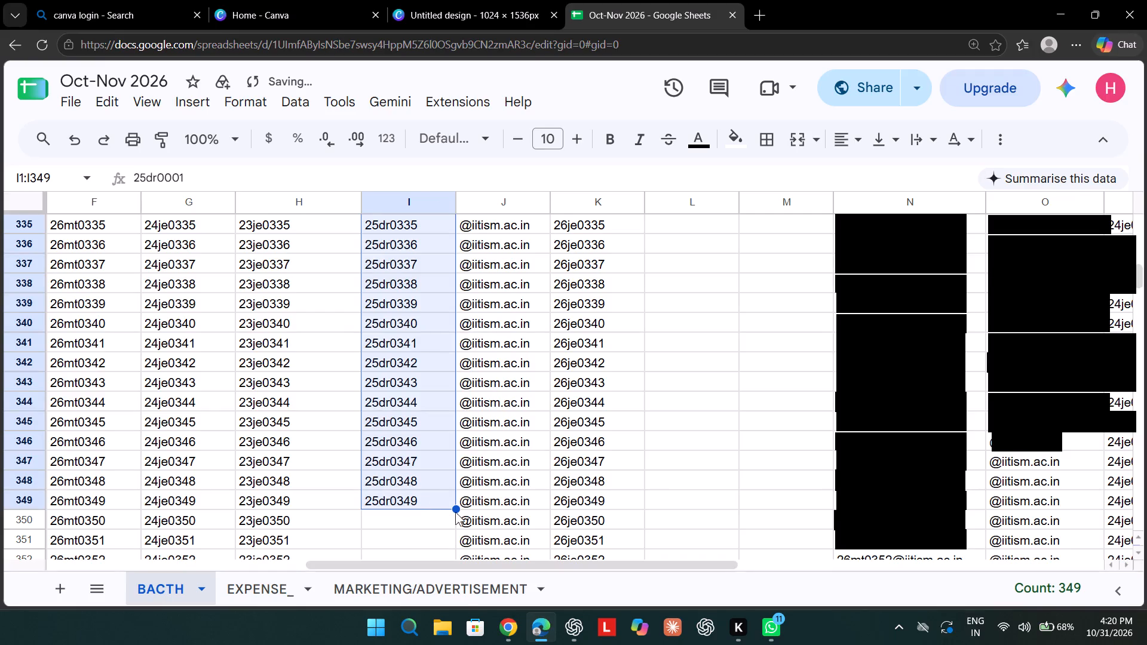
Extend the 25dr series in column I down to 25dr0358 in row 358.
click(456, 513)
drag(457, 509, 453, 557)
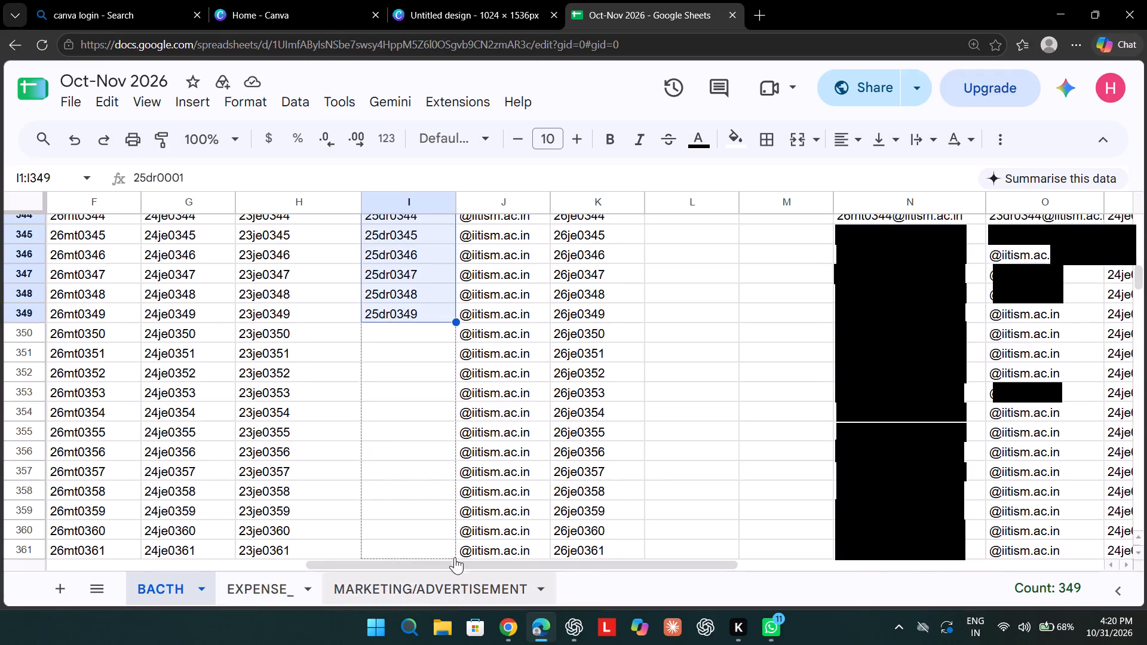
drag(453, 557, 441, 471)
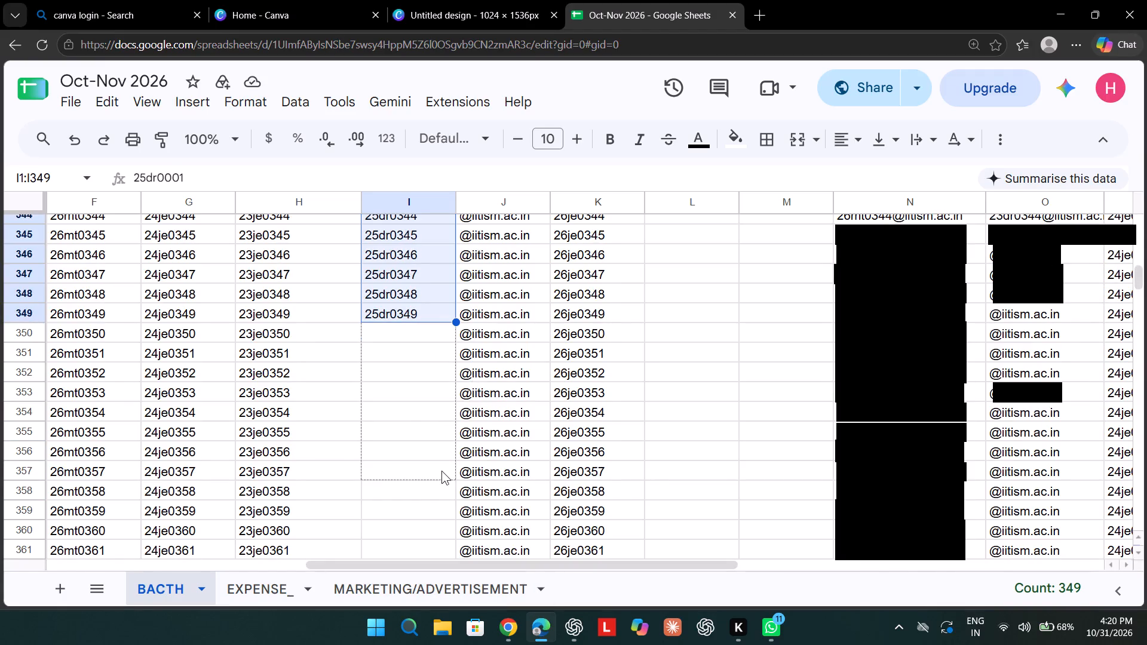
drag(441, 471, 441, 485)
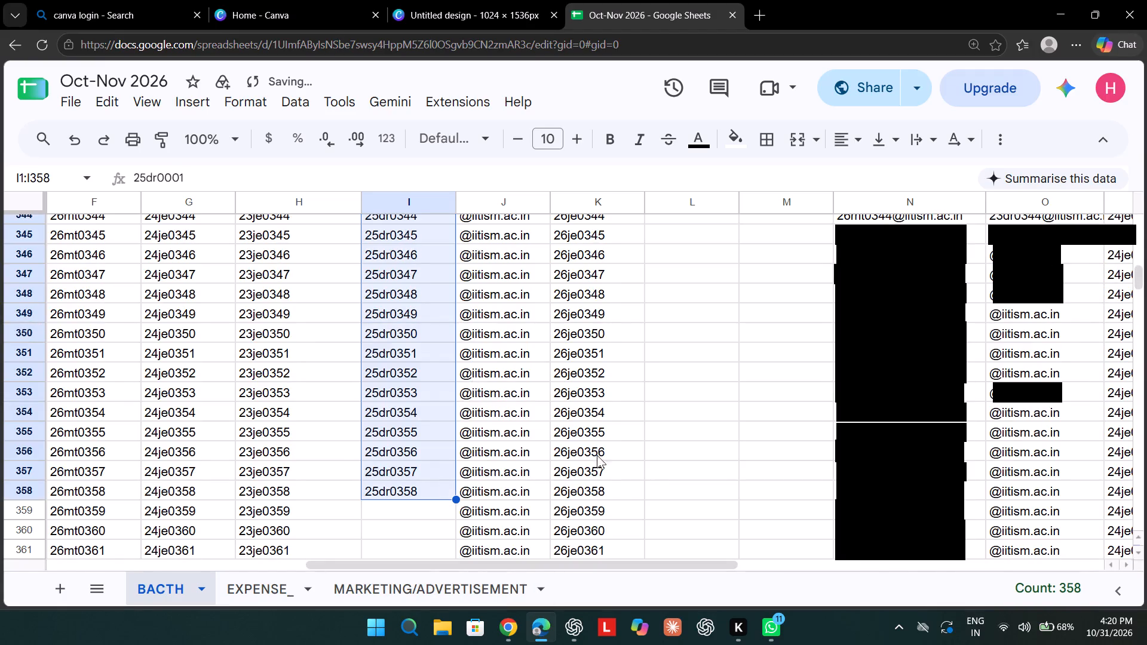
Enter =CONCAT(I1,A1) in cell L1 and auto-fill the formula down column L to build the 25dr e-mail addresses.
click(704, 443)
scroll(704, 443, up, 20)
scroll(704, 443, up, 1)
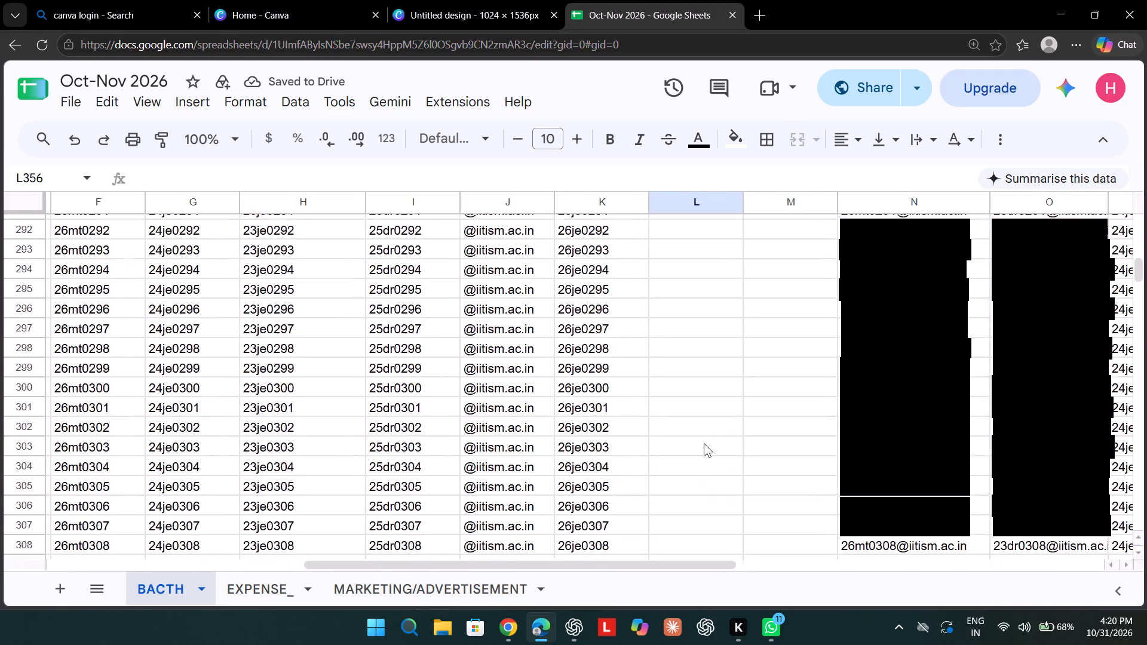
scroll(704, 443, up, 19)
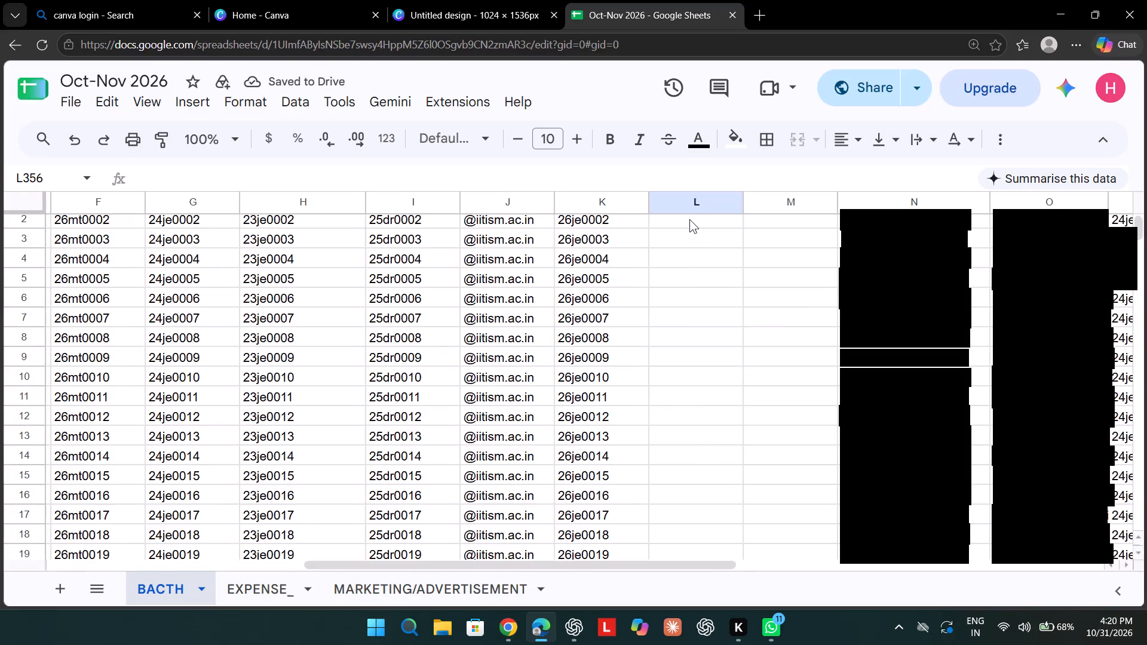
click(689, 222)
key(equal)
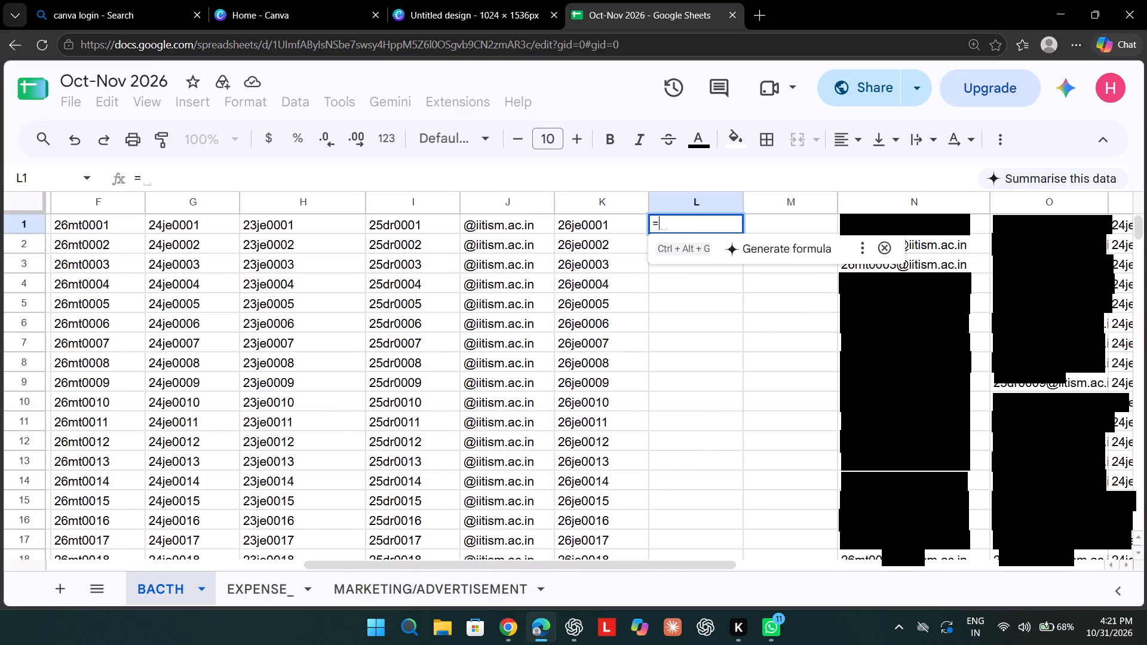
text(CONCAT)
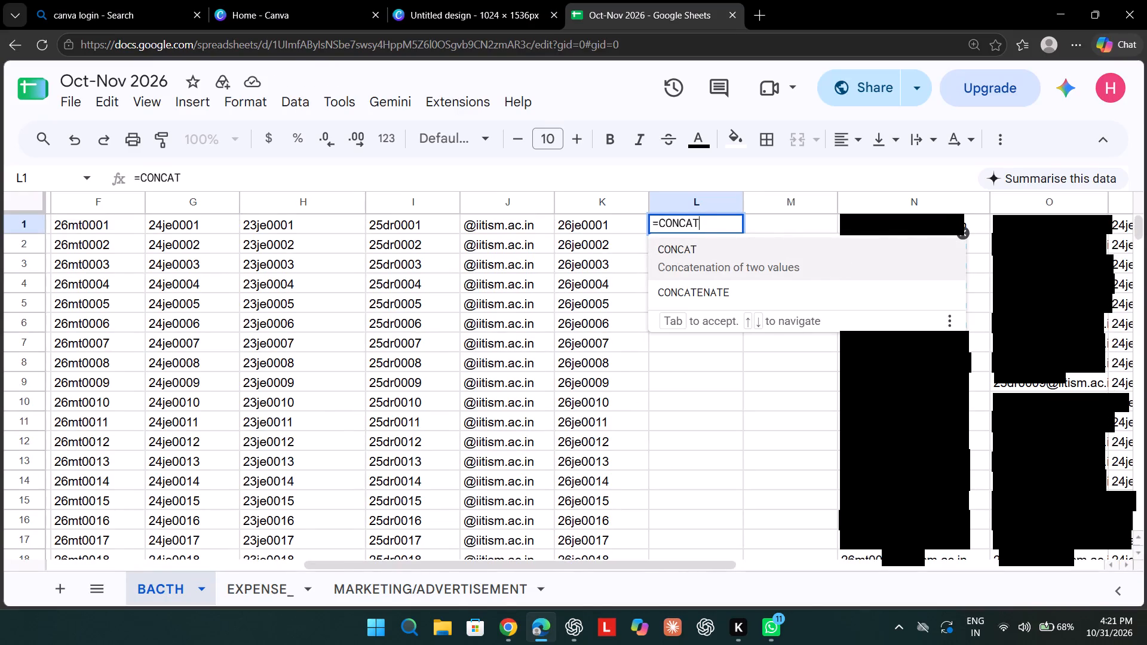
key(shift+parenleft)
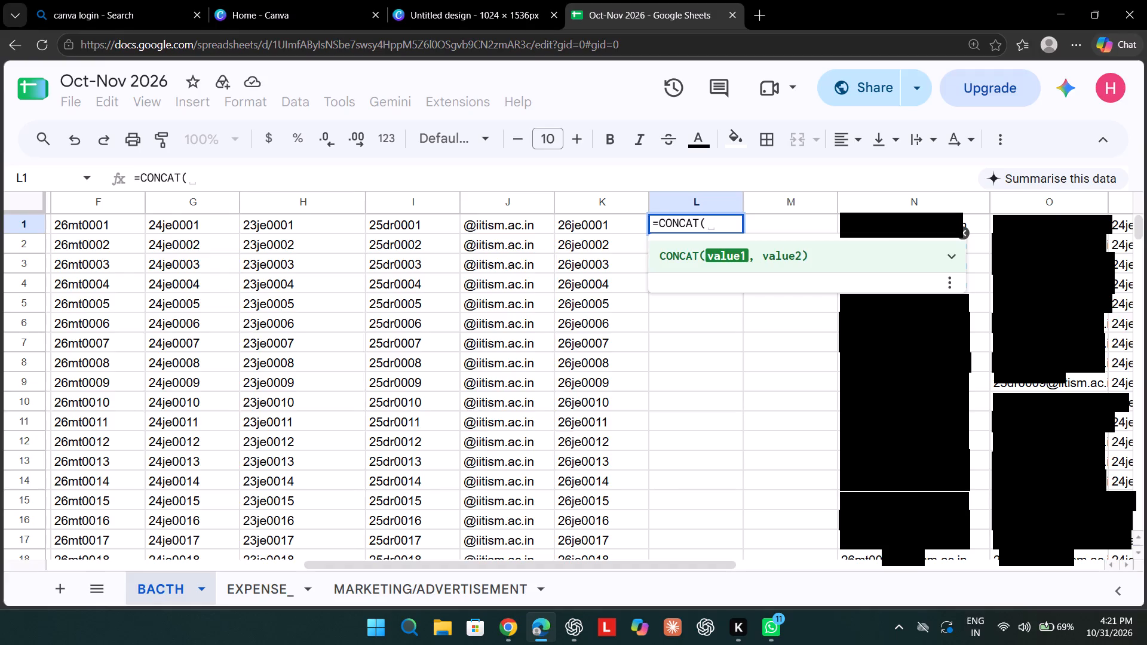
text(I1)
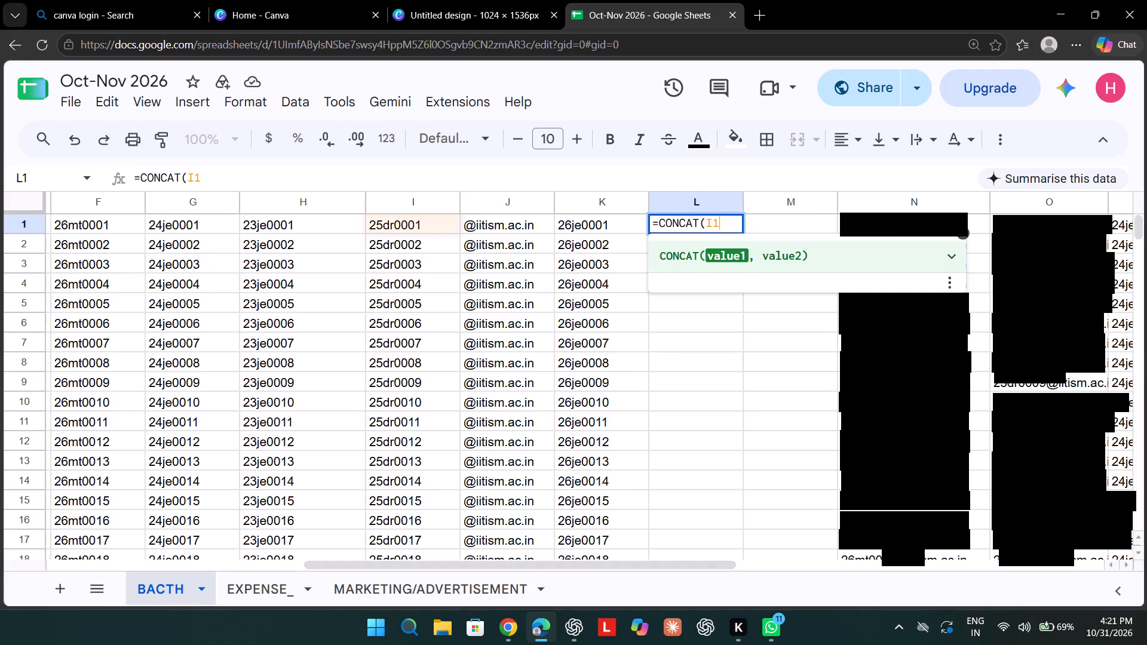
key(comma)
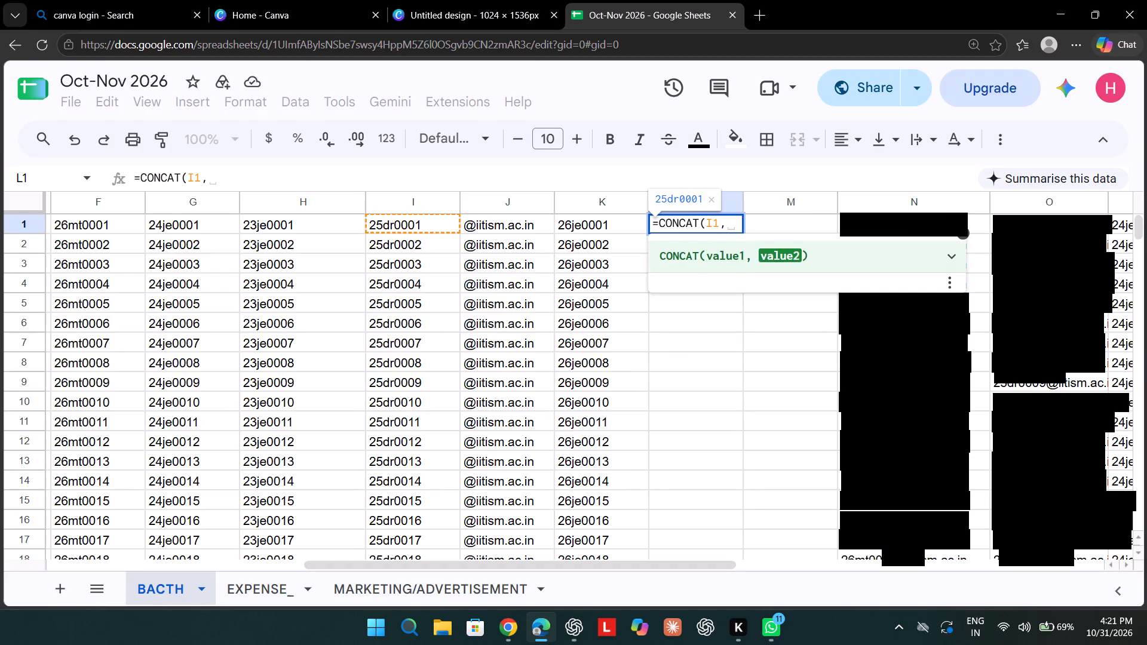
text(A1)
key(shift+parenright)
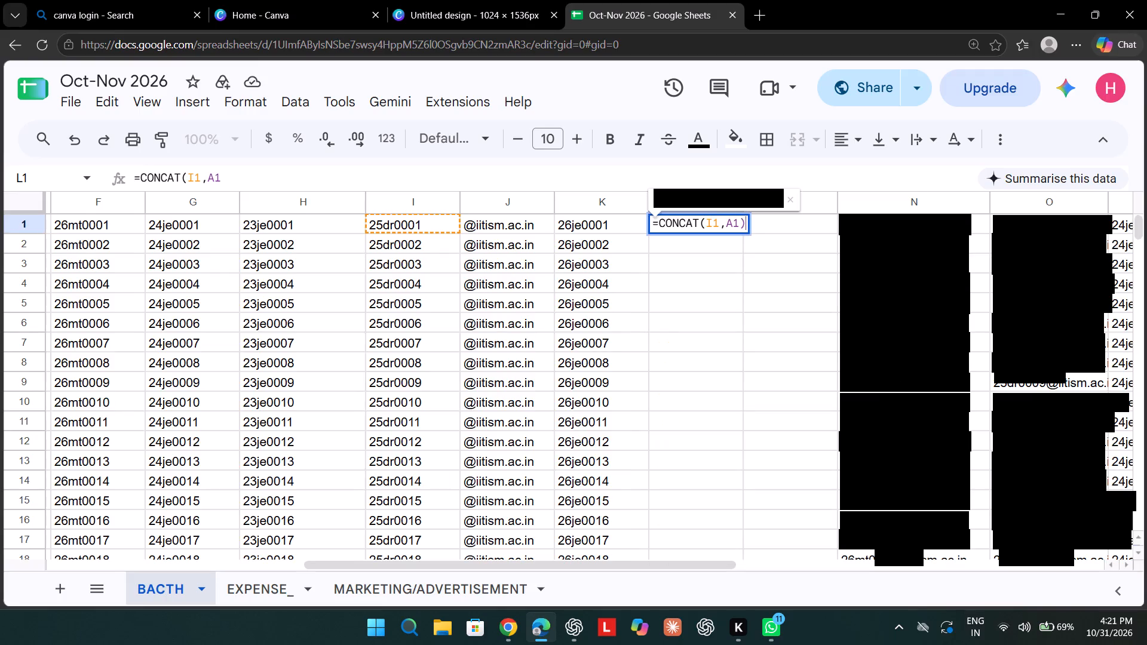
key(Return)
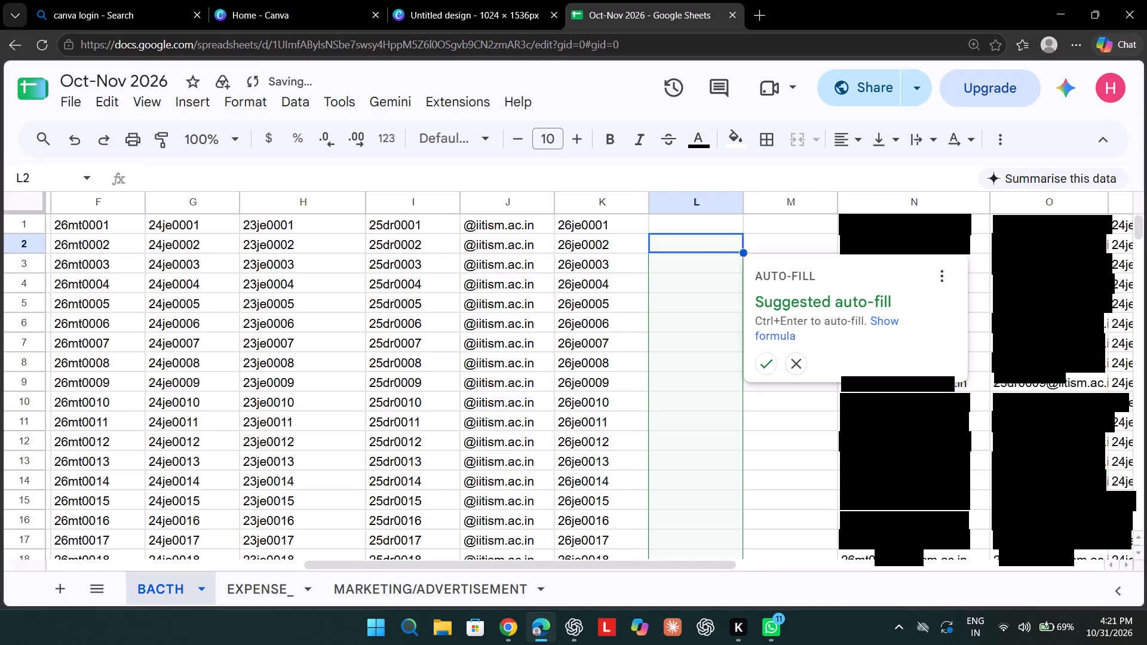
click(757, 361)
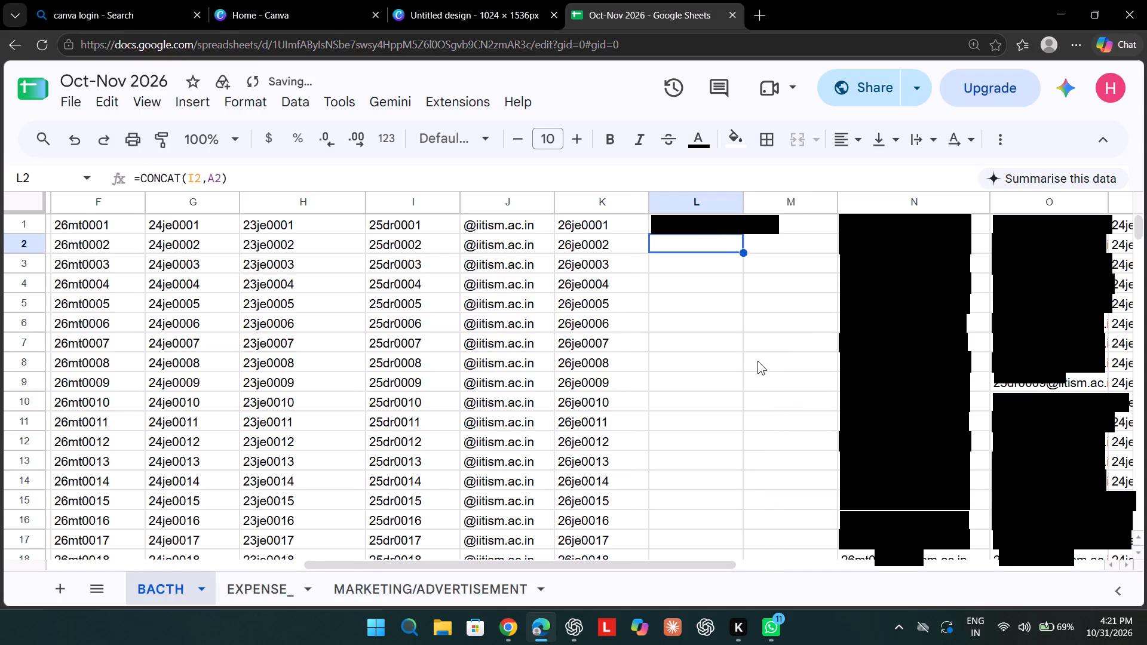
Widen column L to fit the full e-mail addresses.
drag(745, 197, 776, 197)
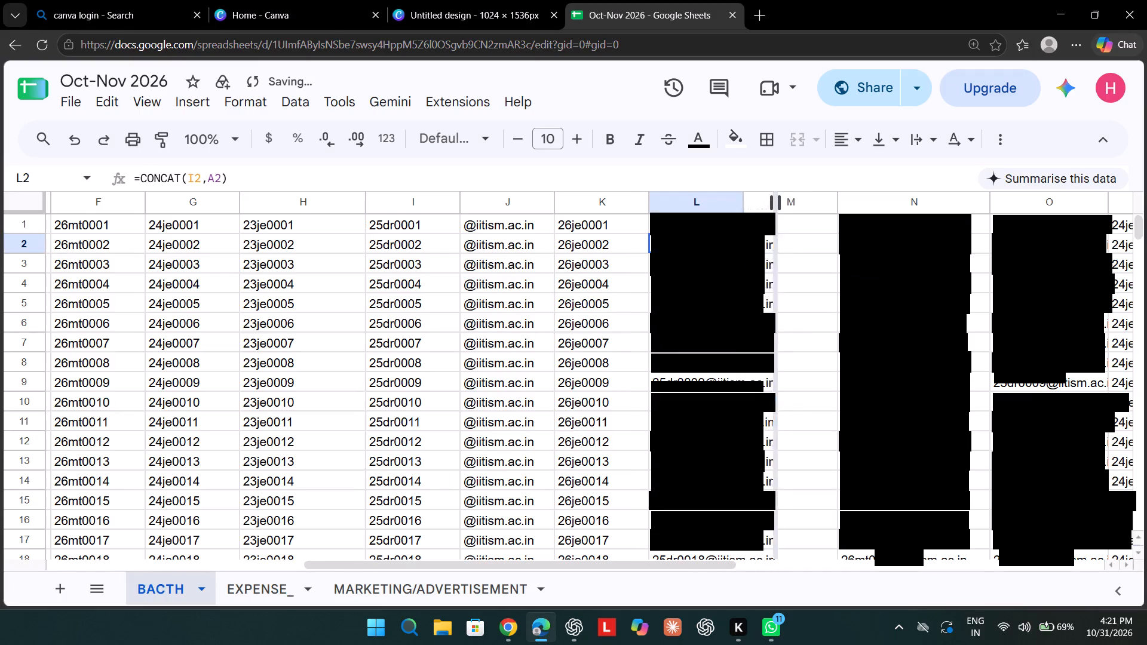
drag(776, 197, 780, 198)
Delete the 25dr prefix note from cell U2.
scroll(836, 203, left, 6)
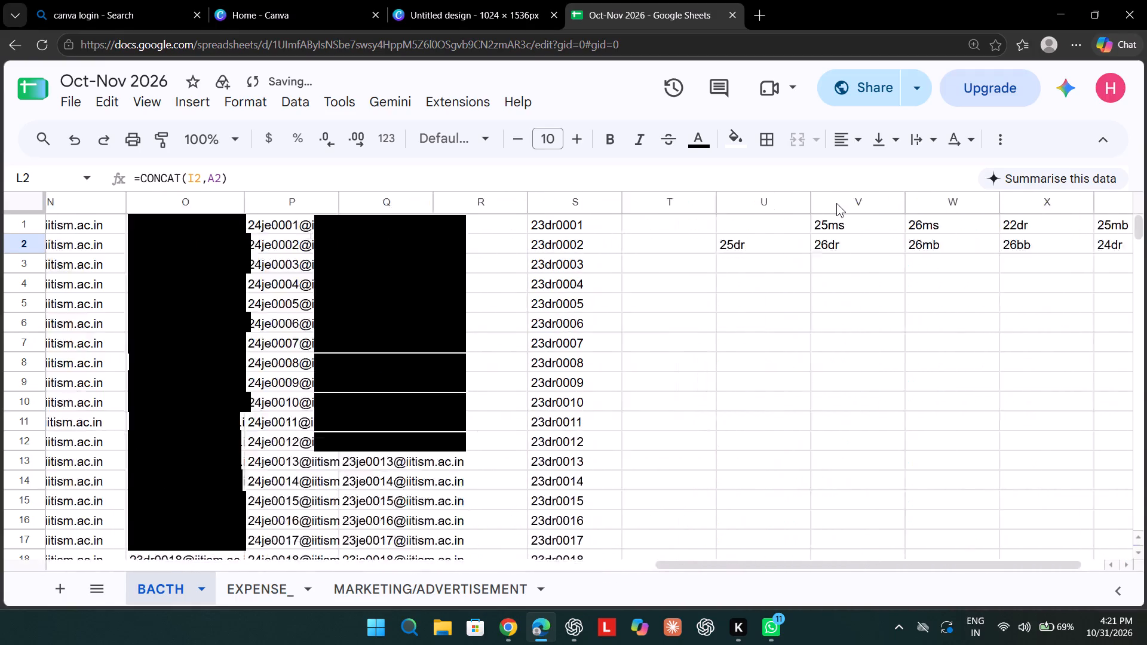
click(716, 246)
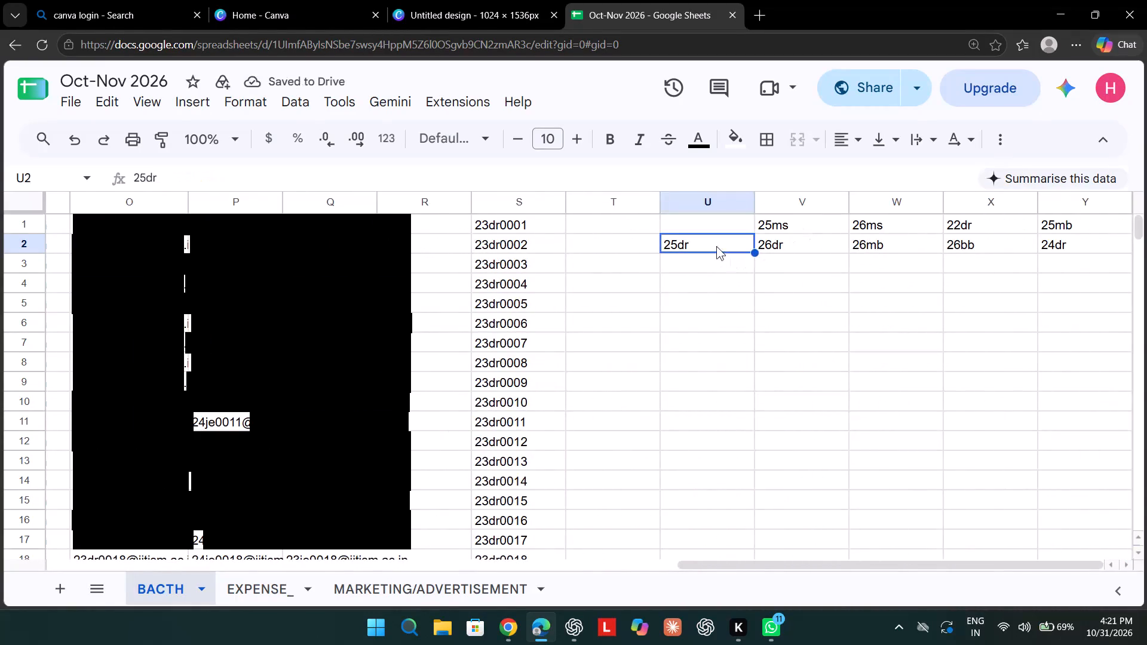
key(BackSpace)
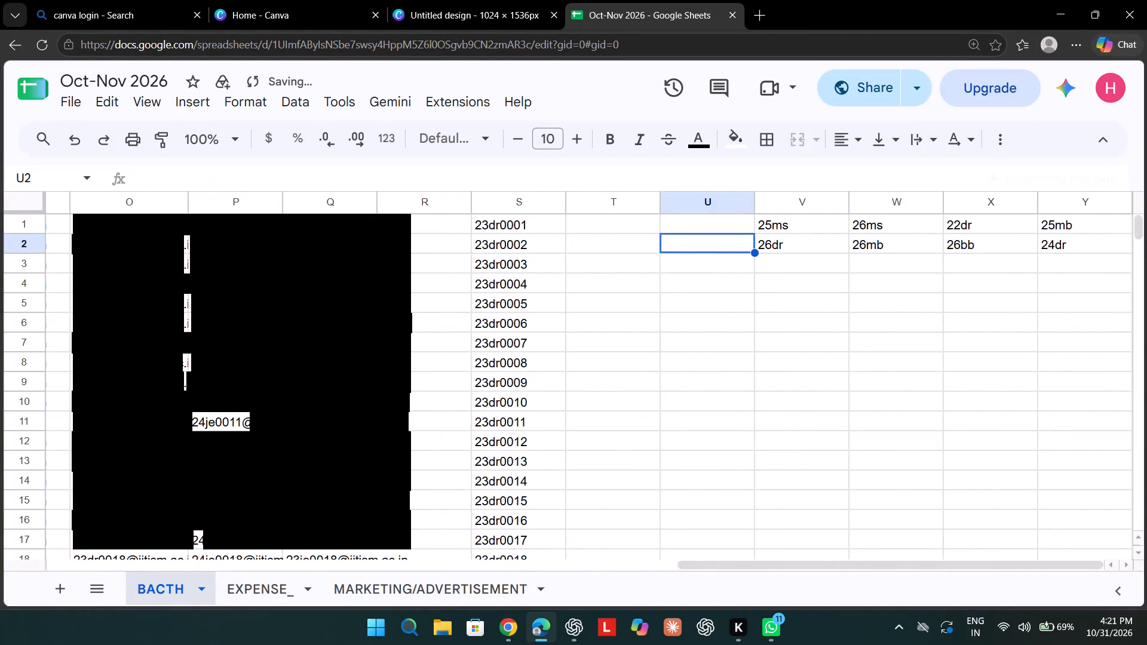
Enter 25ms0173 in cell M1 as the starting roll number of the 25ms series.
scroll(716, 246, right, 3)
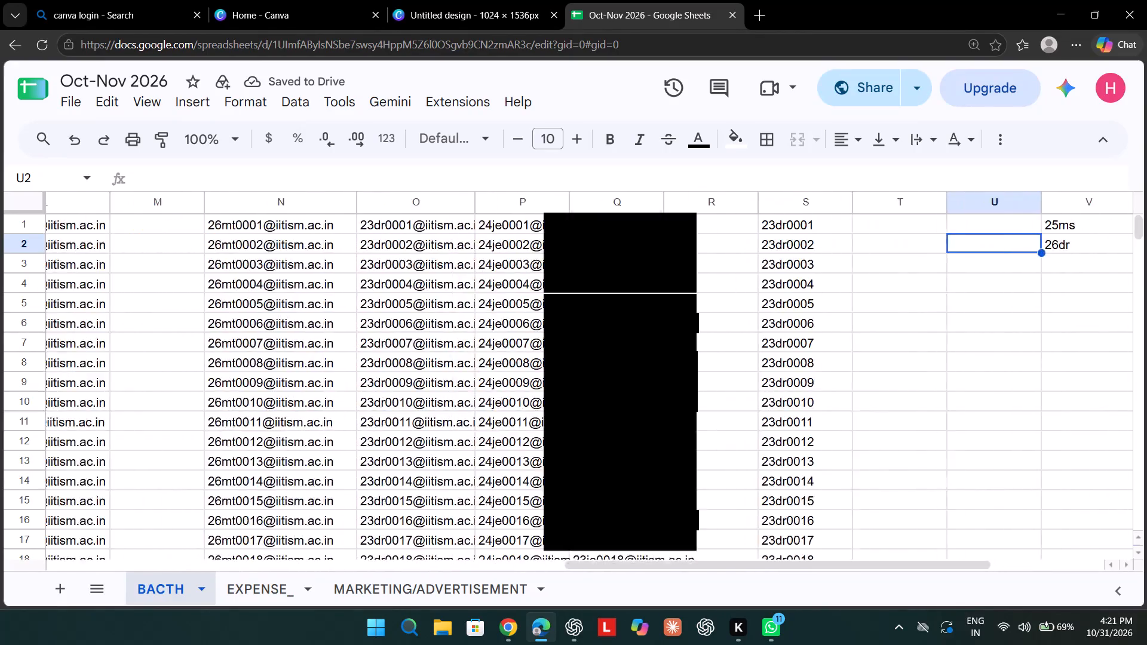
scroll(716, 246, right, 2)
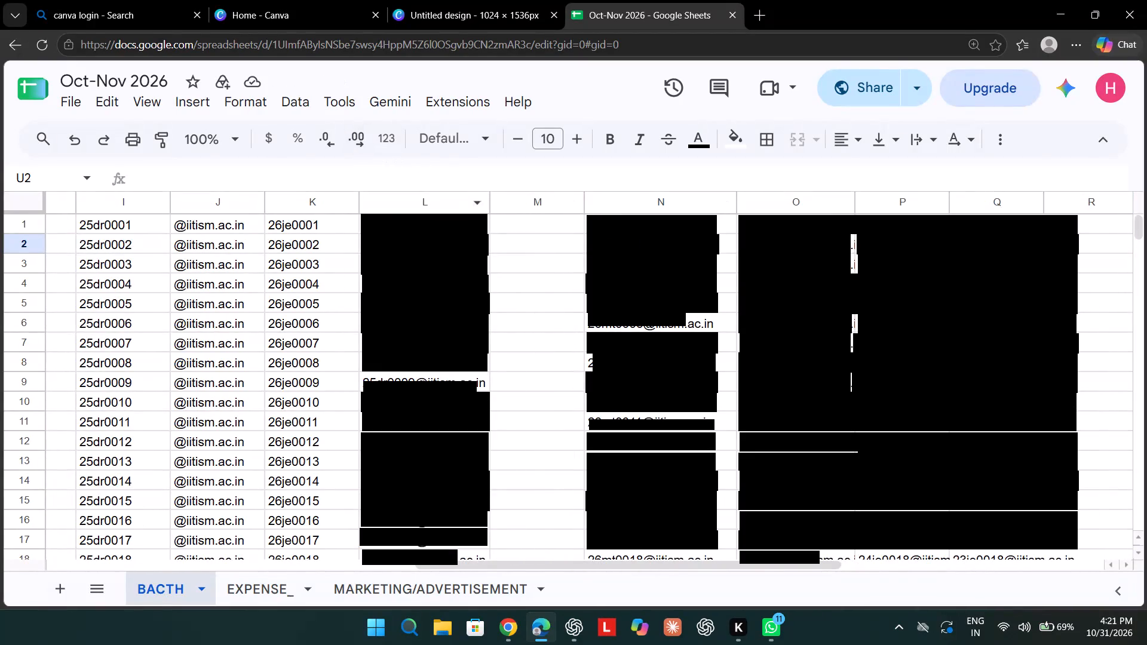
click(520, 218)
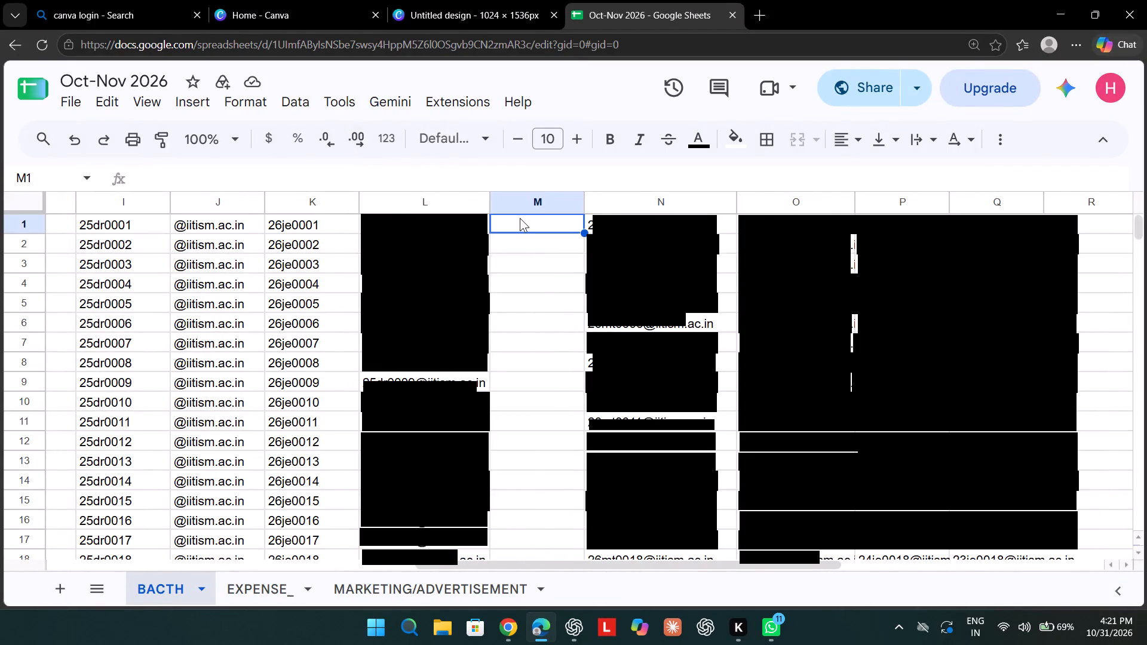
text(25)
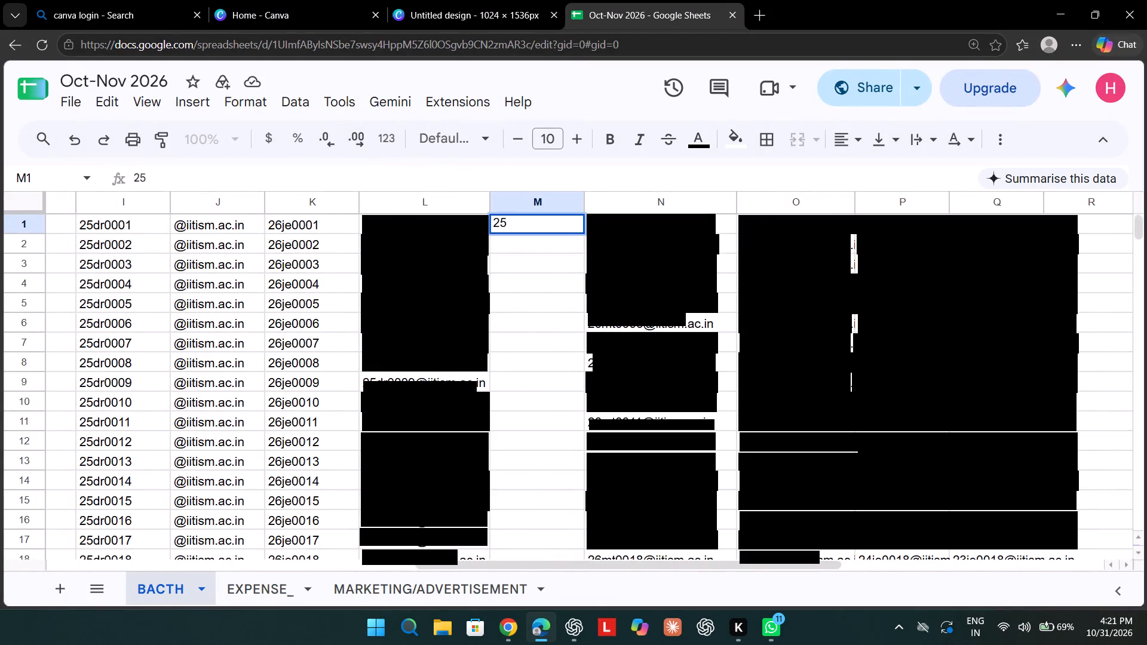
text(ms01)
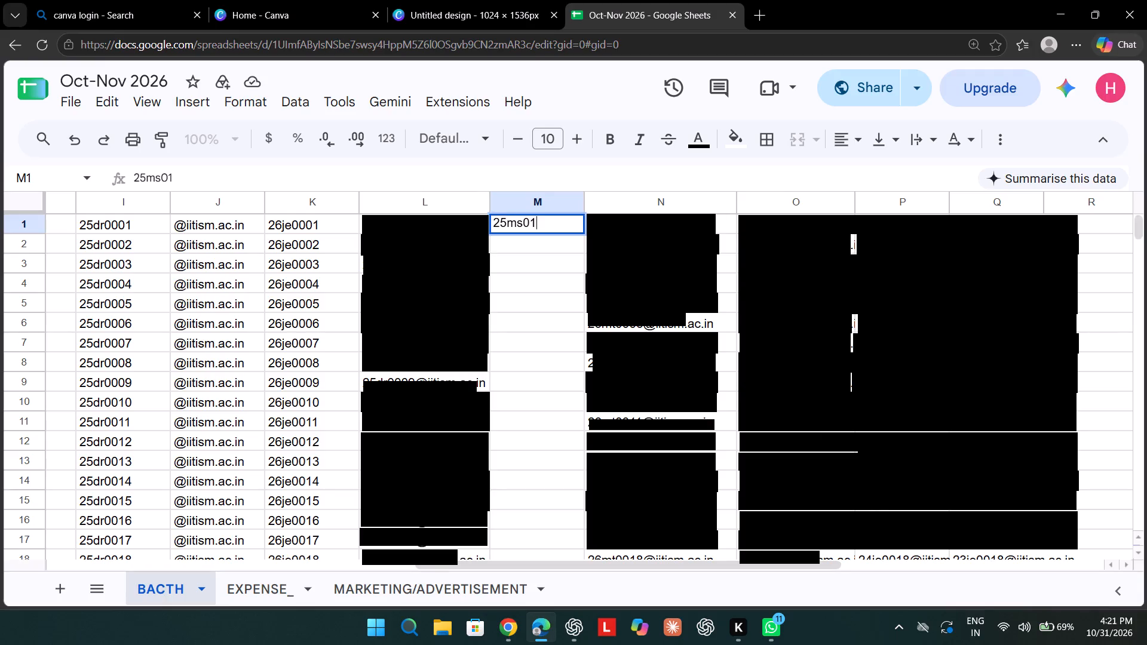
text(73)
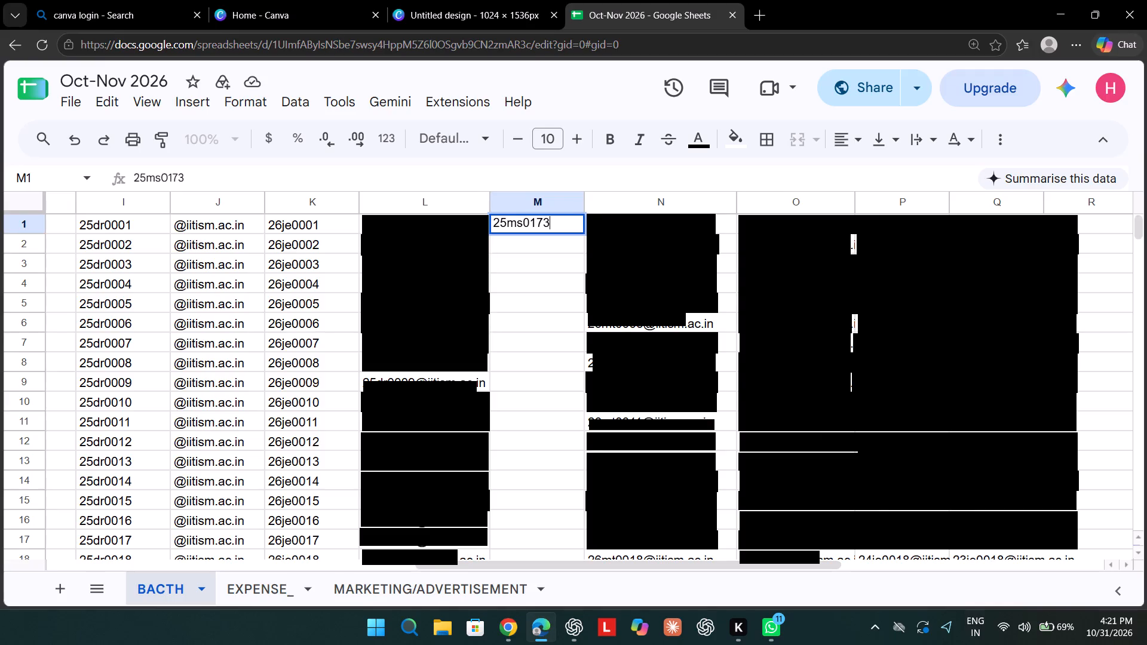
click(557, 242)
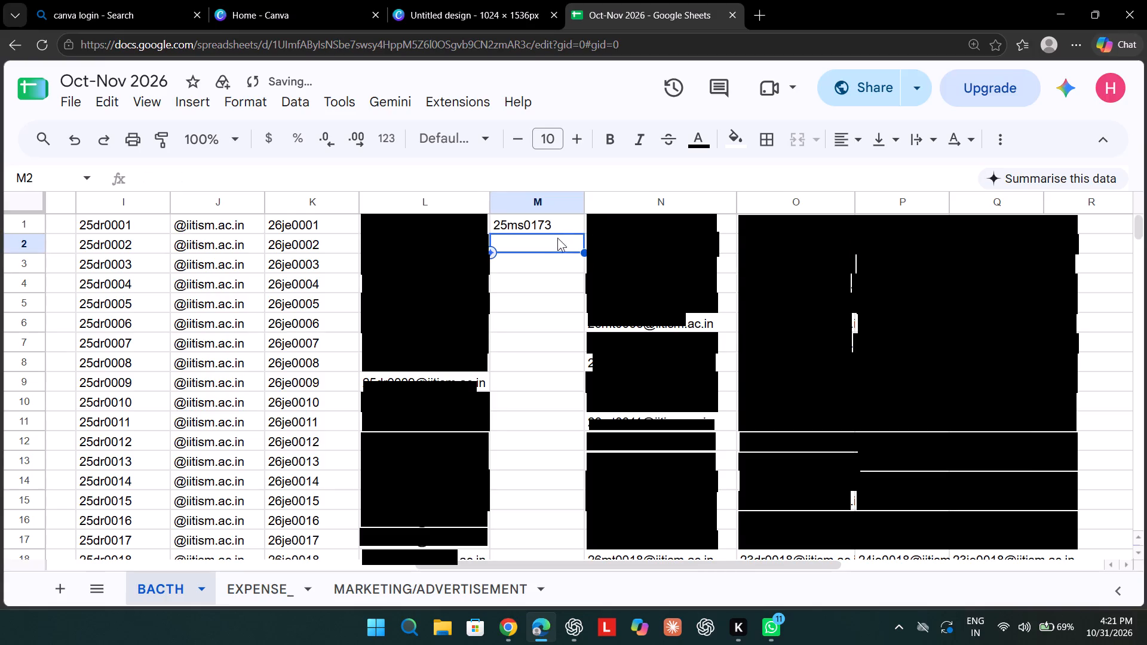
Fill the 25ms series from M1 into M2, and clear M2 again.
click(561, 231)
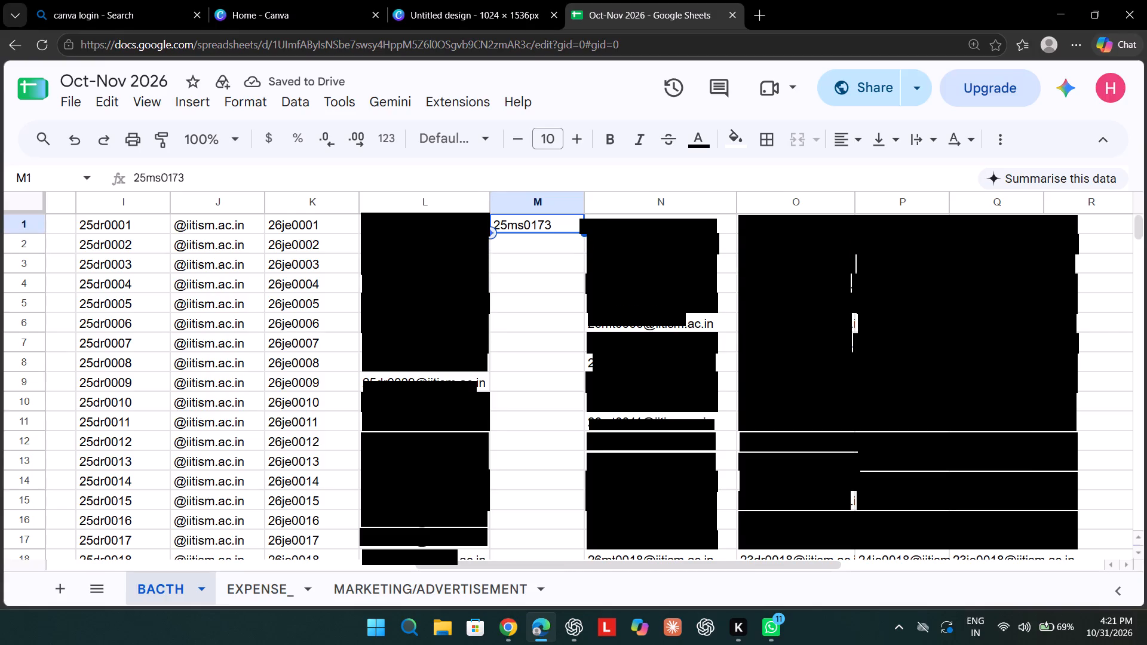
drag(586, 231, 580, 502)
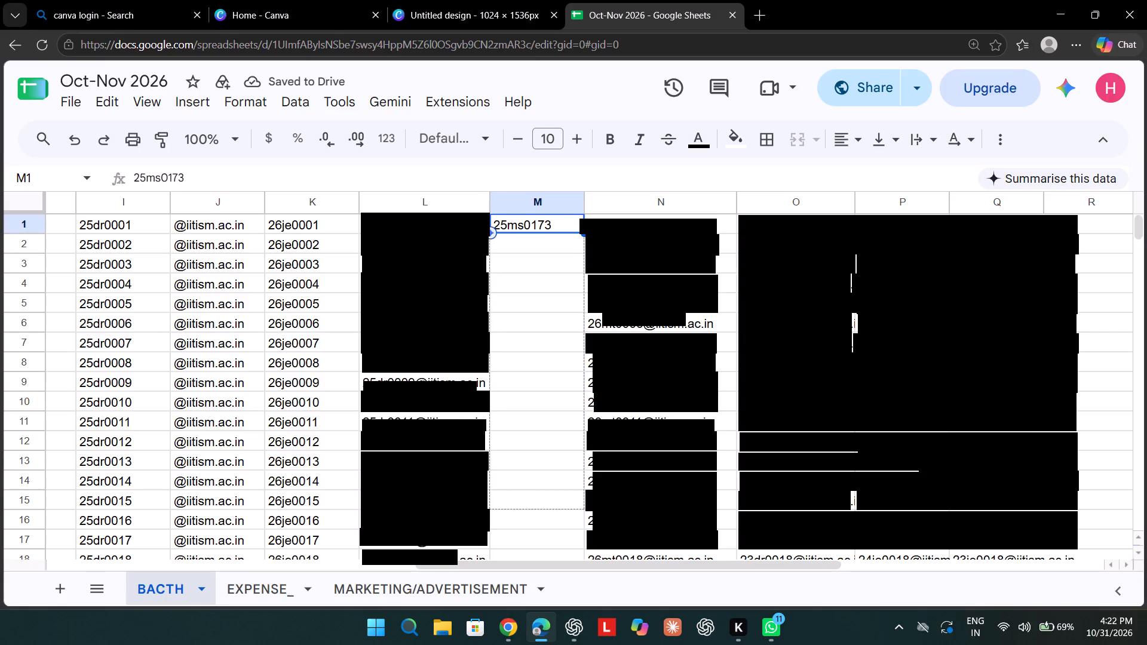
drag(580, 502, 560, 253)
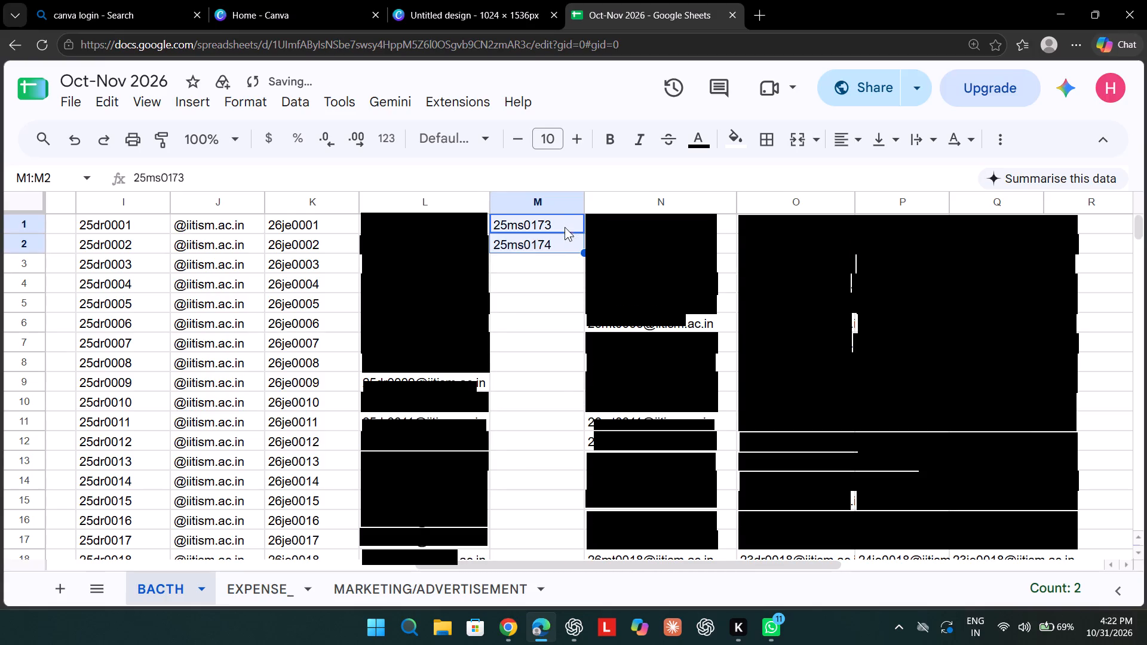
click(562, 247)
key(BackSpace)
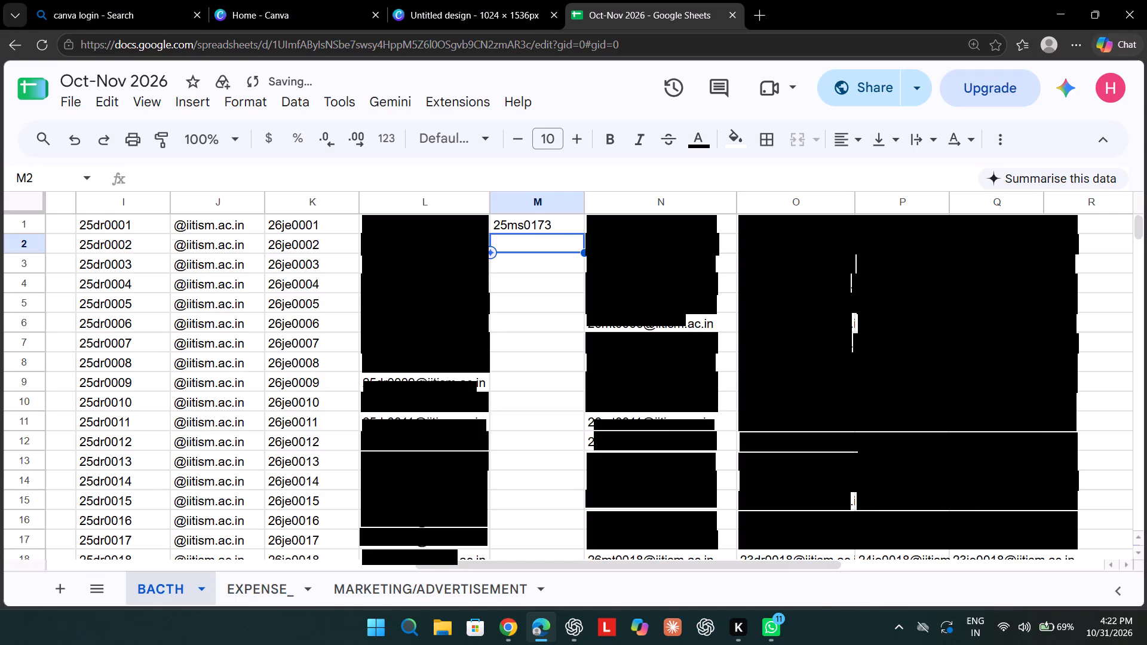
Change the starting roll number in cell M1 to 25ms0001.
click(566, 232)
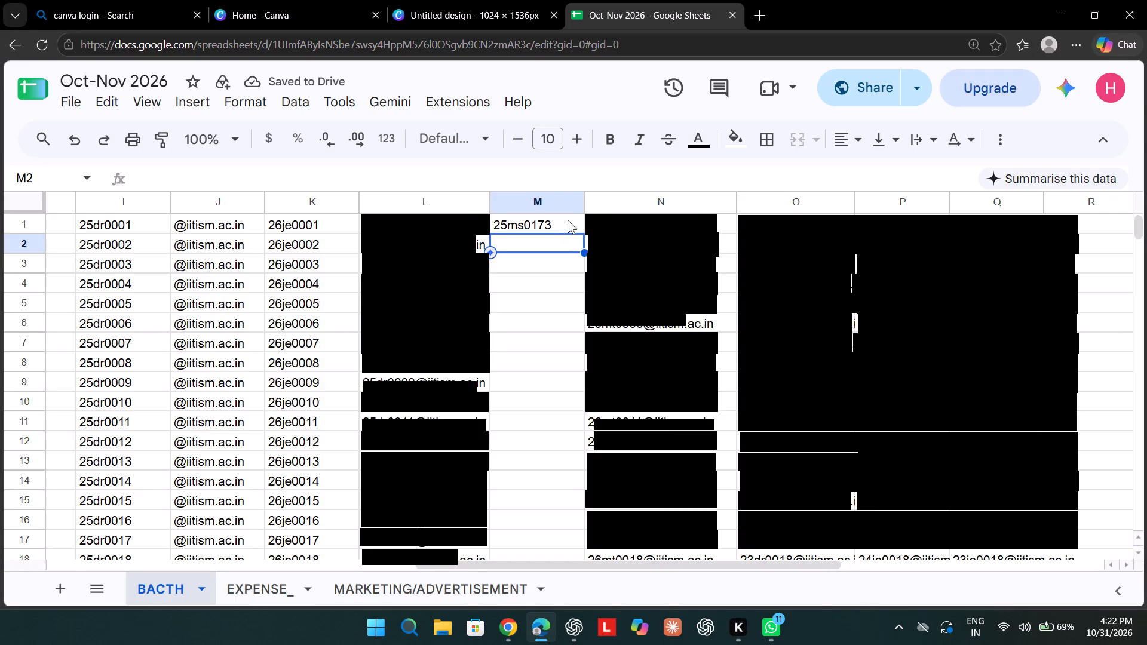
click(568, 220)
click(568, 220)
double_click(568, 220)
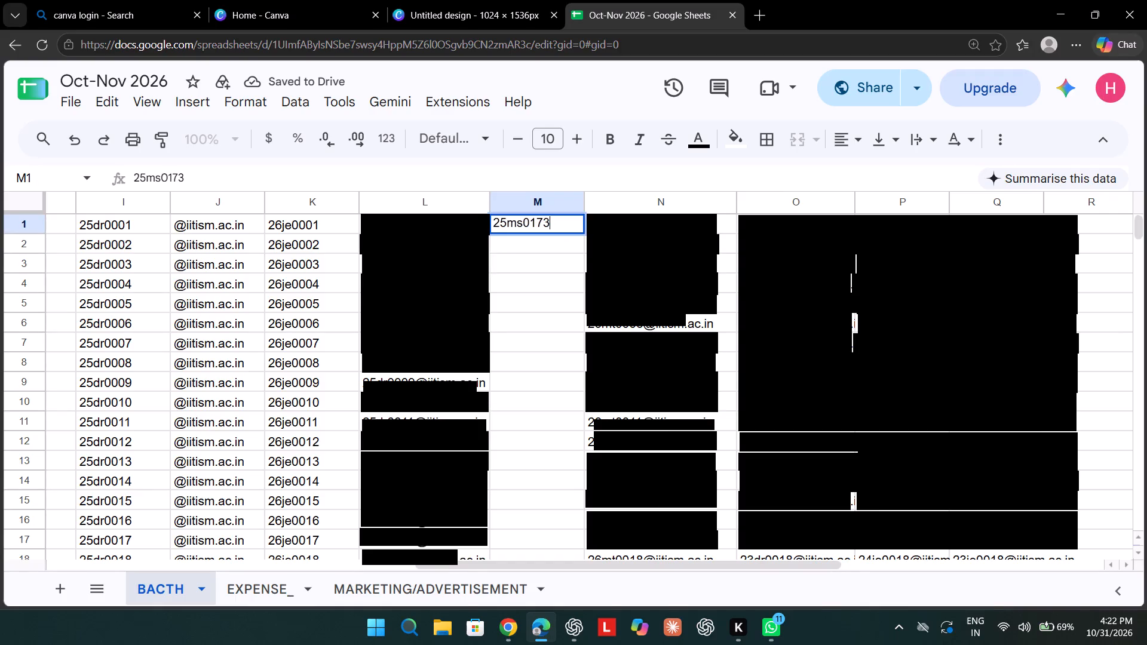
key(BackSpace)
key(BackSpace)
key(BackSpace)
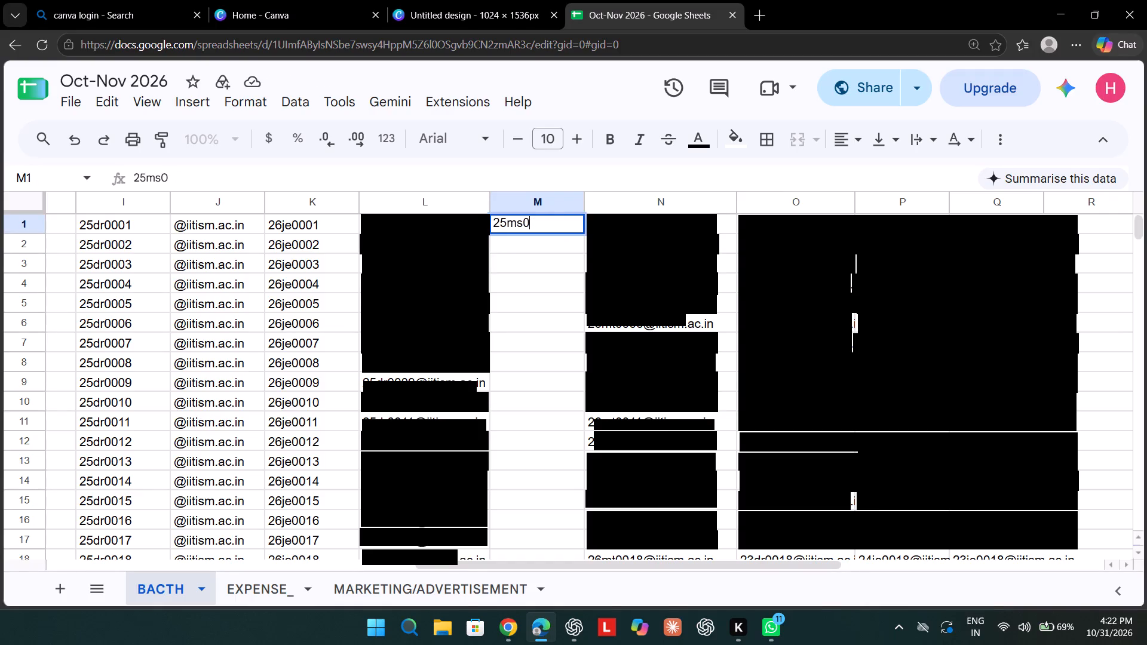
text(00)
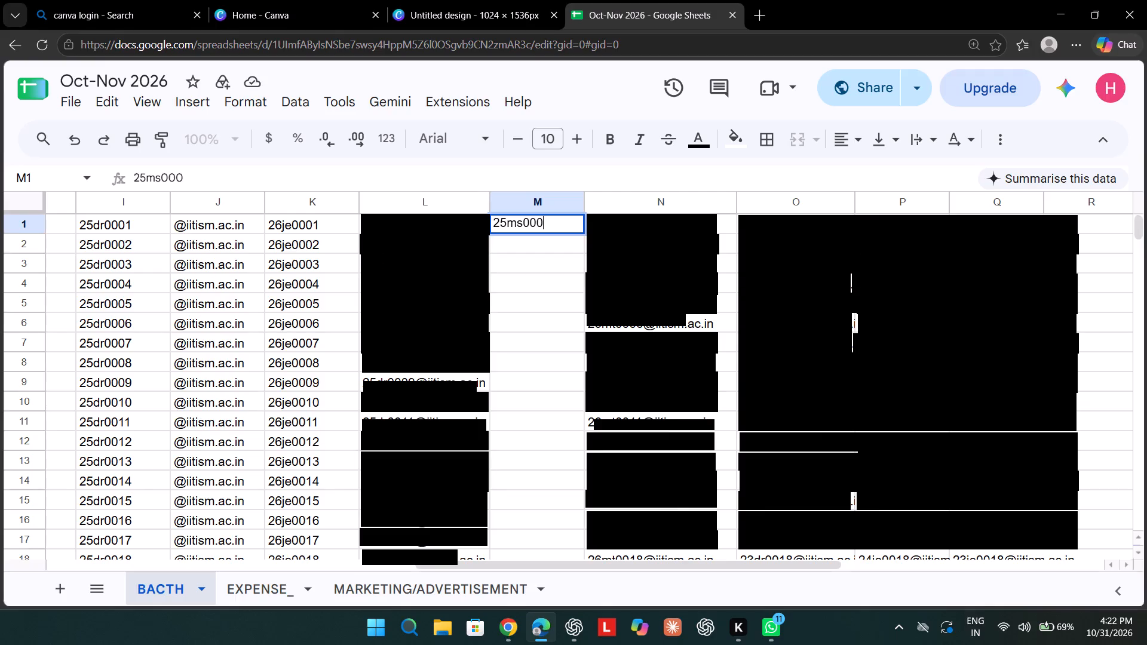
key(1)
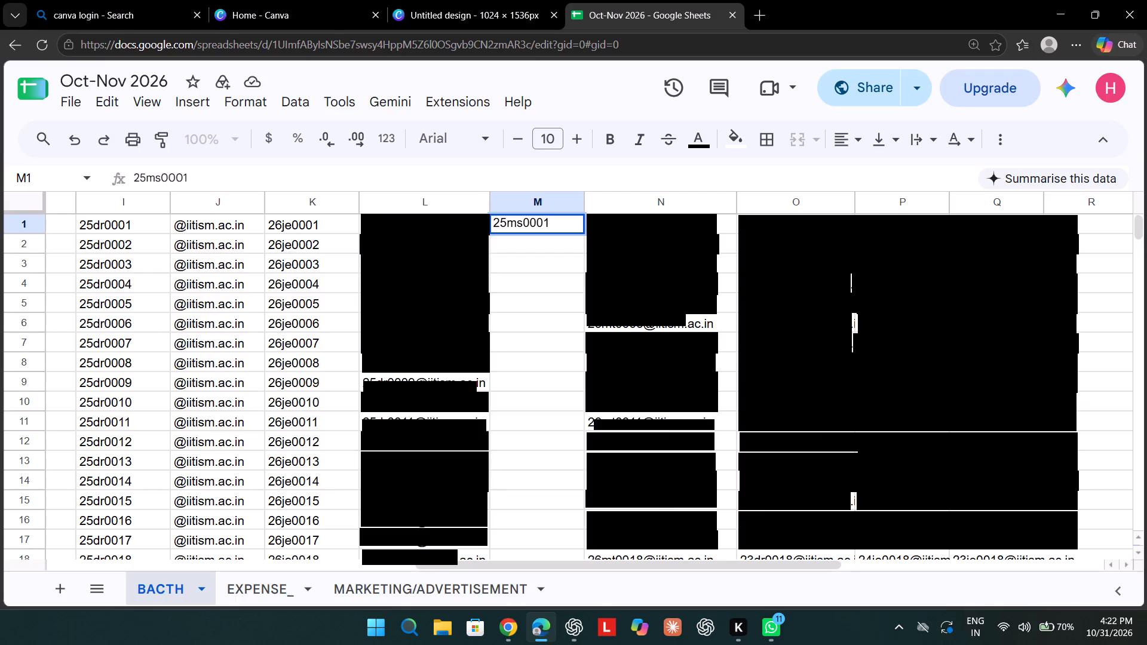
click(571, 225)
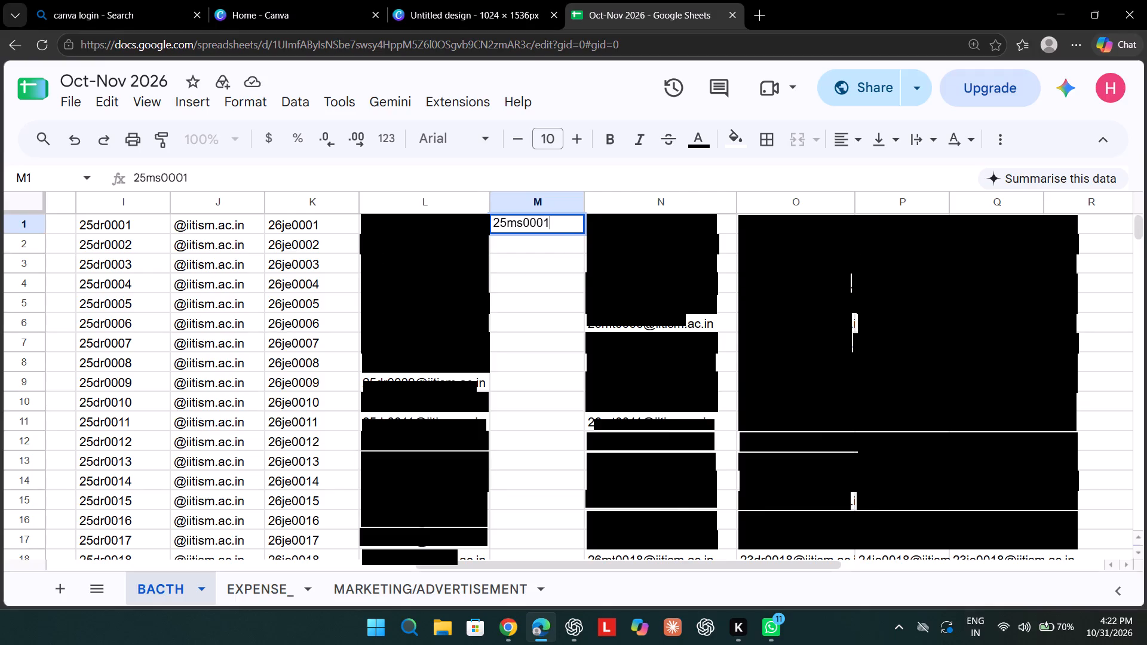
double_click(569, 273)
Fill the 25ms roll-number series from M1 down column M to row 173, ending at 25ms0173.
click(568, 222)
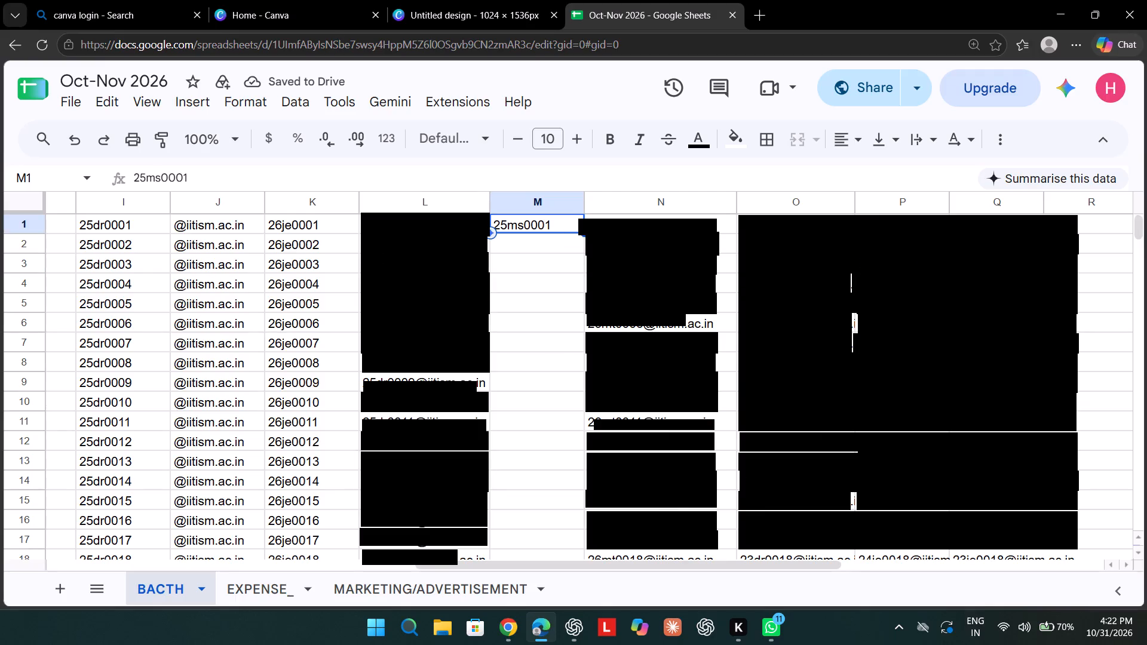
drag(585, 233, 584, 234)
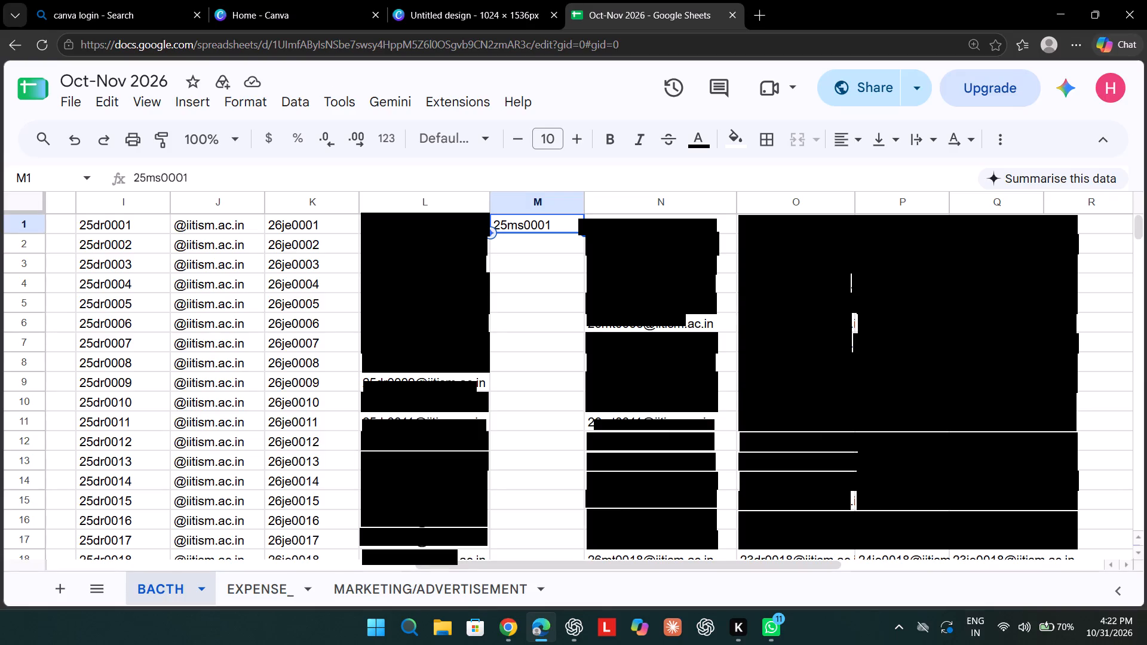
drag(584, 234, 584, 236)
drag(584, 236, 576, 458)
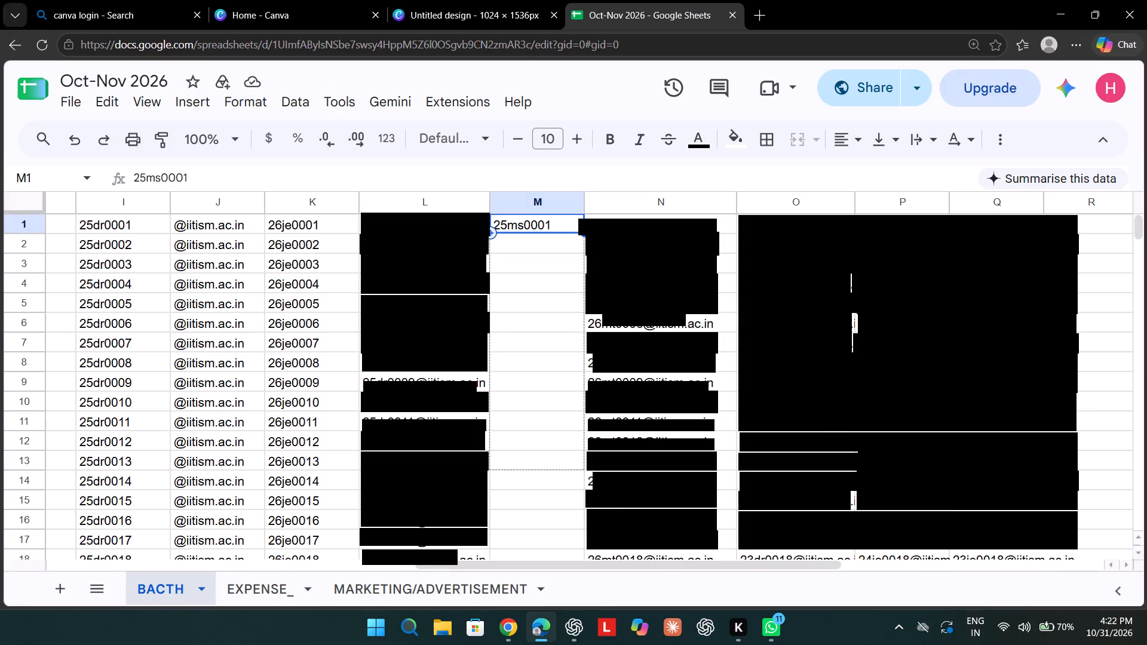
drag(576, 458, 575, 644)
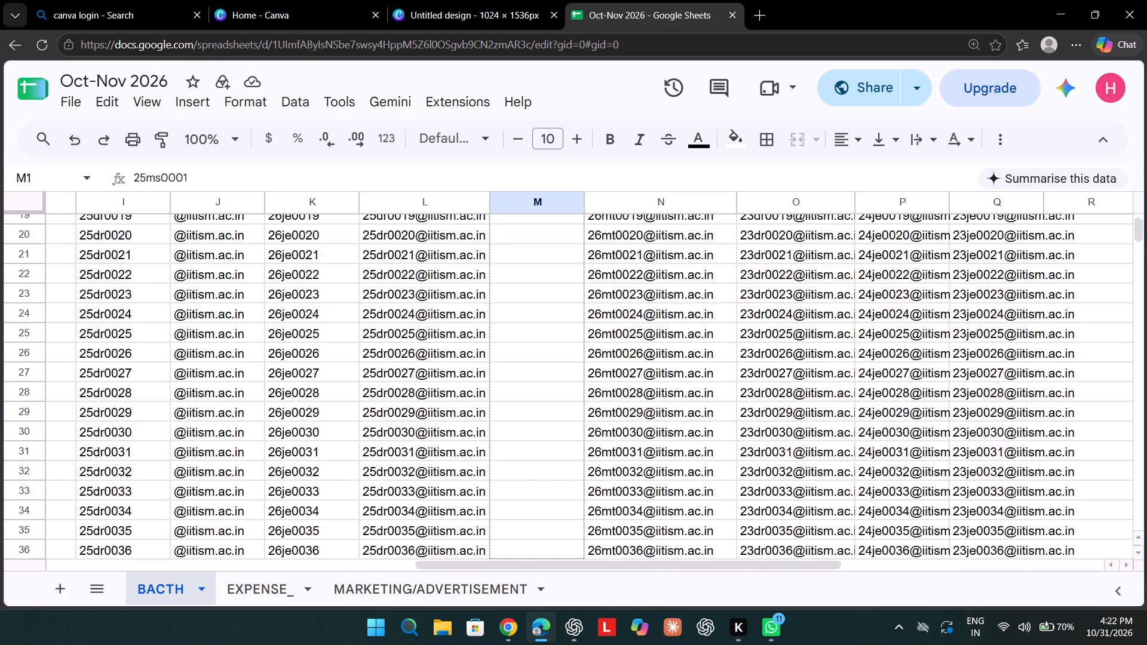
drag(575, 644, 573, 631)
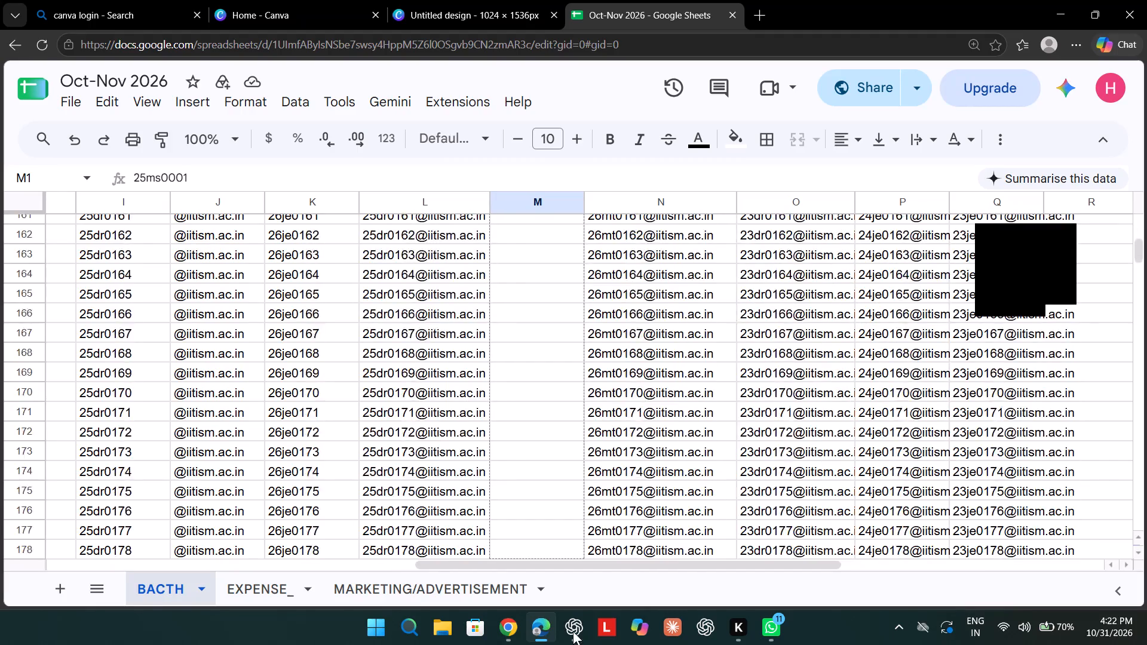
drag(573, 631, 563, 231)
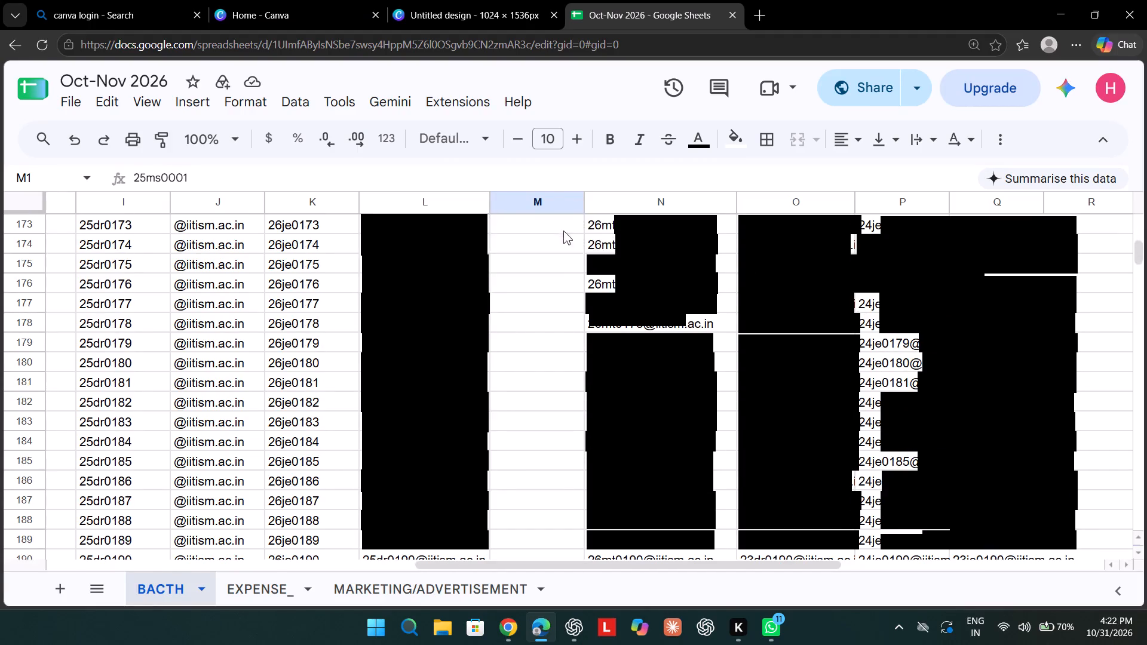
drag(563, 231, 564, 223)
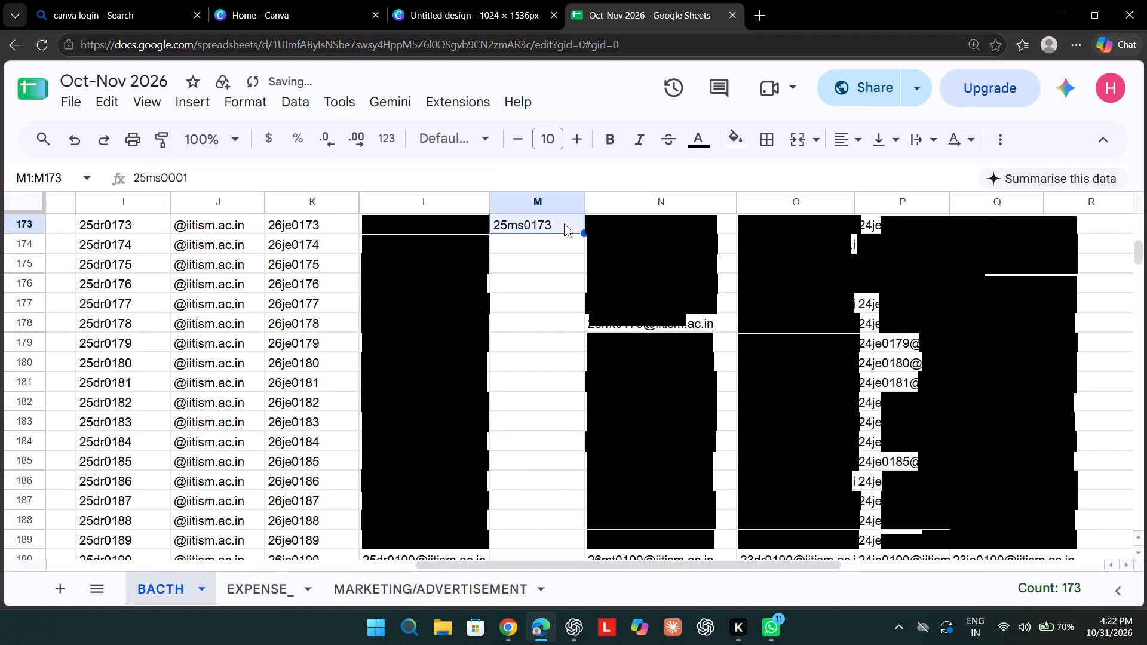
click(553, 263)
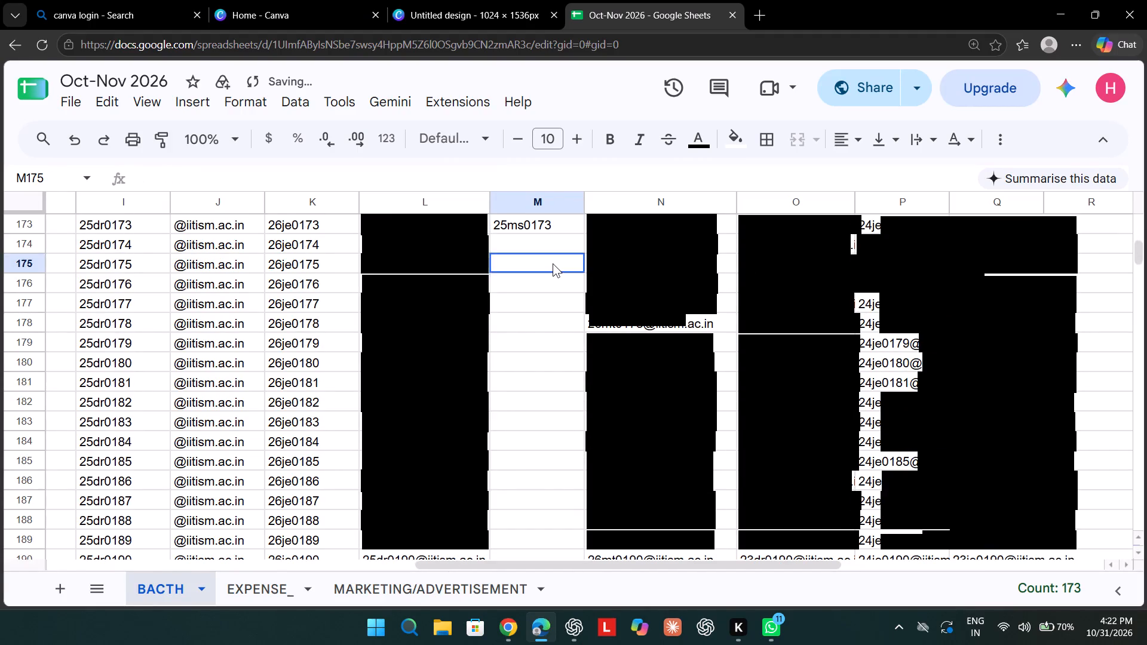
Enter the formula =CONCAT(M1,A1) in cell T1 to join the roll number with the institute domain.
scroll(553, 263, up, 20)
scroll(553, 263, up, 8)
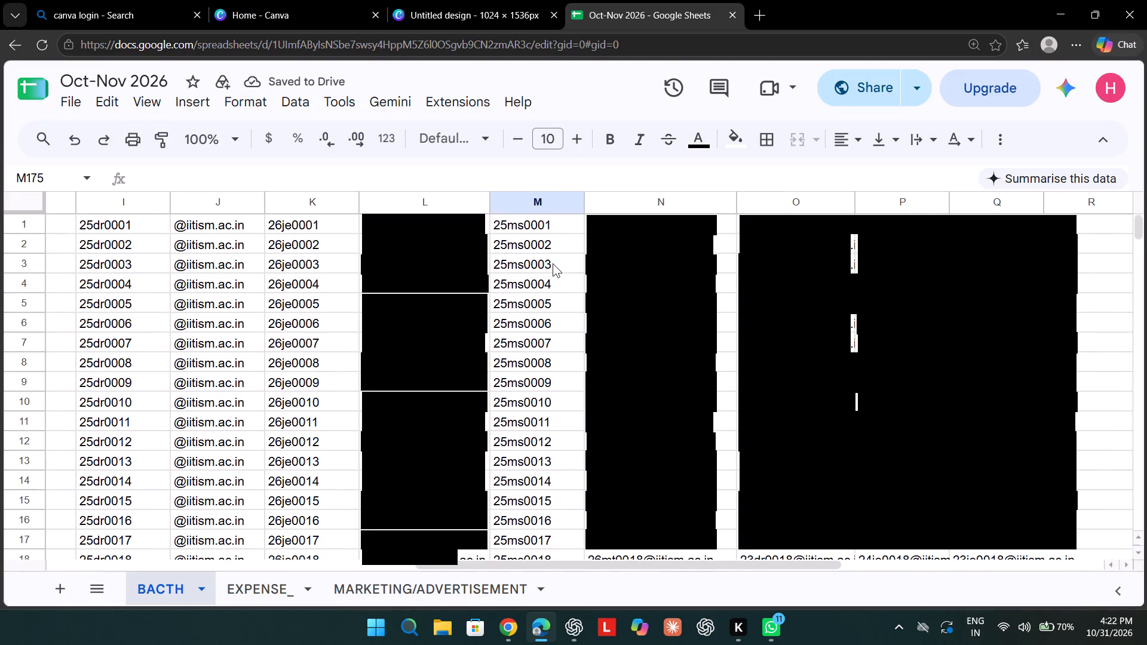
scroll(553, 263, left, 7)
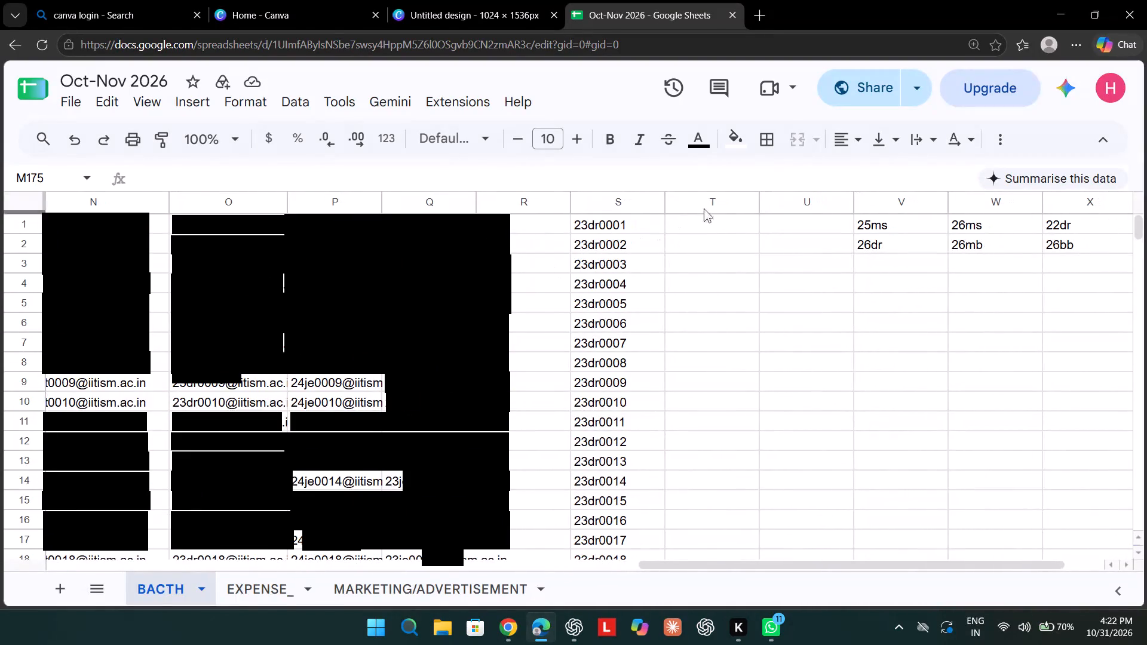
click(713, 220)
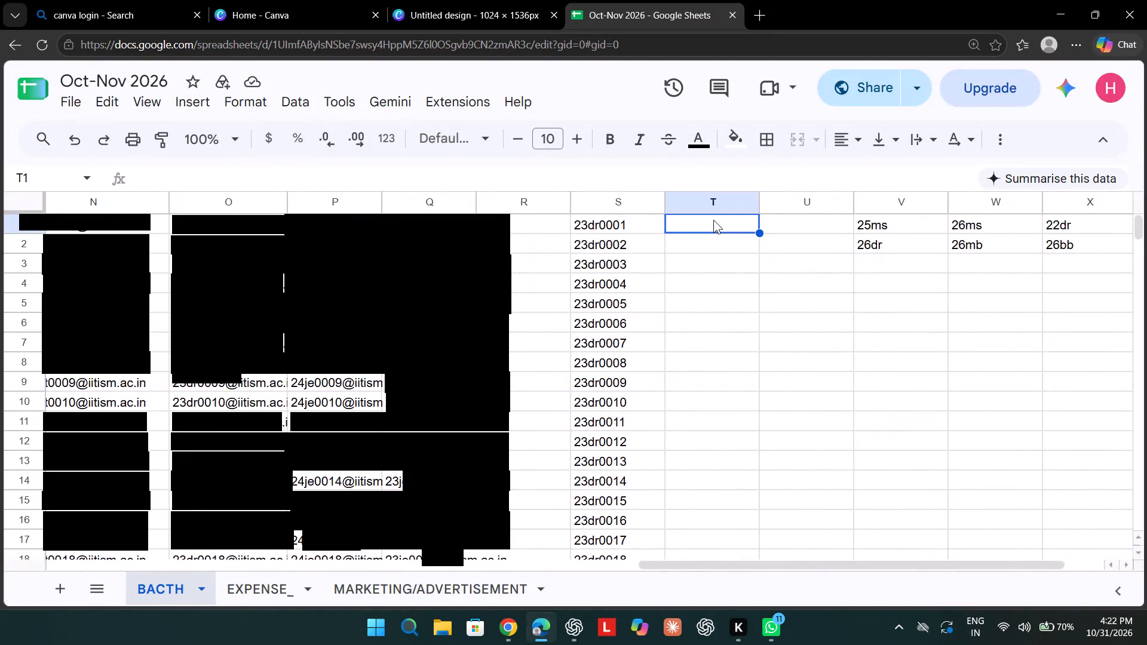
key(equal)
text(CONCAT)
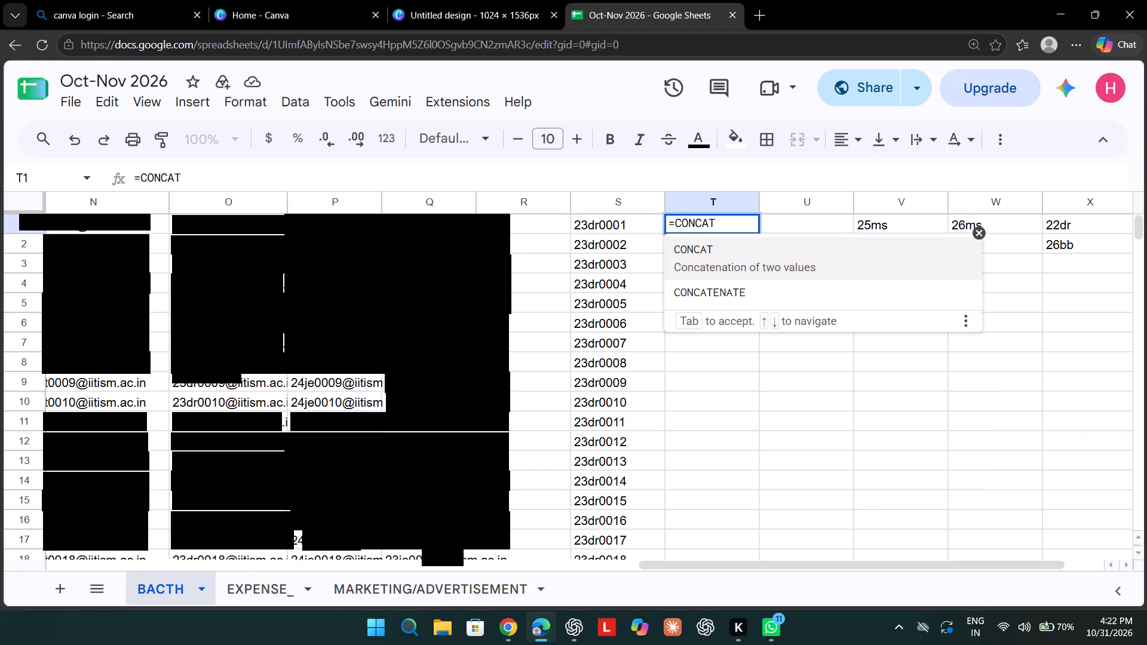
key(shift+parenleft)
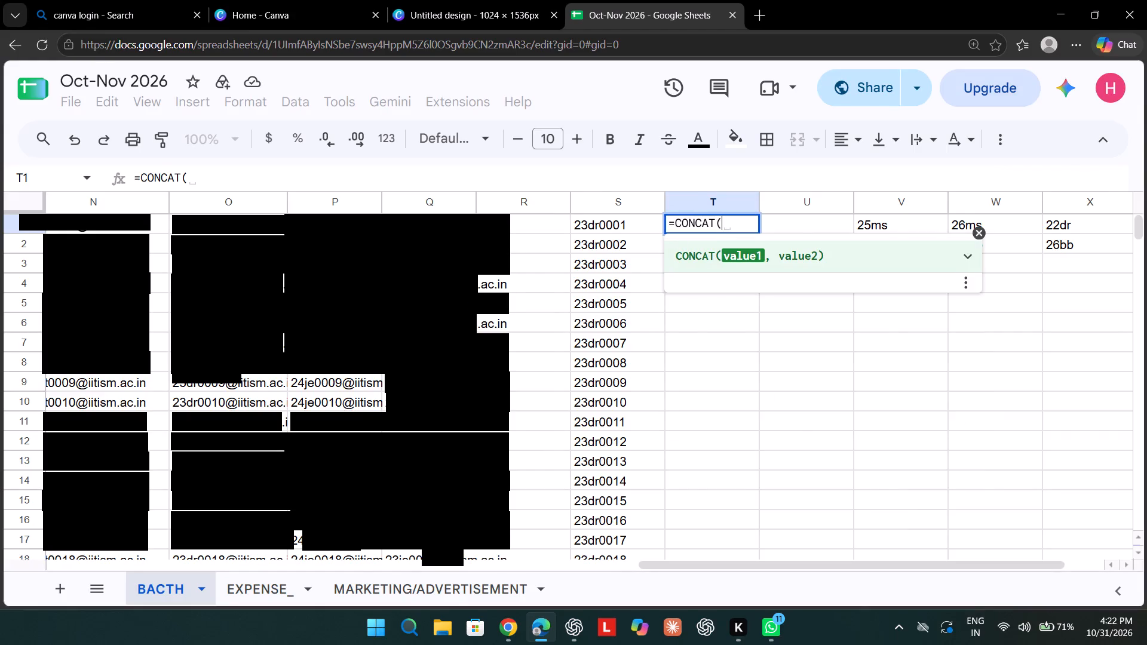
scroll(490, 296, right, 2)
scroll(490, 296, left, 1)
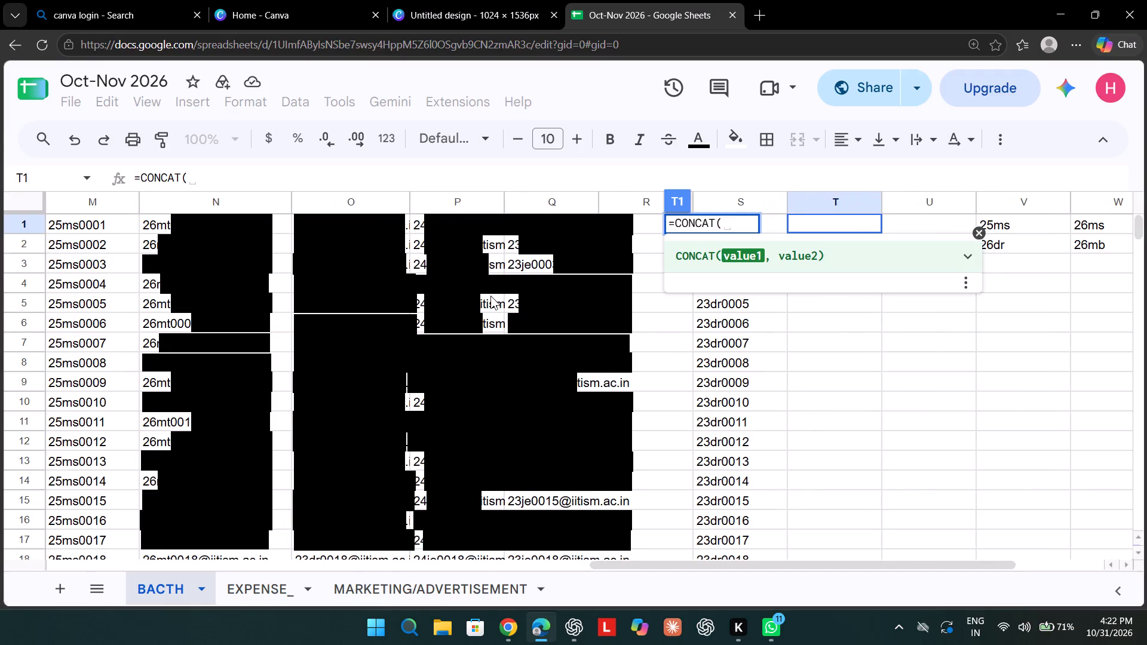
scroll(490, 296, left, 1)
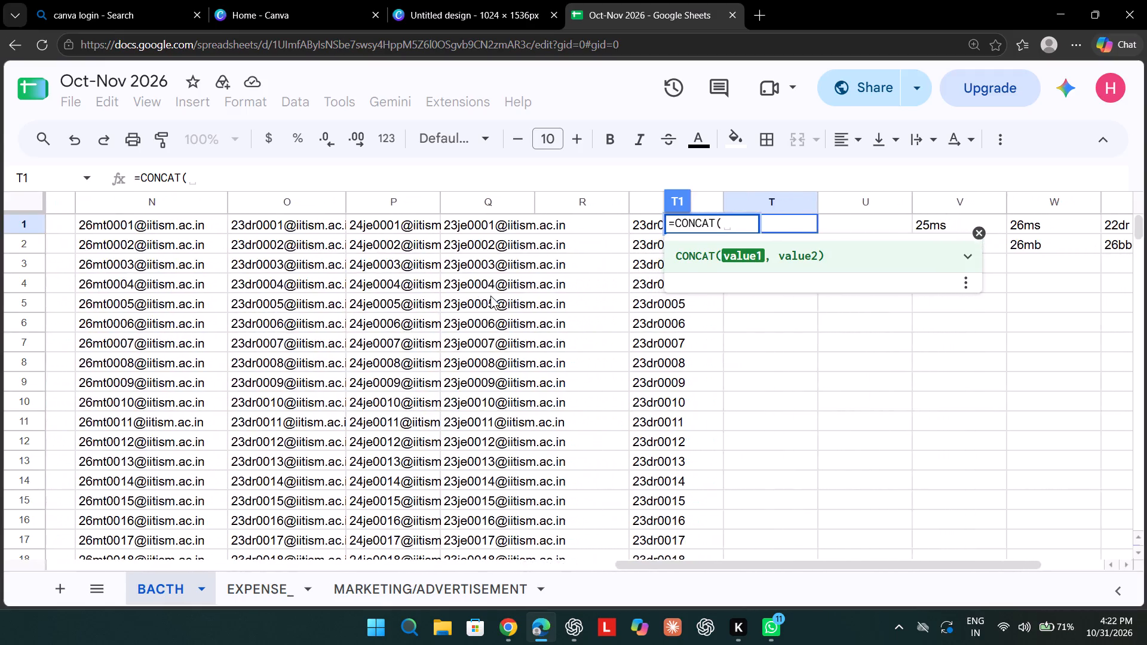
scroll(490, 296, left, 1)
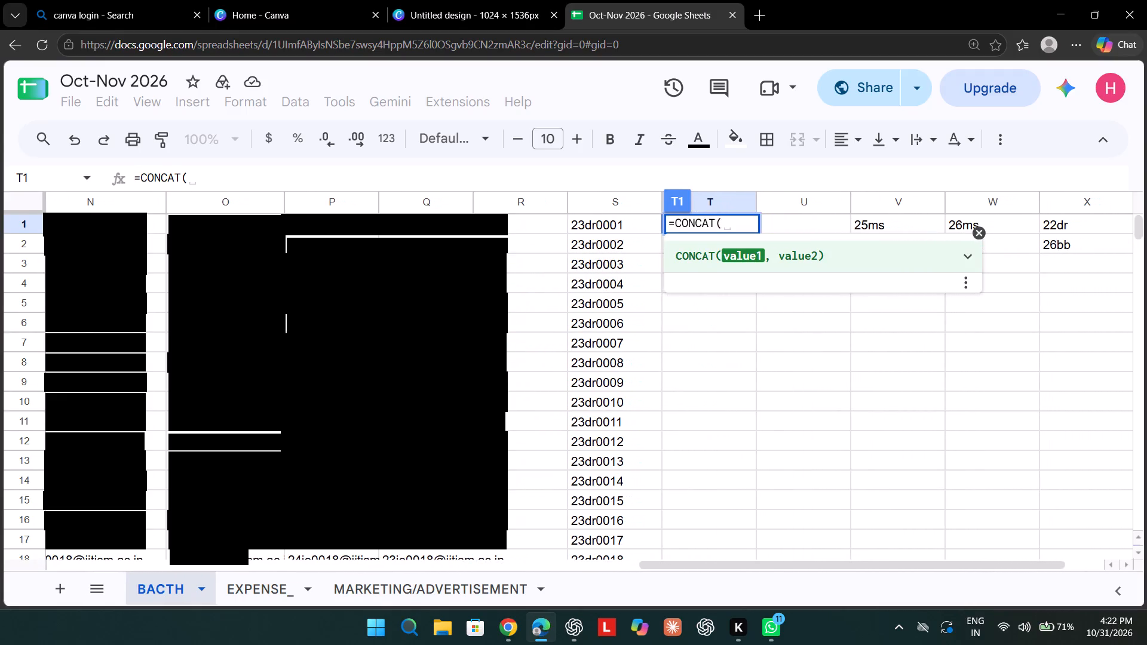
text(M1,A1)
key(shift+parenright)
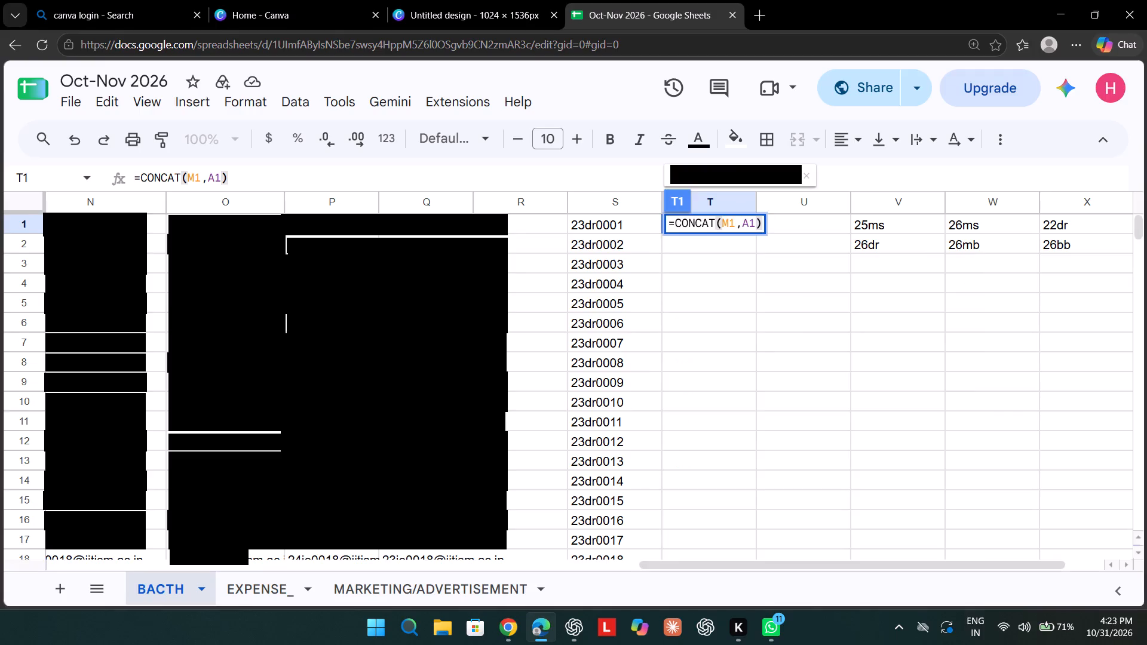
key(Return)
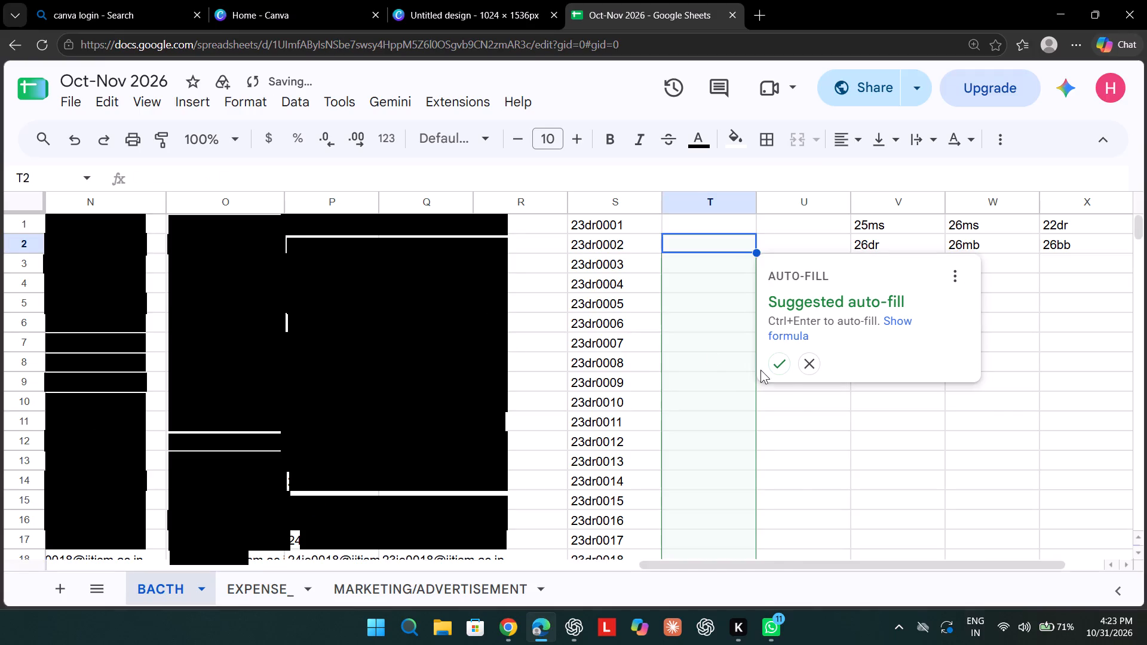
Accept the suggested auto-fill to apply the CONCAT formula down column T.
click(781, 357)
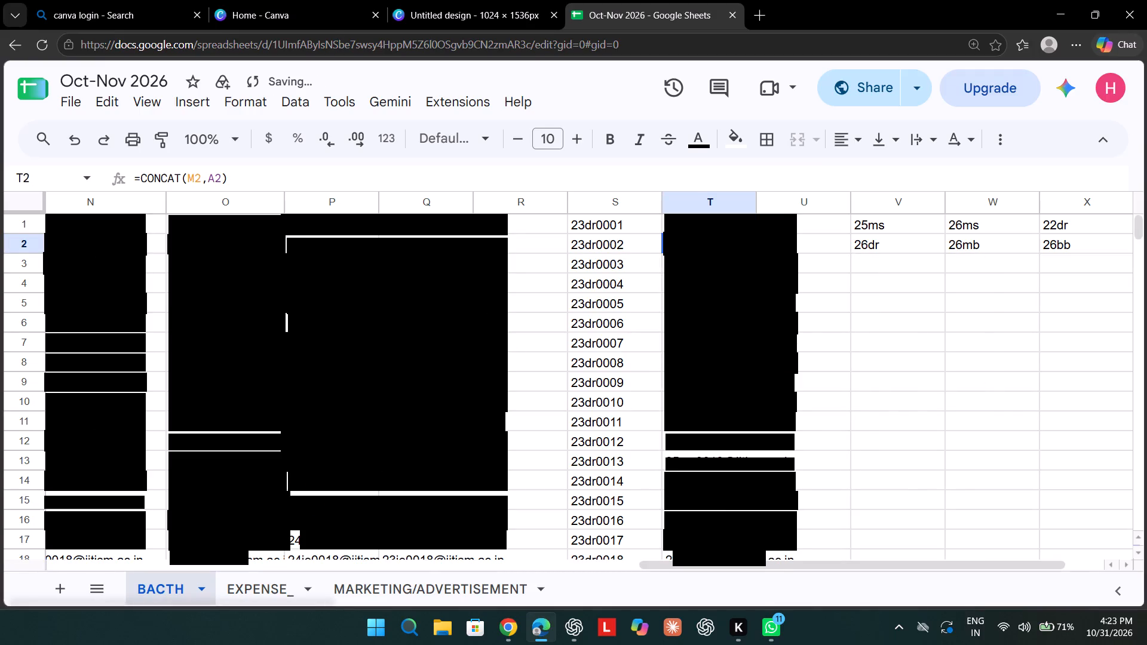
Widen column T to fit the full 25ms e-mail addresses.
drag(757, 196, 774, 195)
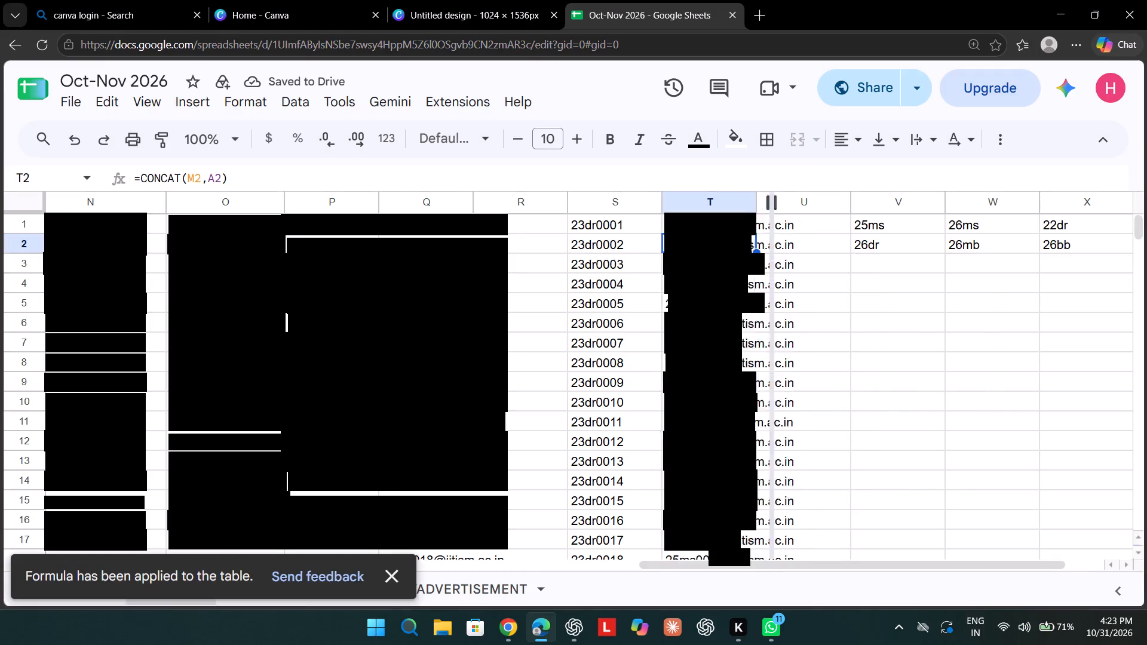
drag(774, 195, 799, 195)
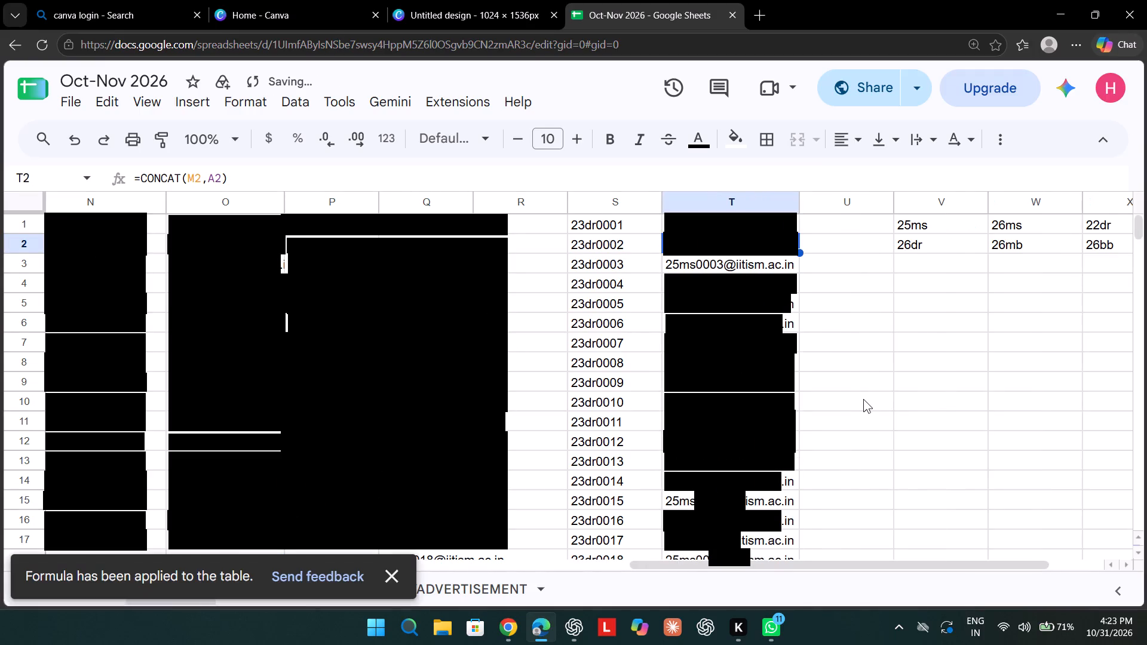
Clear the domain-only entries below the last 25ms address in column T, cells T174 to T353.
scroll(863, 399, down, 20)
scroll(863, 399, down, 1)
scroll(863, 399, up, 3)
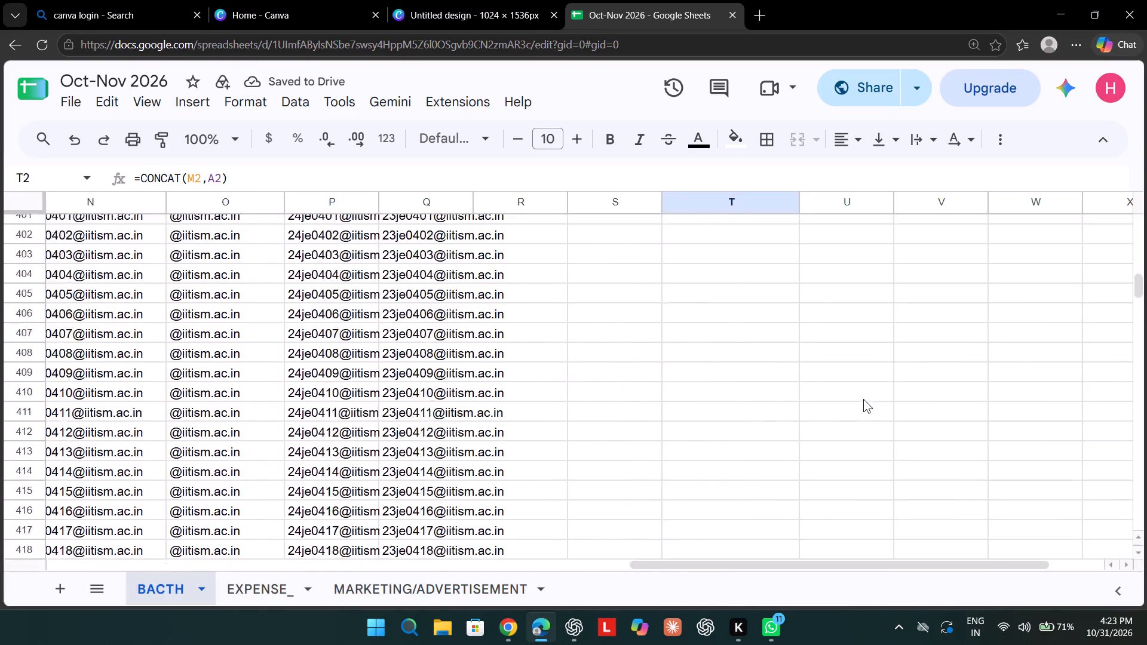
scroll(863, 399, up, 7)
scroll(863, 399, down, 1)
scroll(863, 399, up, 6)
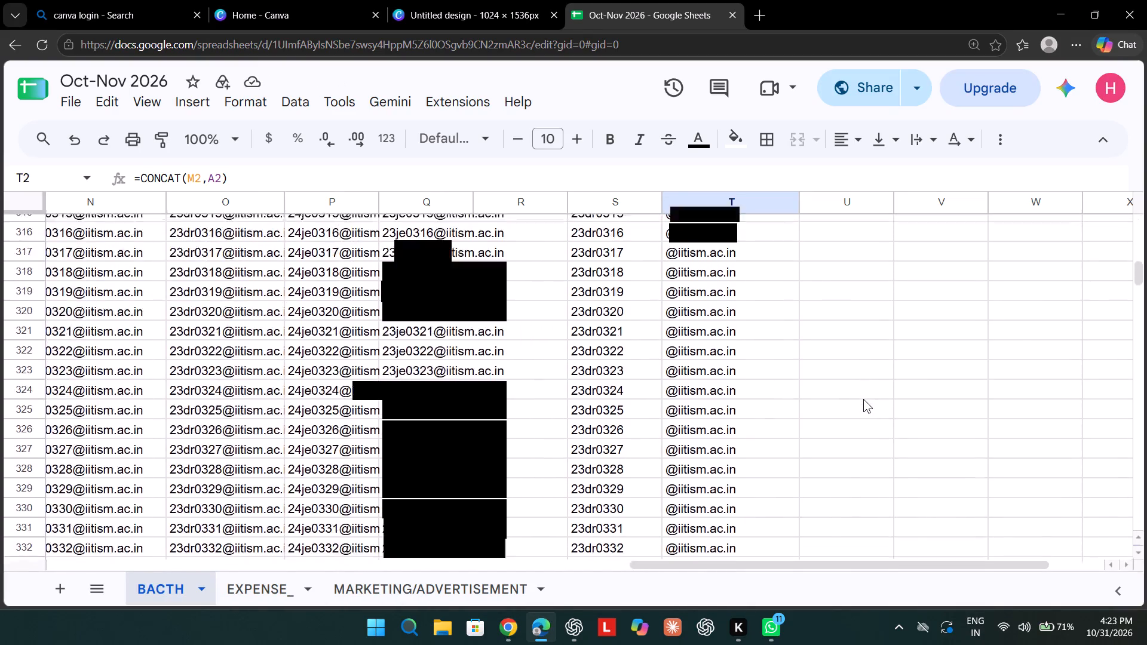
scroll(863, 399, up, 10)
scroll(863, 399, down, 8)
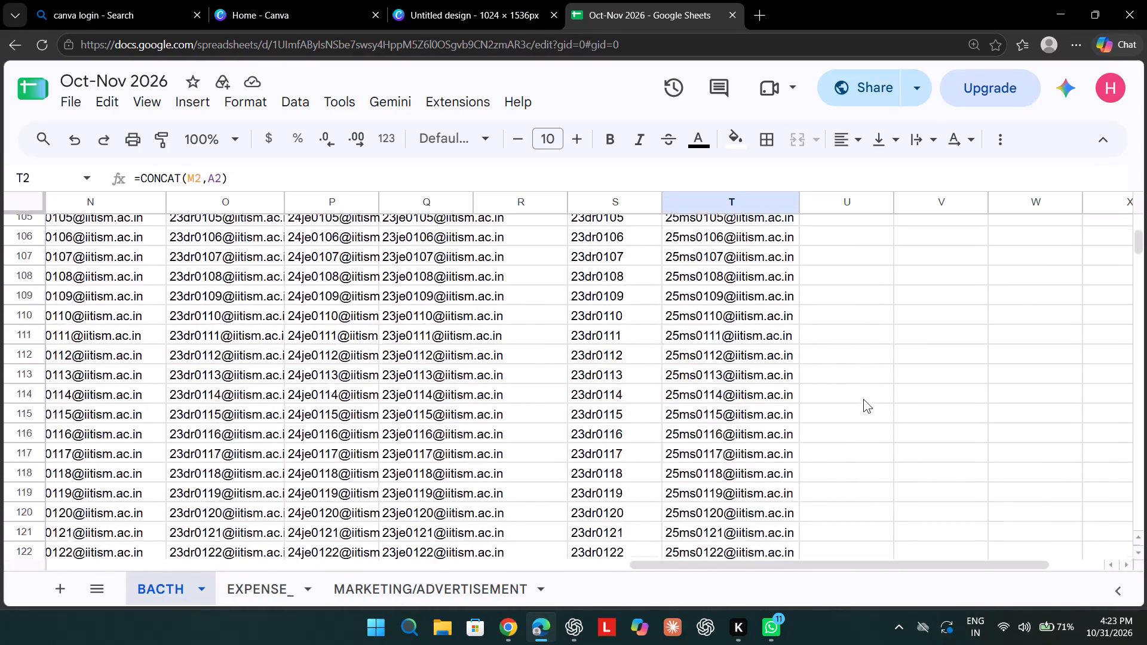
scroll(863, 399, down, 3)
scroll(857, 408, up, 1)
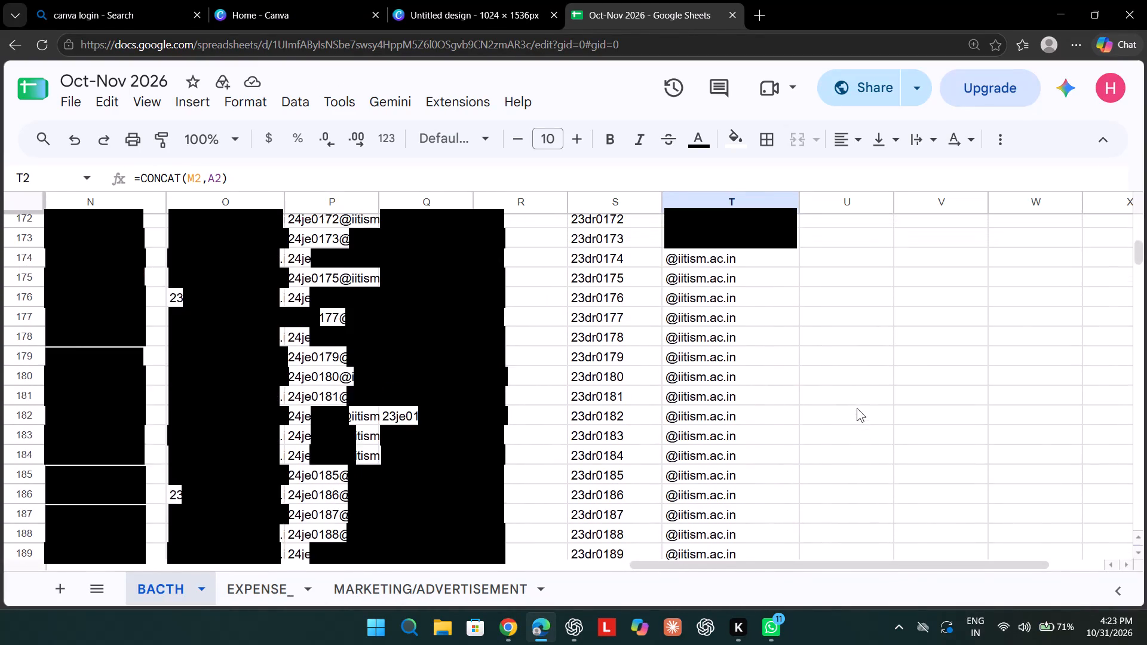
click(716, 254)
drag(716, 254, 737, 589)
key(BackSpace)
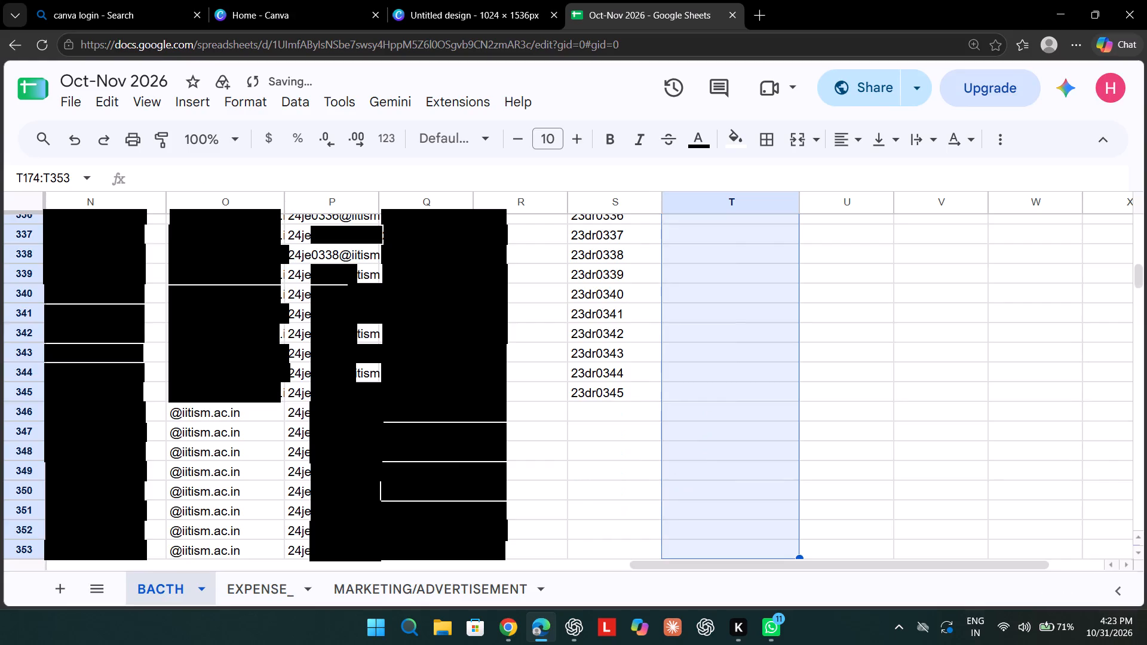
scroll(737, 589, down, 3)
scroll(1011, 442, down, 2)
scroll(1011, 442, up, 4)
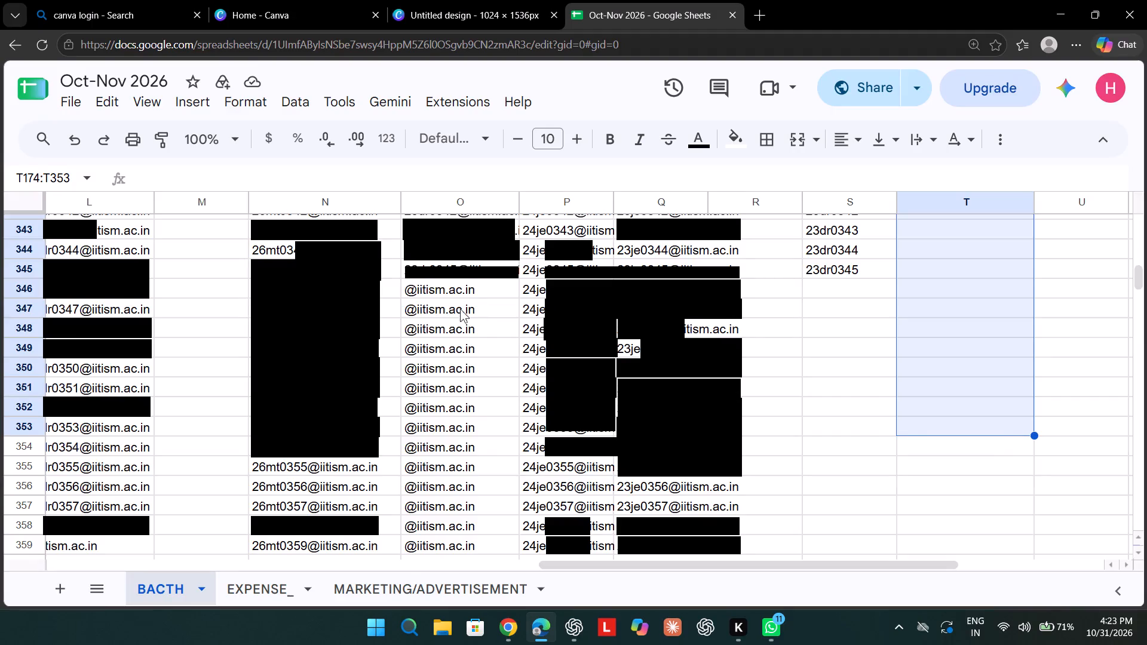
Clear the domain-only entries below the last 23dr address in column O, cells O346 to O705.
drag(467, 291, 480, 588)
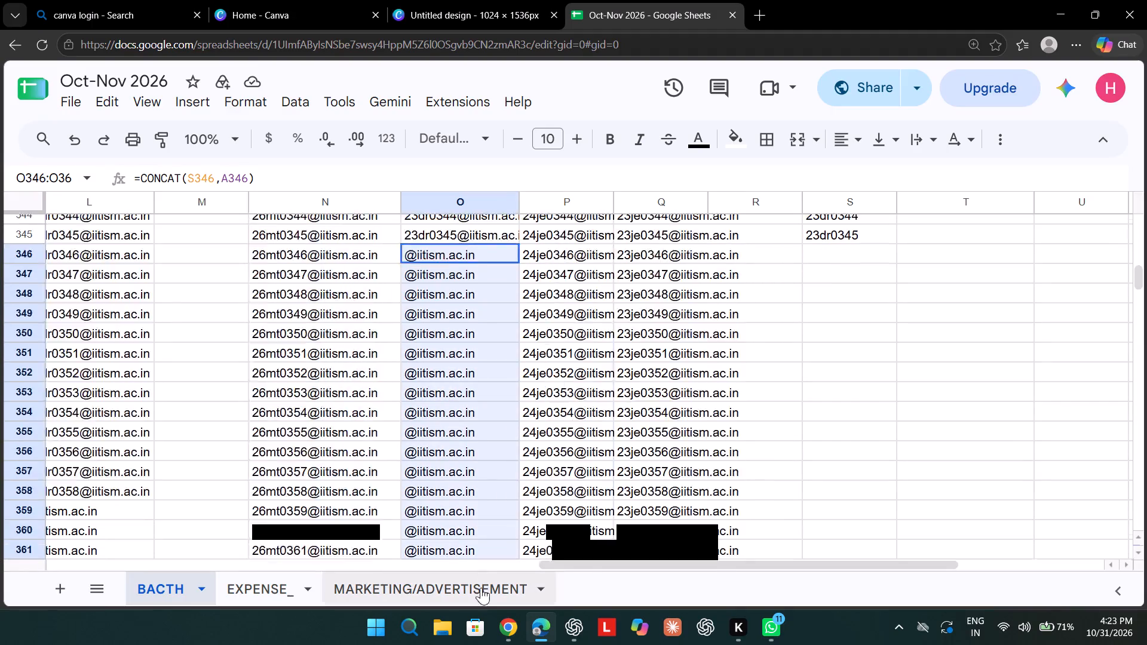
drag(480, 588, 480, 644)
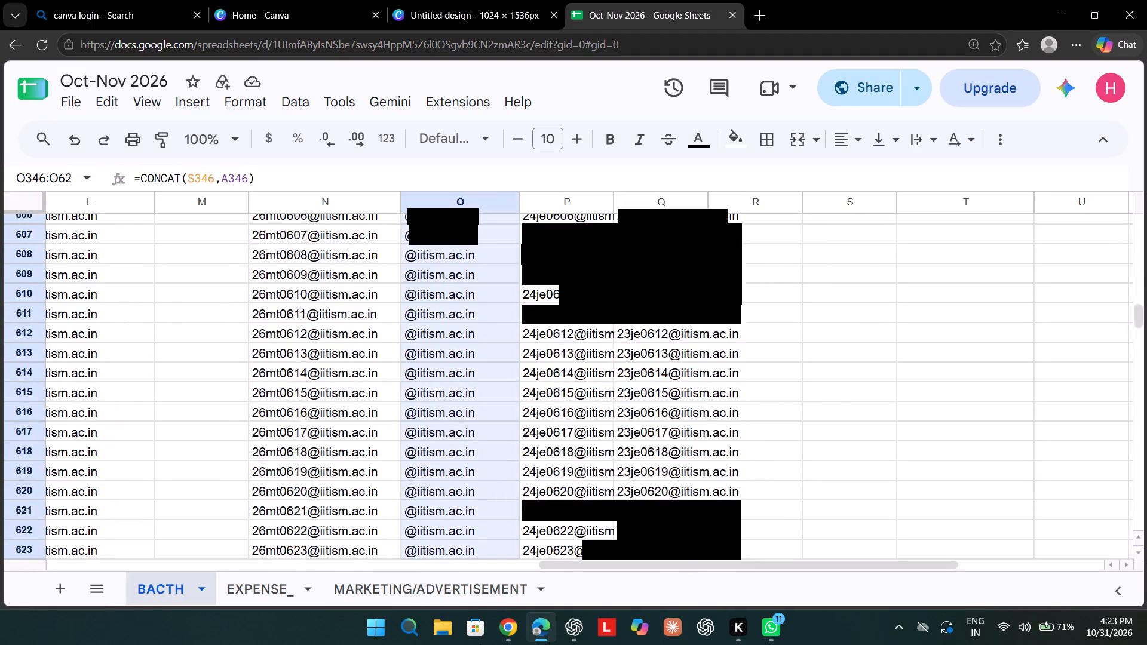
drag(480, 644, 479, 644)
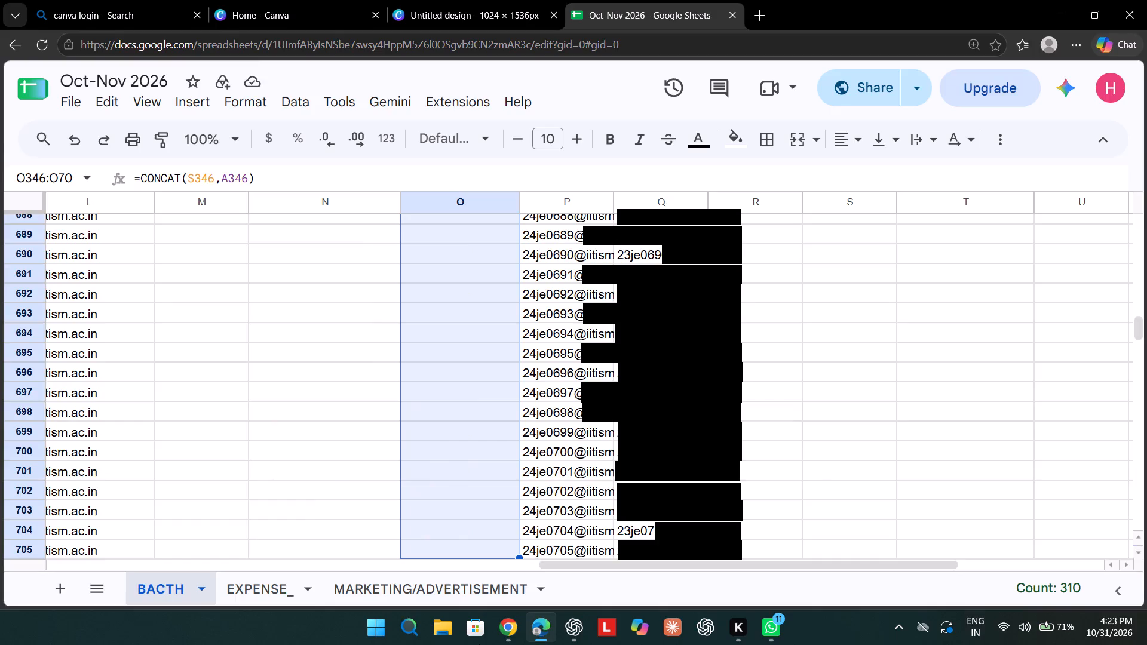
key(BackSpace)
click(391, 493)
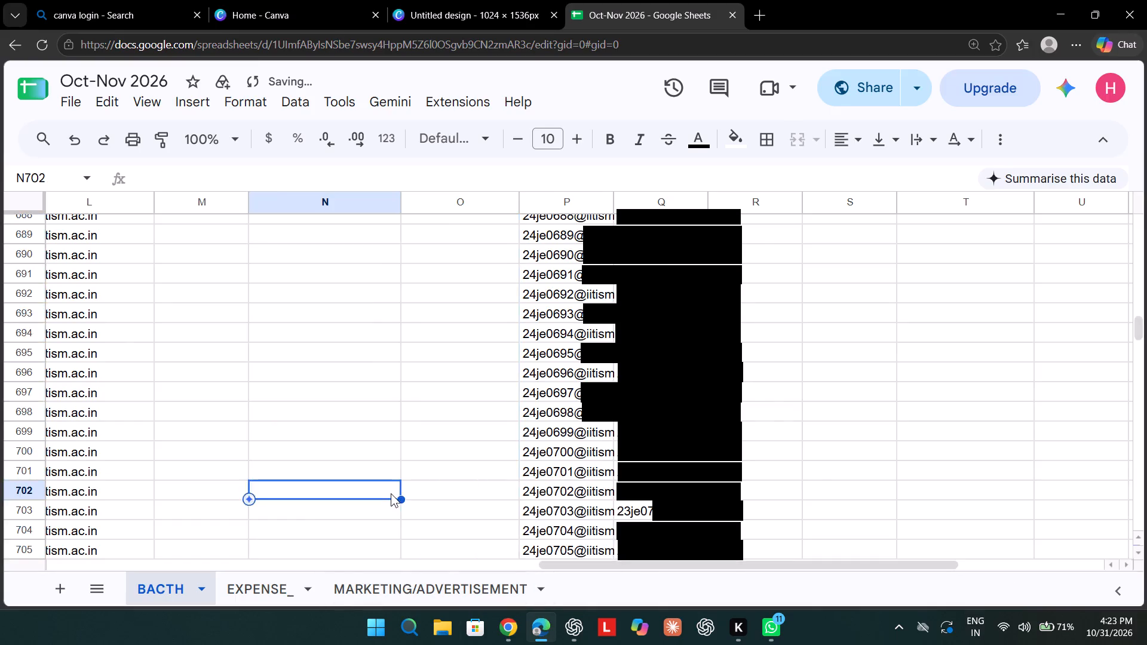
Clear the domain-only entries below the last 25mt address in column E, cells E656 to E1145.
scroll(391, 493, up, 6)
scroll(391, 493, down, 1)
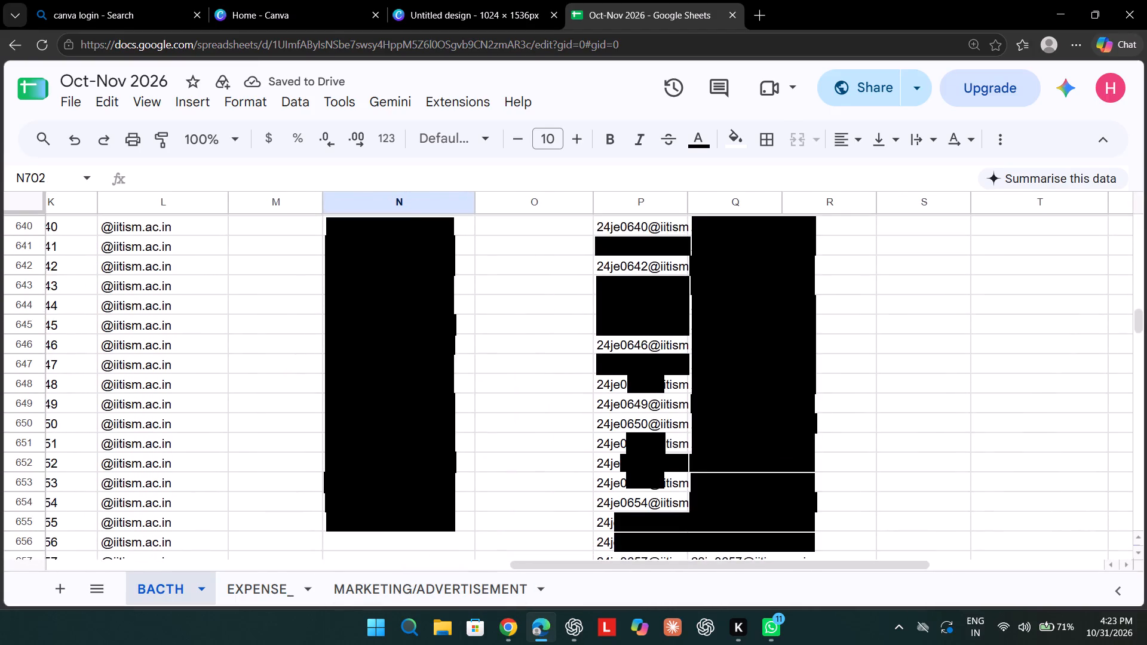
scroll(391, 493, right, 2)
scroll(391, 493, up, 7)
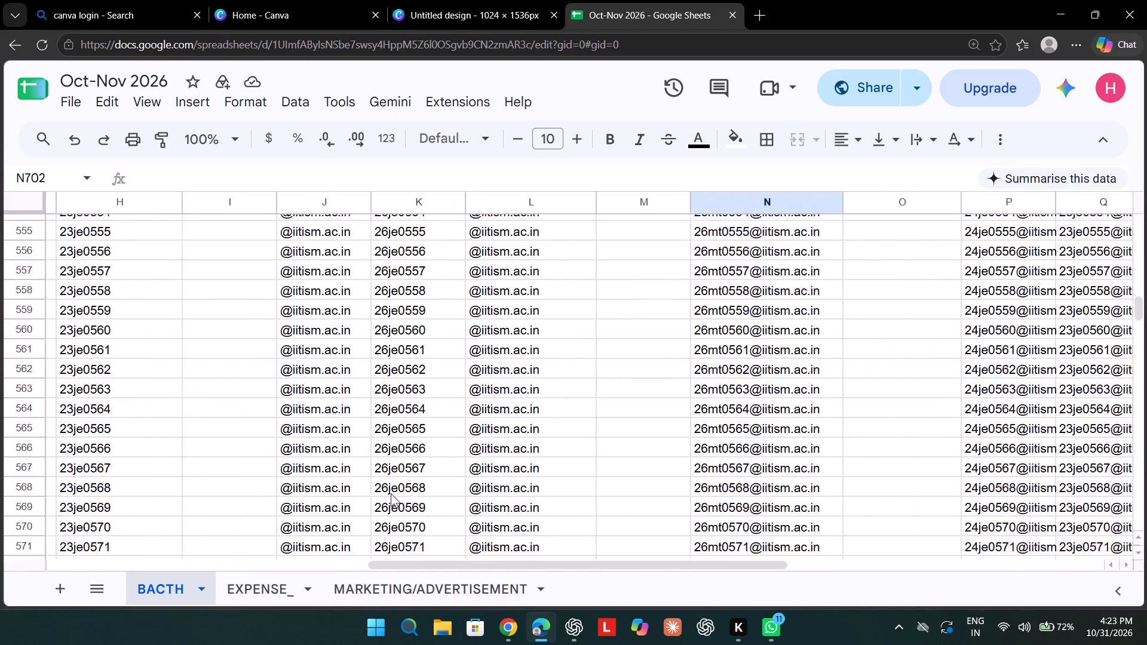
scroll(391, 493, up, 6)
scroll(391, 493, down, 5)
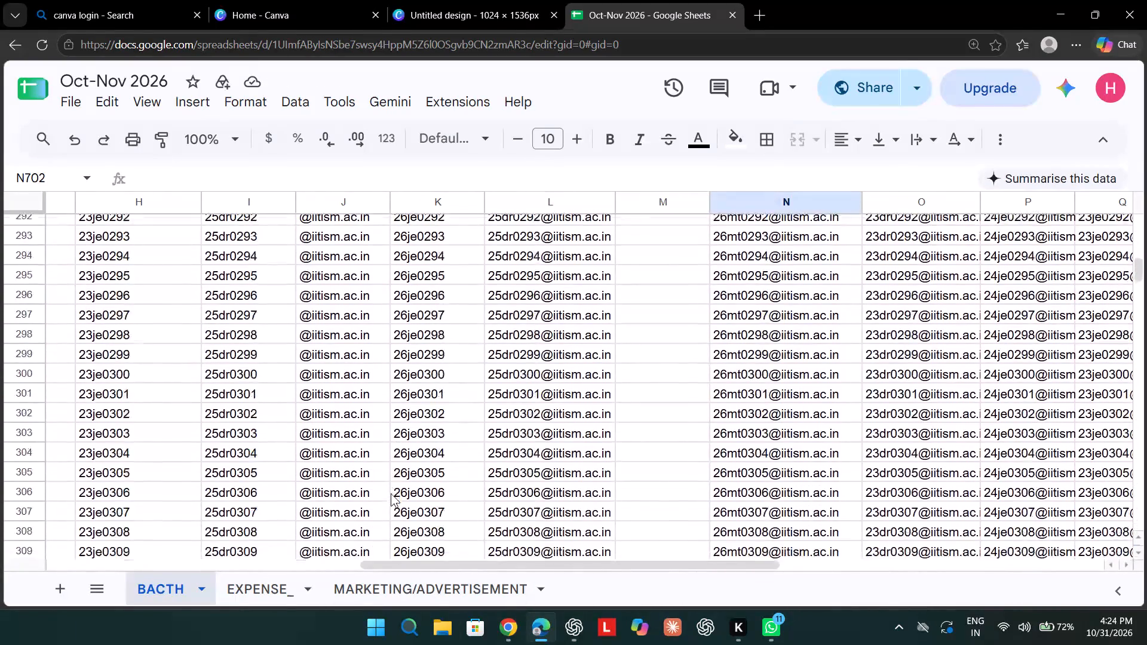
scroll(391, 493, down, 1)
scroll(391, 493, right, 6)
scroll(391, 493, down, 2)
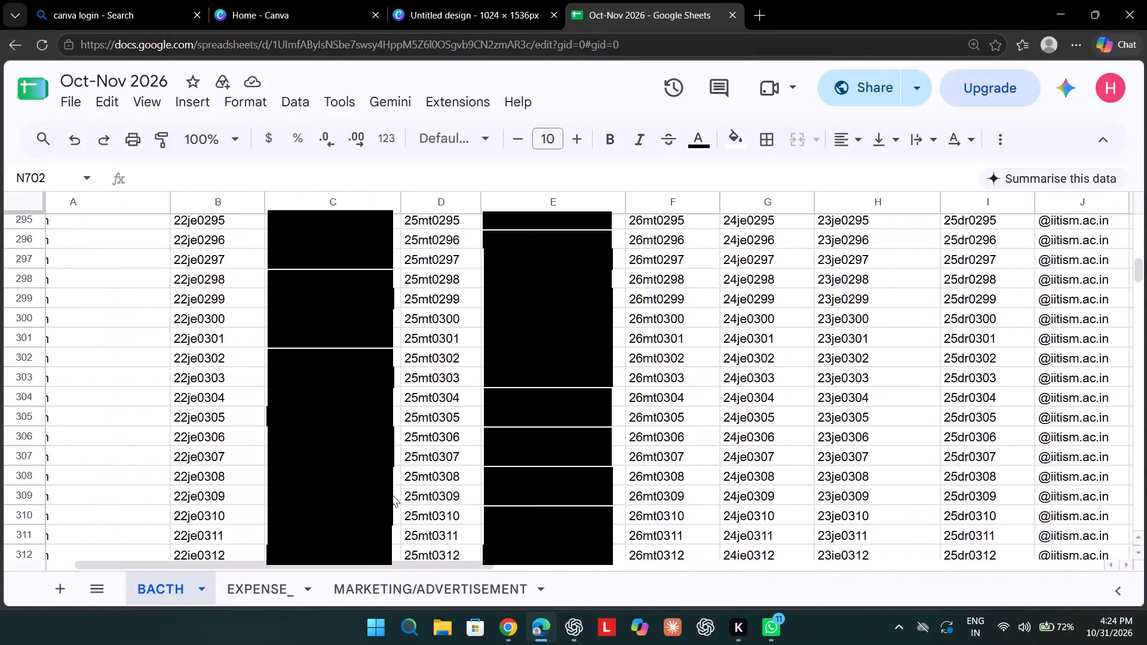
scroll(391, 493, down, 5)
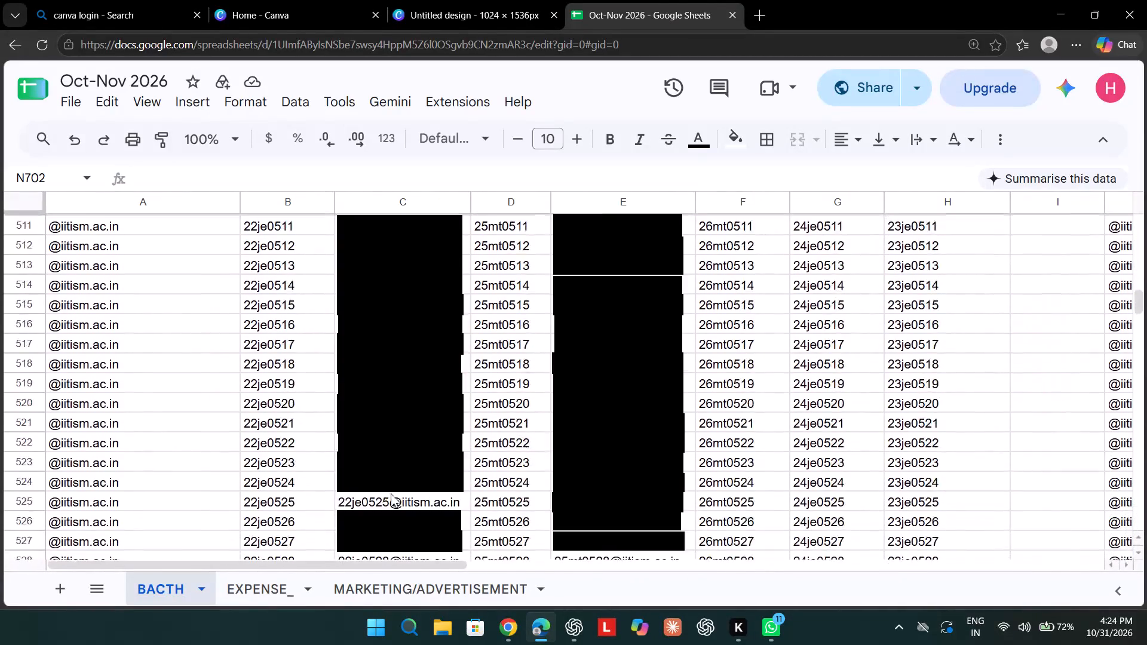
scroll(391, 493, up, 9)
scroll(391, 493, left, 4)
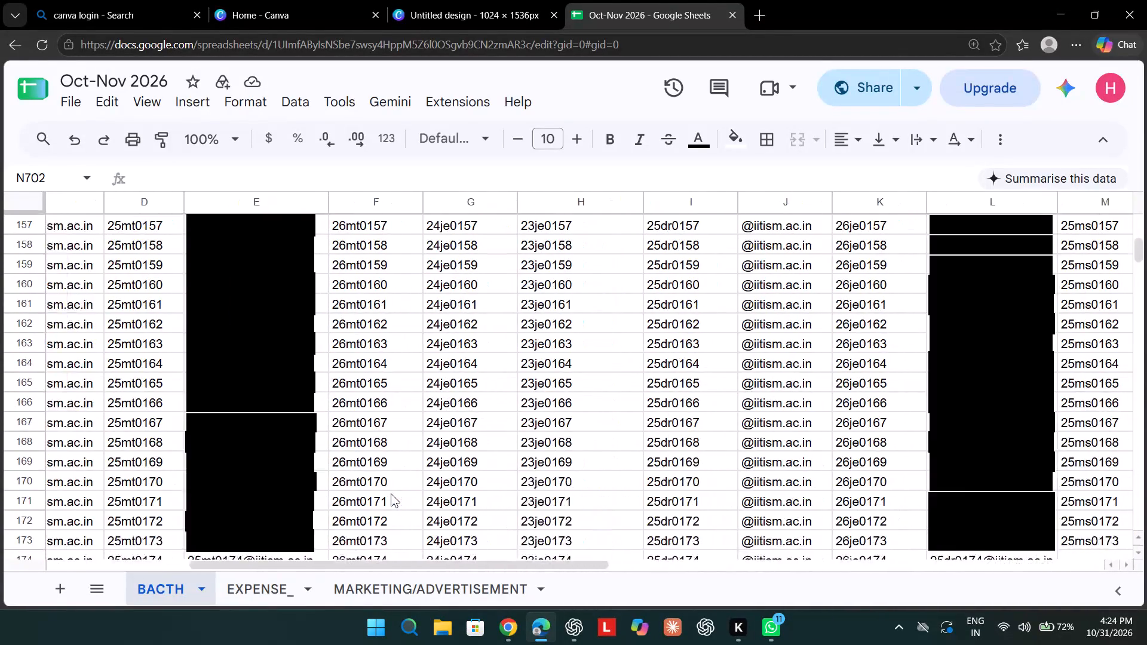
scroll(391, 493, down, 13)
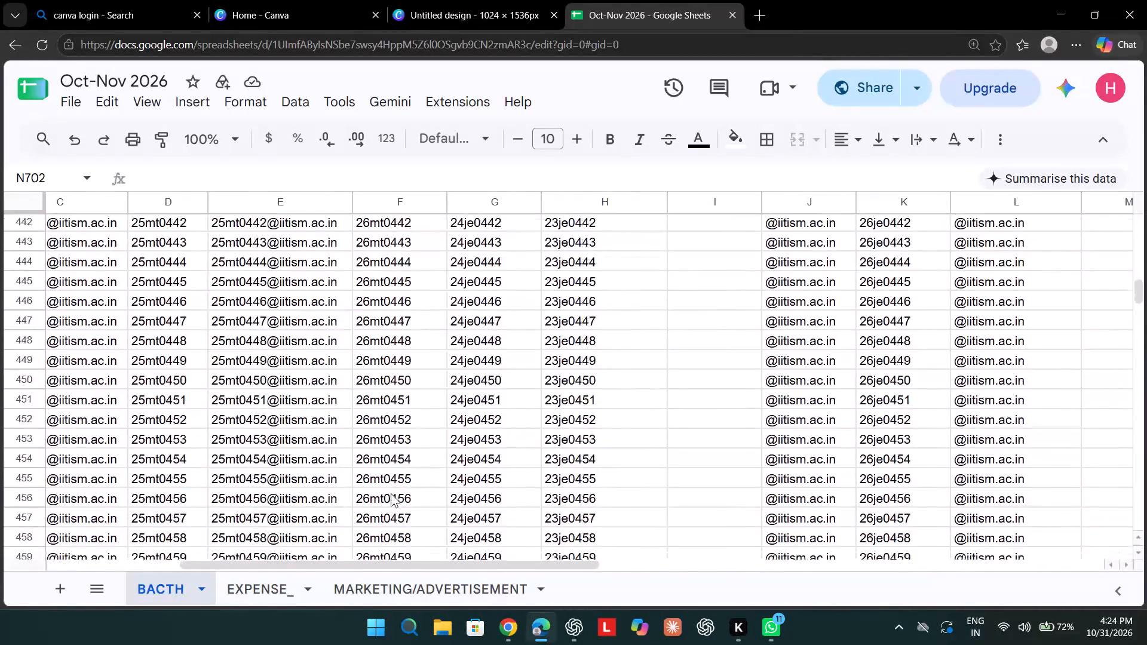
scroll(391, 493, down, 3)
scroll(391, 493, up, 1)
scroll(391, 493, down, 1)
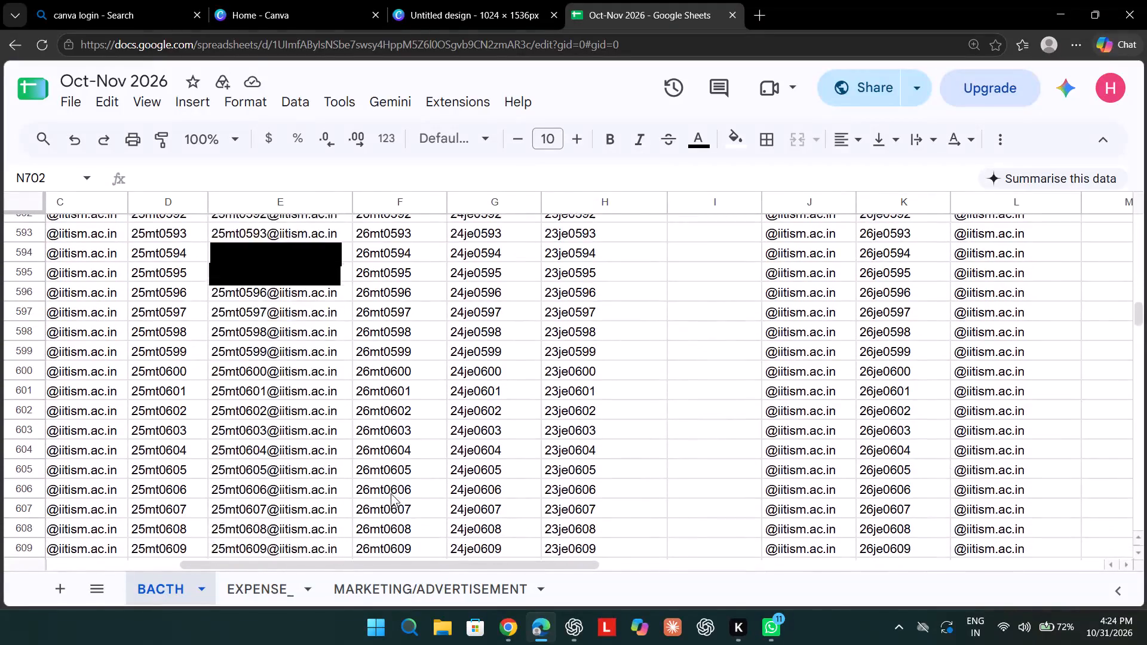
scroll(391, 493, down, 5)
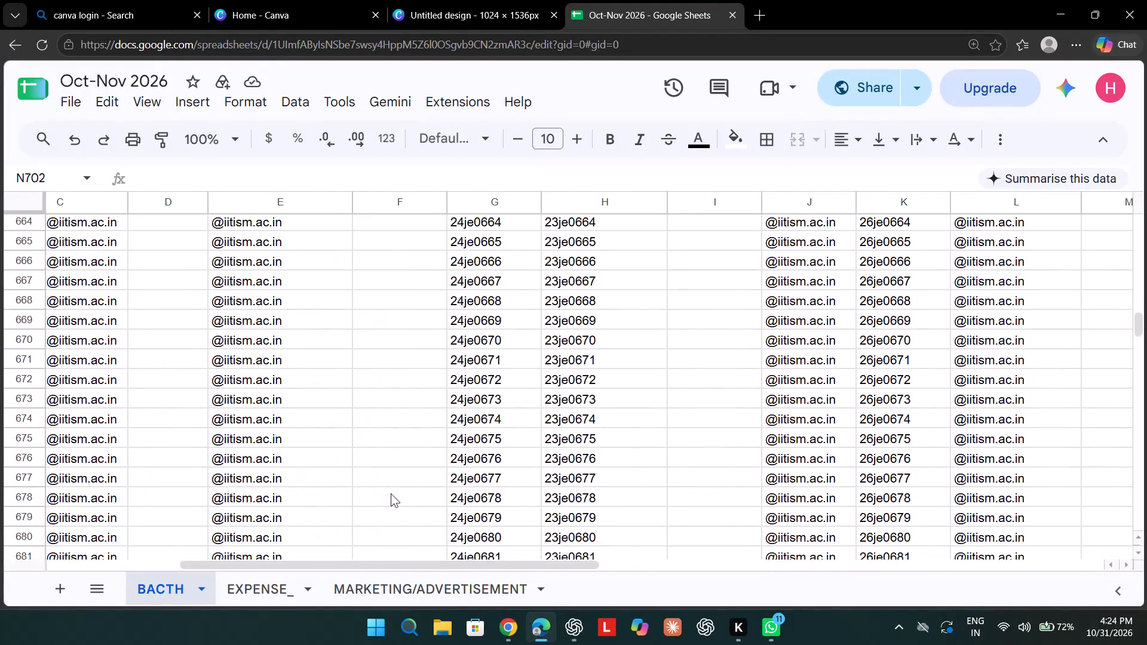
scroll(391, 493, up, 3)
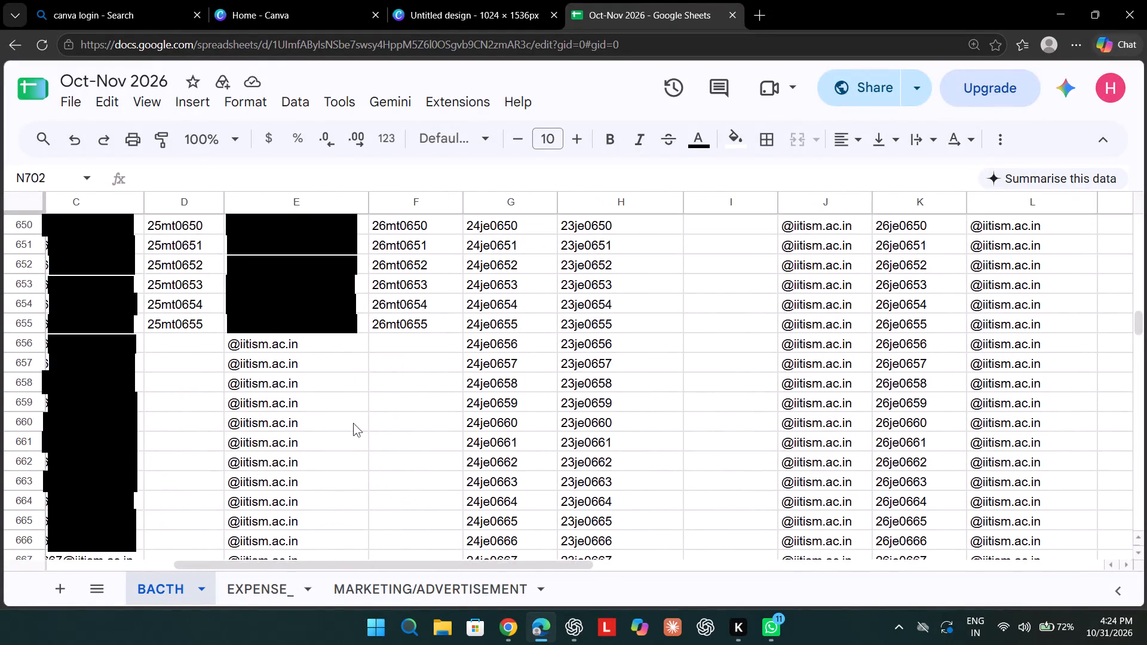
drag(326, 343, 332, 644)
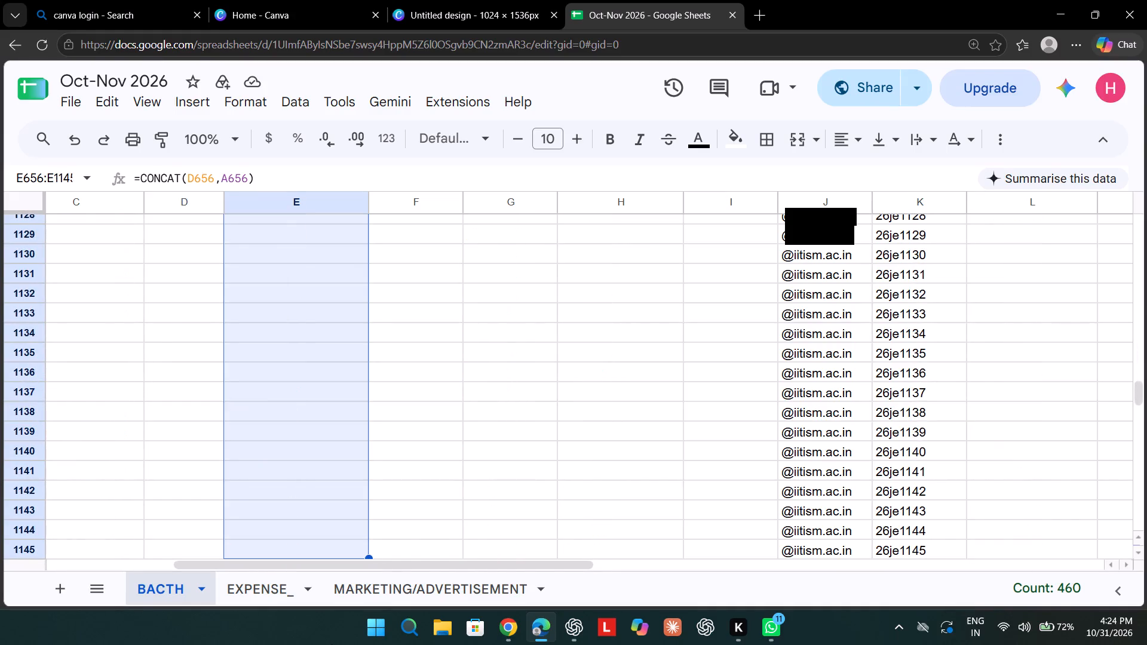
key(BackSpace)
click(526, 499)
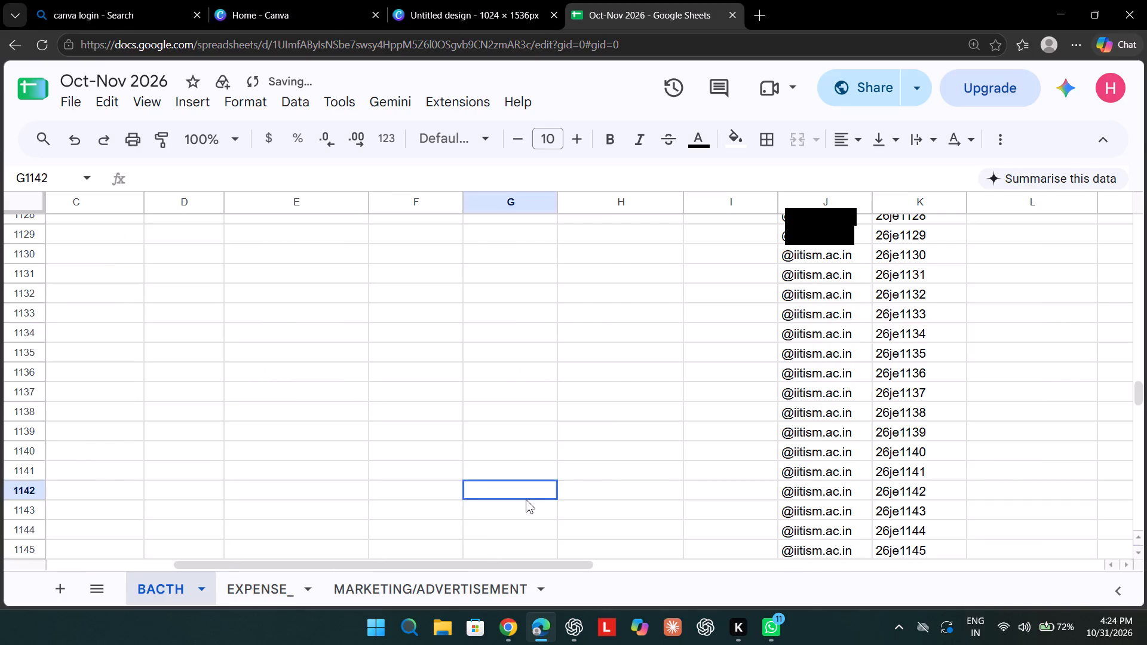
Clear the domain-only entries below the last 25dr address in column L, cells L359 to L1147.
scroll(526, 499, up, 7)
scroll(526, 499, down, 2)
scroll(526, 499, up, 2)
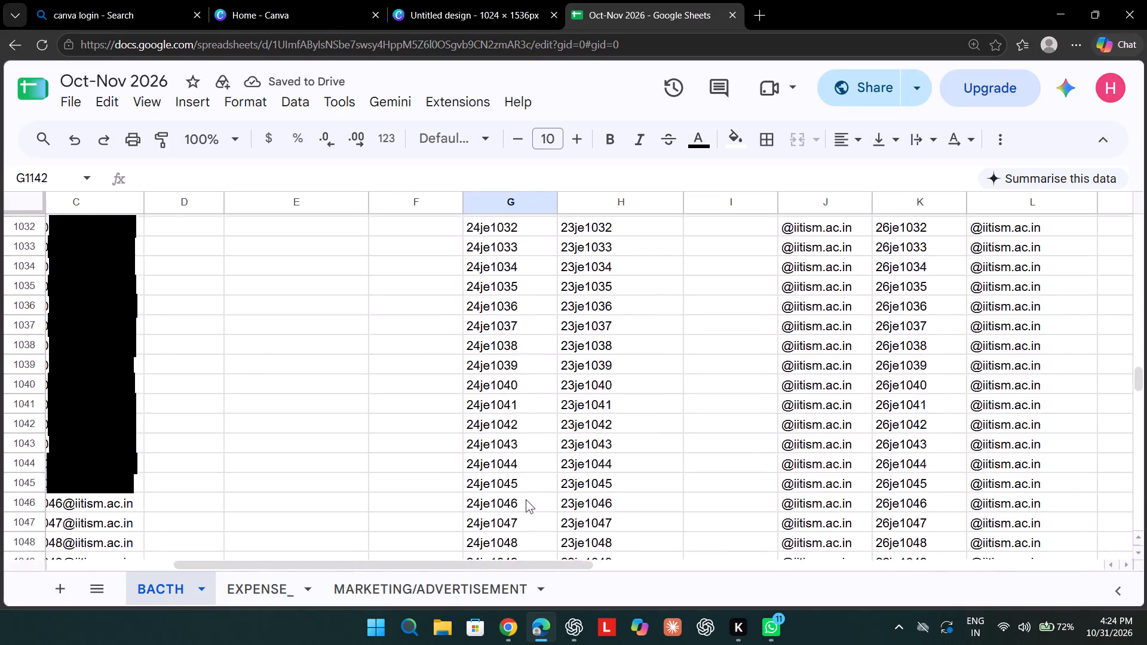
scroll(526, 499, up, 6)
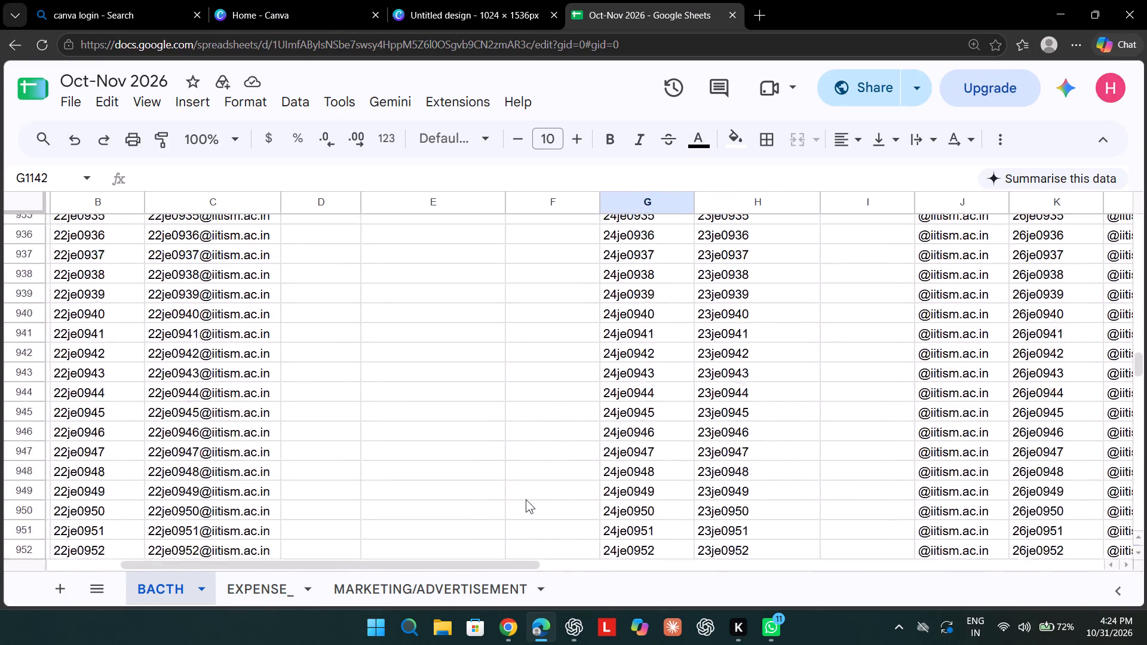
scroll(526, 499, up, 6)
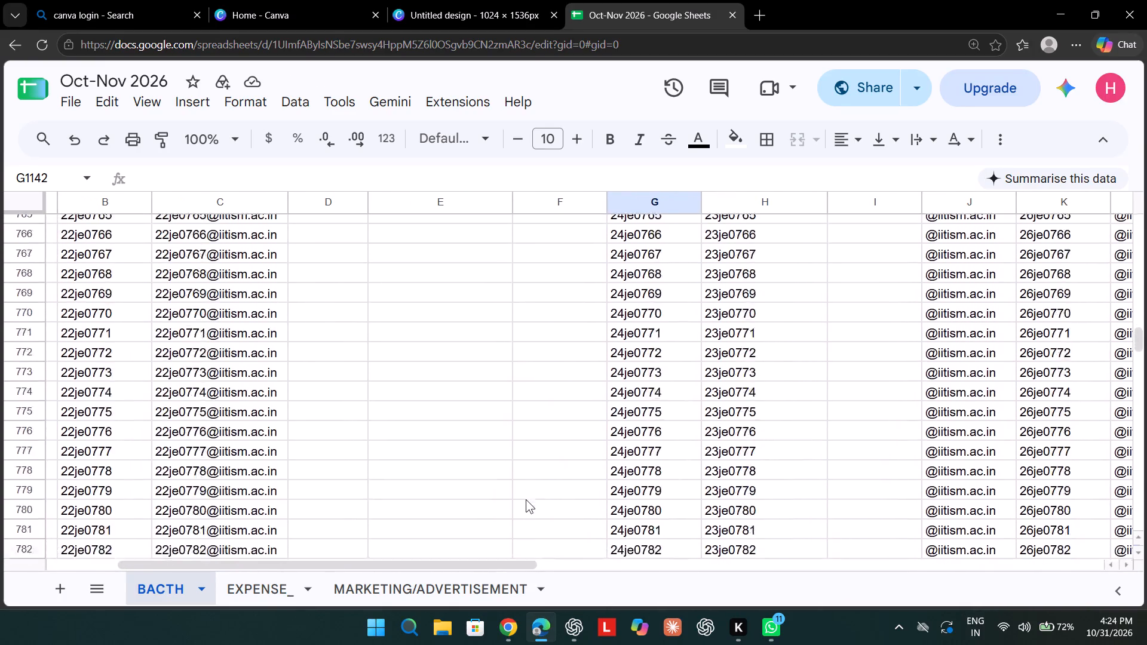
scroll(526, 499, up, 6)
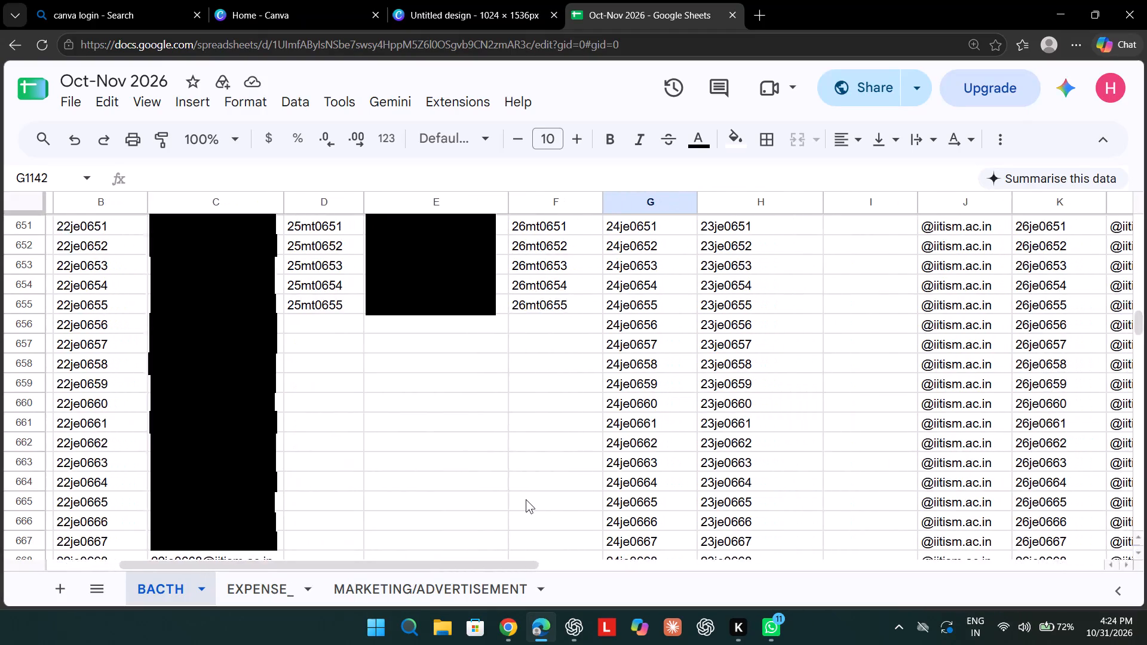
scroll(526, 499, up, 1)
scroll(526, 499, left, 1)
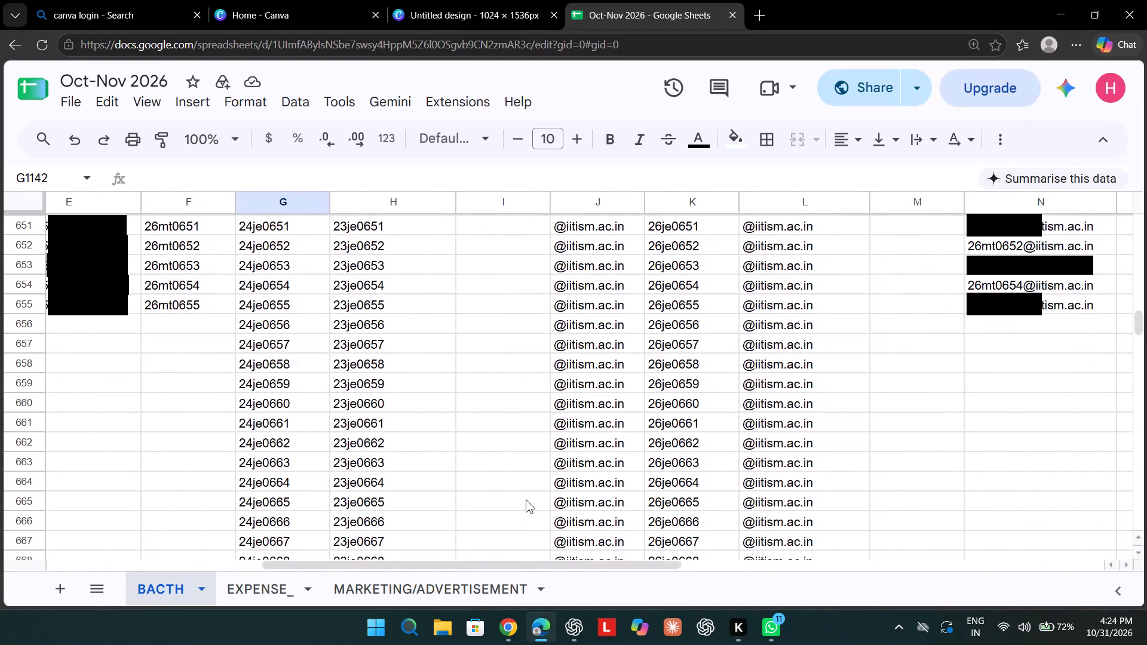
scroll(526, 499, down, 1)
scroll(526, 499, up, 3)
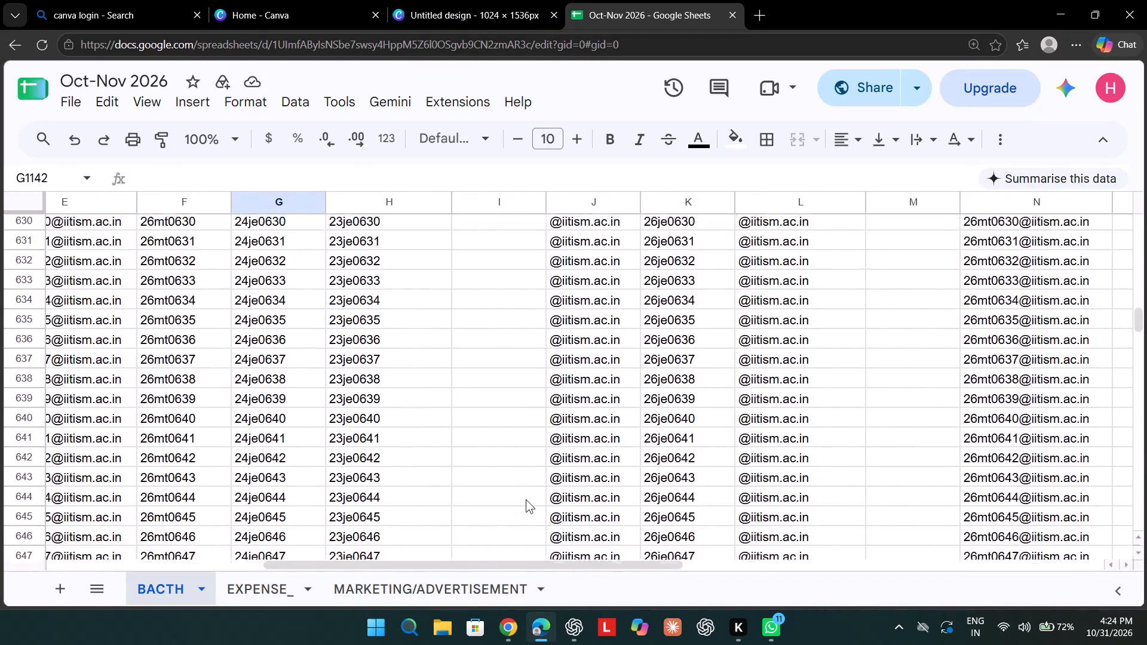
scroll(526, 499, up, 2)
scroll(526, 499, left, 2)
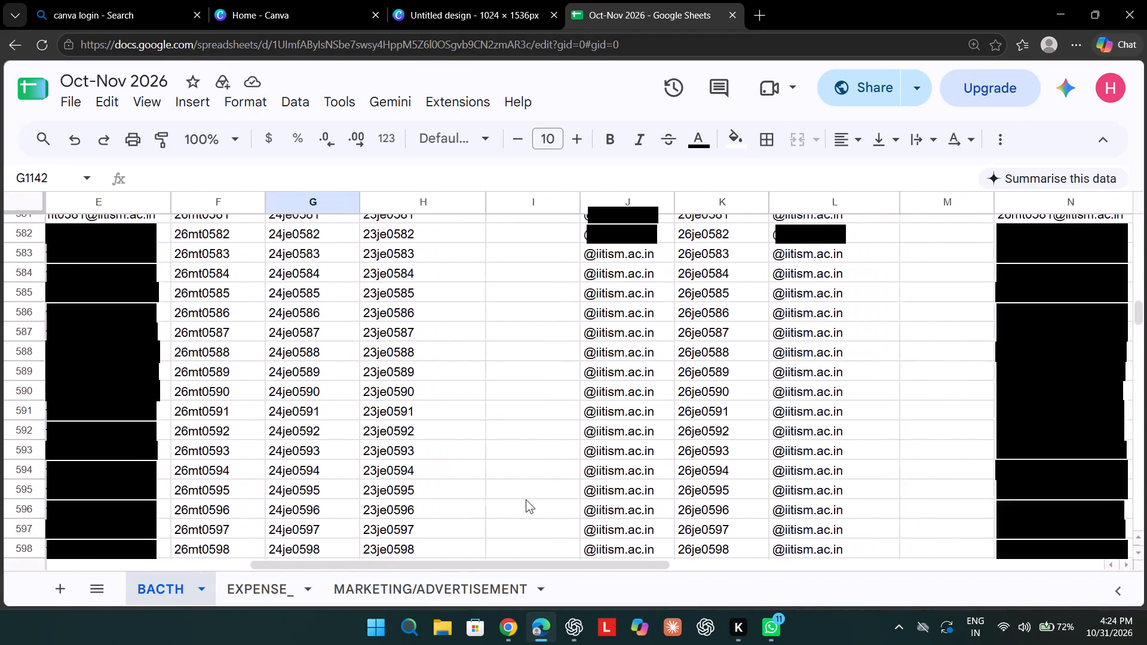
scroll(526, 499, left, 1)
scroll(526, 499, up, 4)
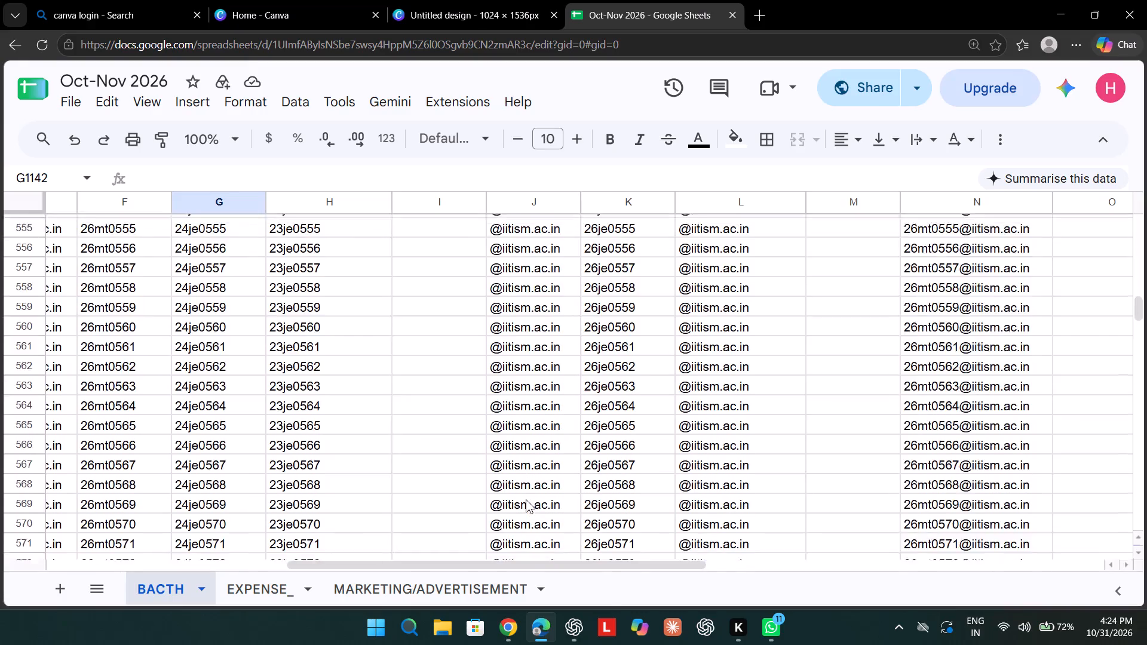
scroll(526, 499, up, 6)
scroll(526, 499, down, 1)
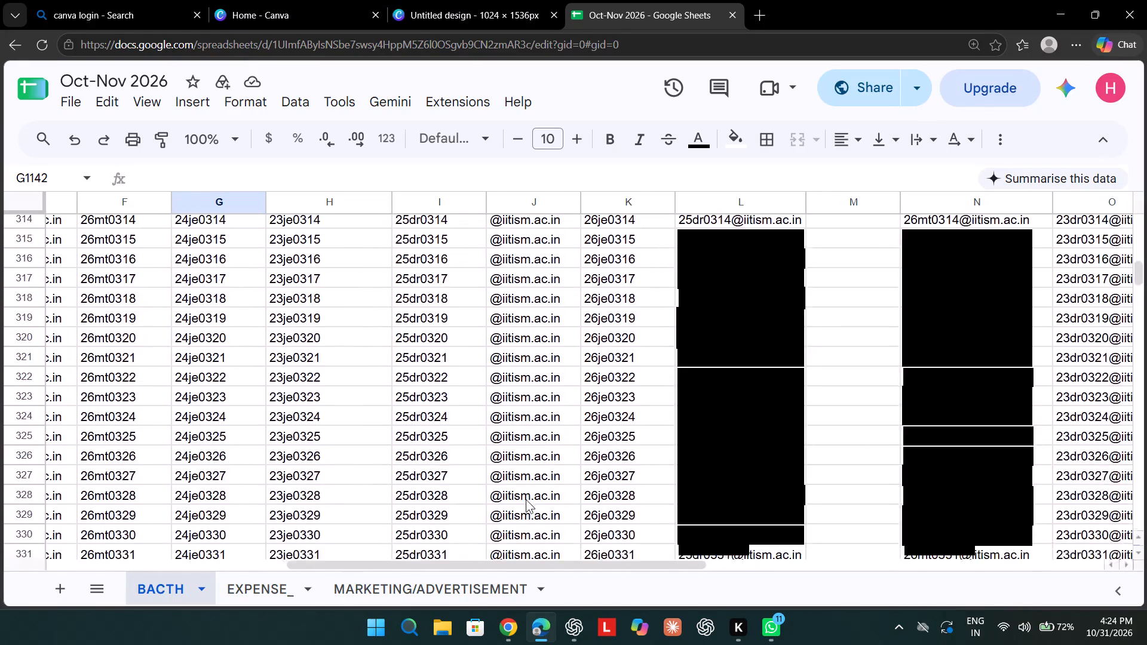
scroll(526, 499, down, 2)
scroll(526, 499, left, 3)
scroll(526, 499, down, 1)
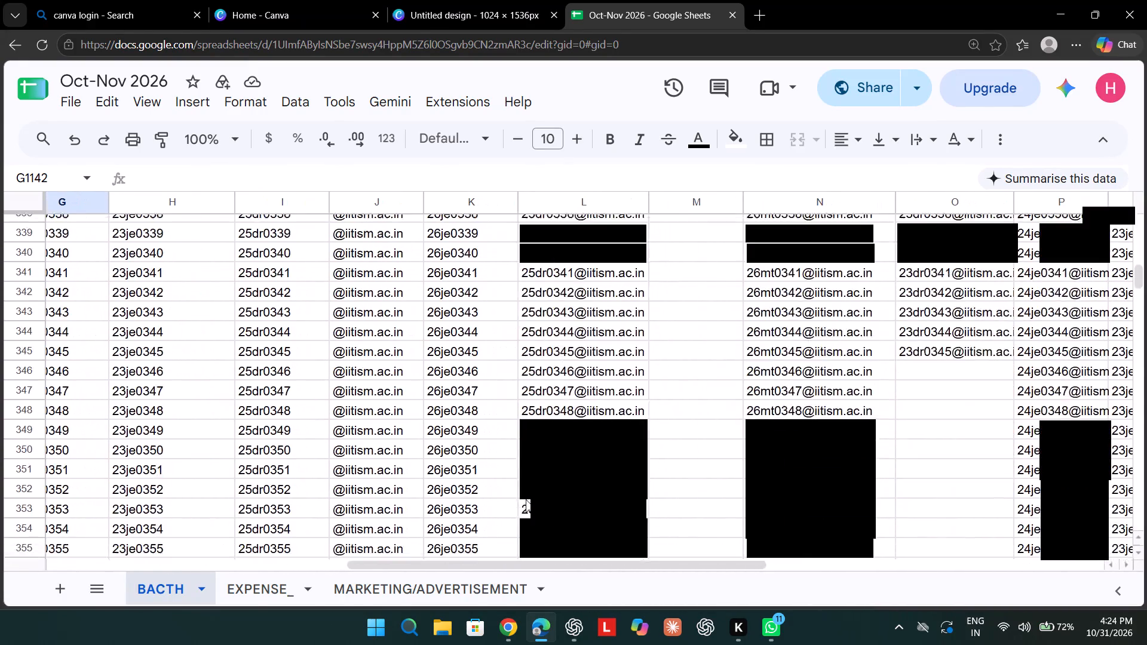
scroll(526, 499, down, 4)
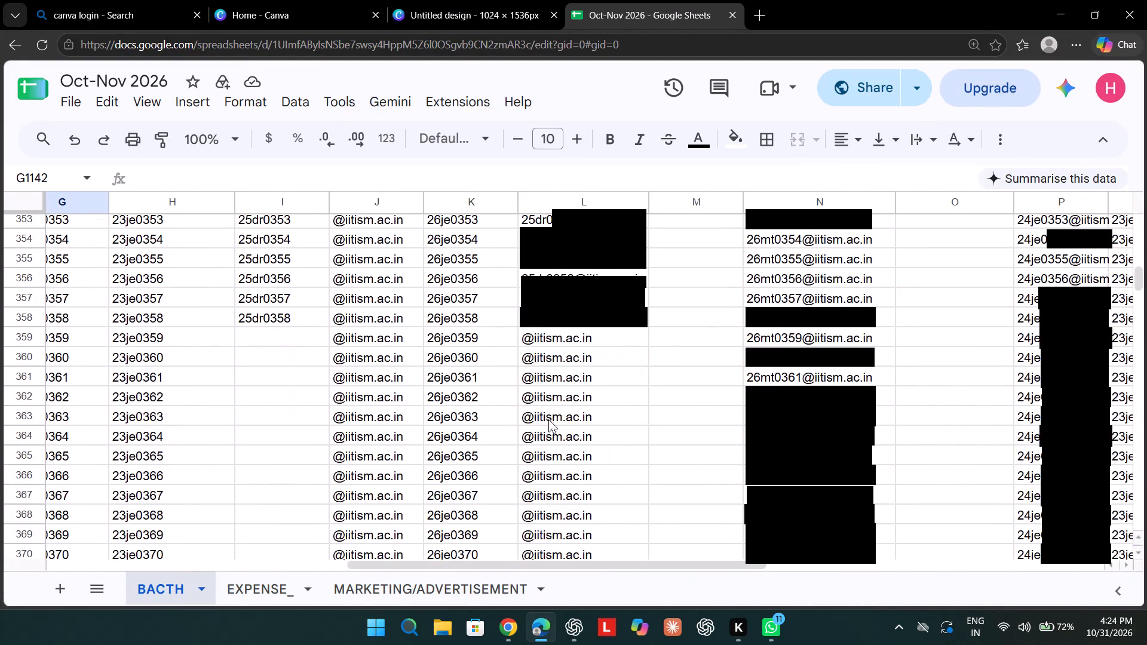
drag(576, 333, 587, 568)
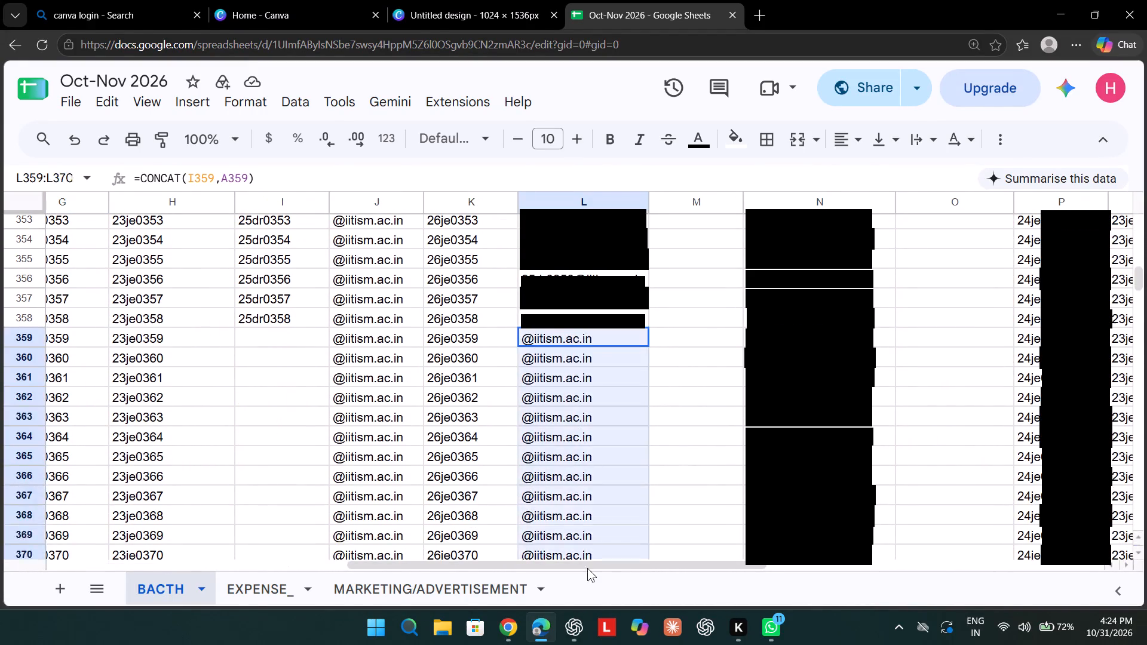
drag(587, 568, 595, 617)
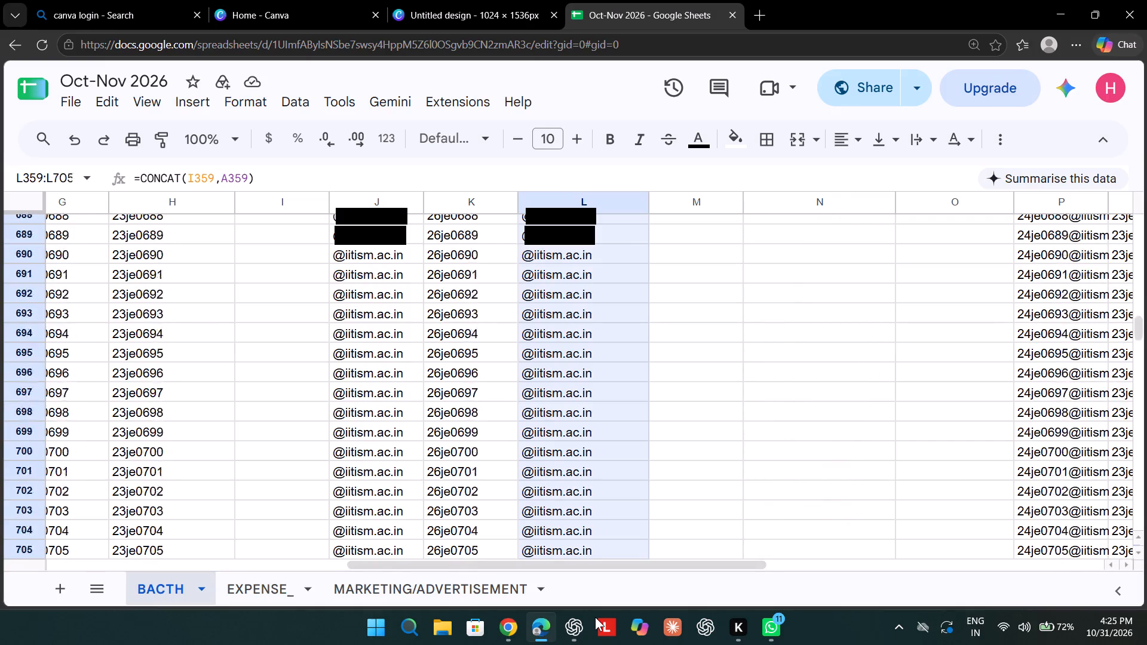
drag(595, 617, 593, 644)
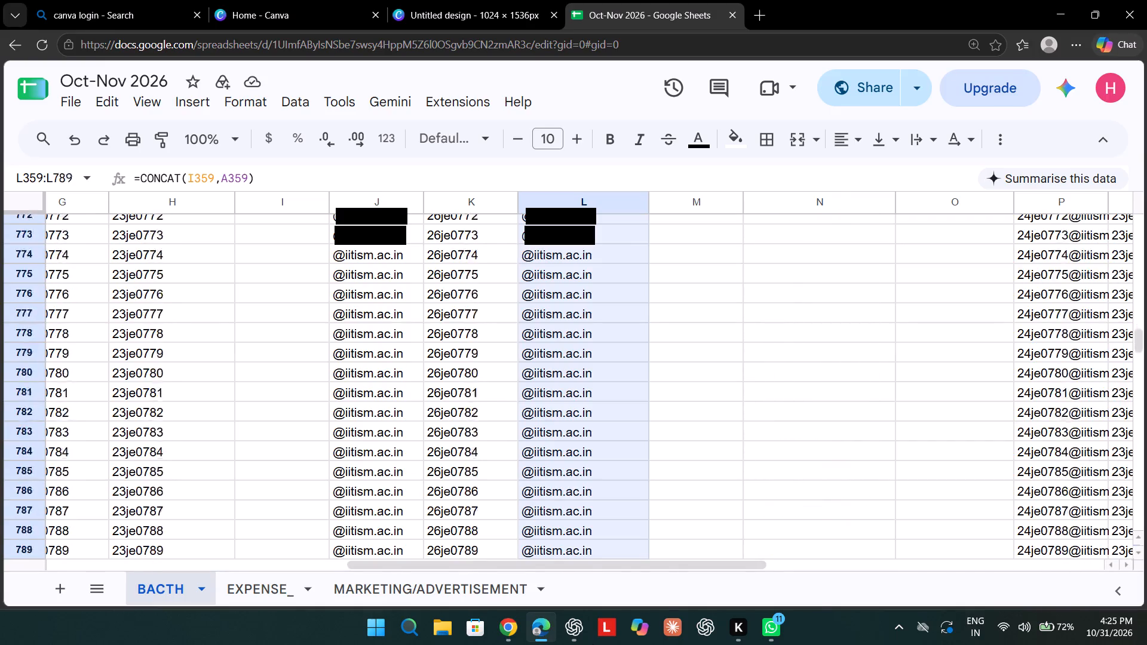
drag(593, 644, 593, 644)
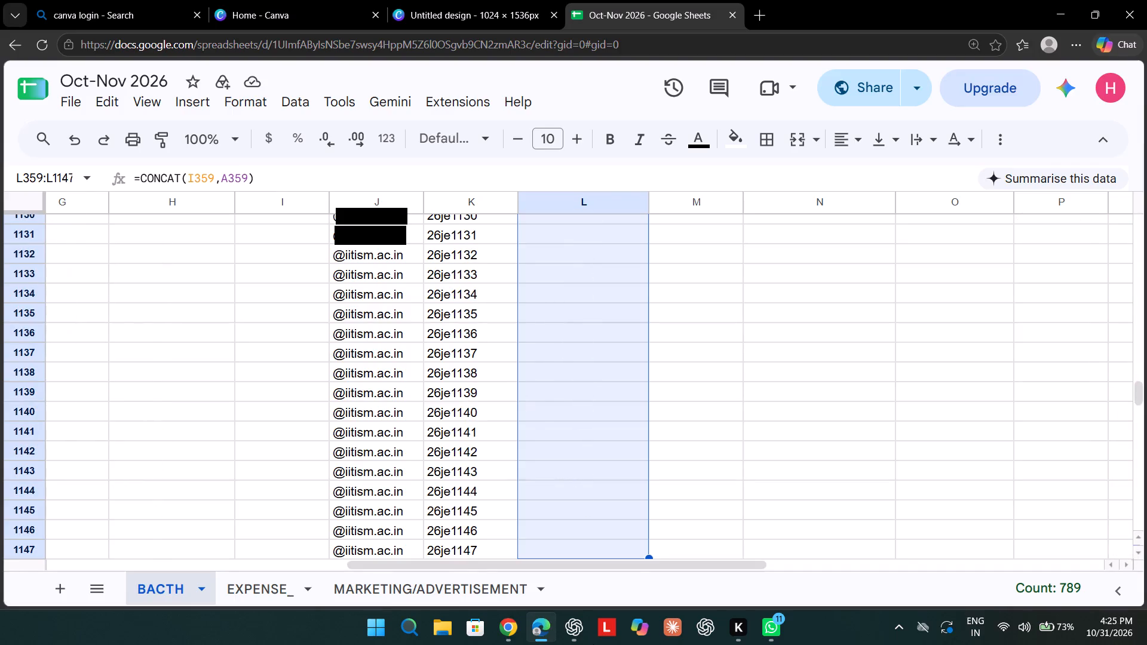
key(BackSpace)
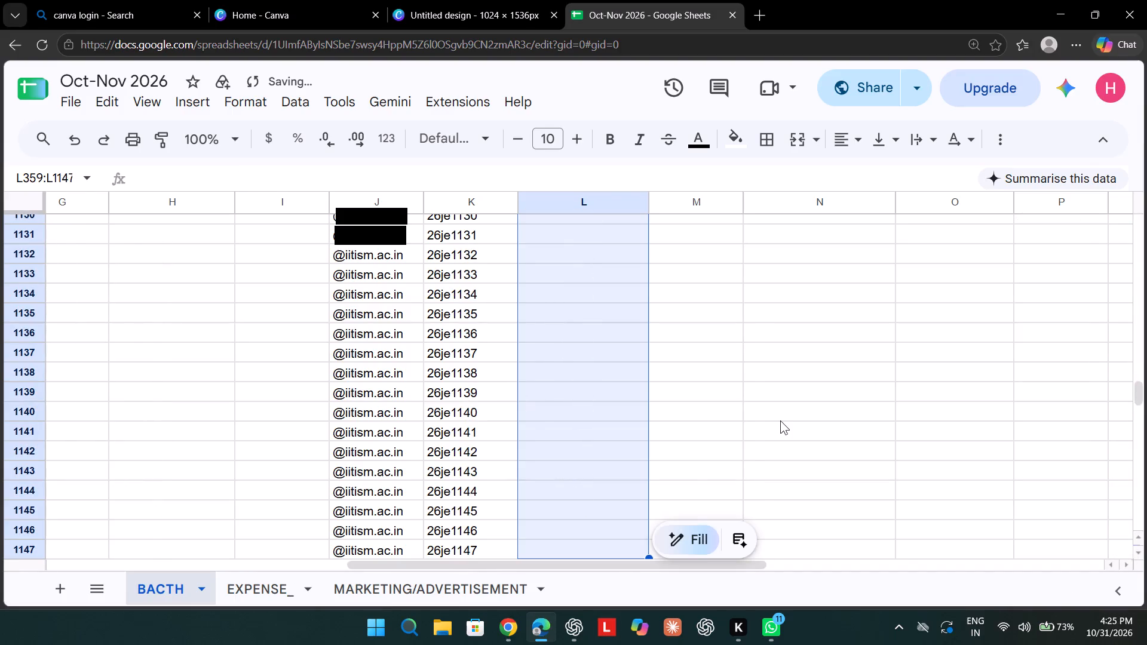
click(780, 420)
Look over the address and roll-number columns of the BACTH sheet for remaining domain-only entries below each series.
scroll(780, 420, up, 19)
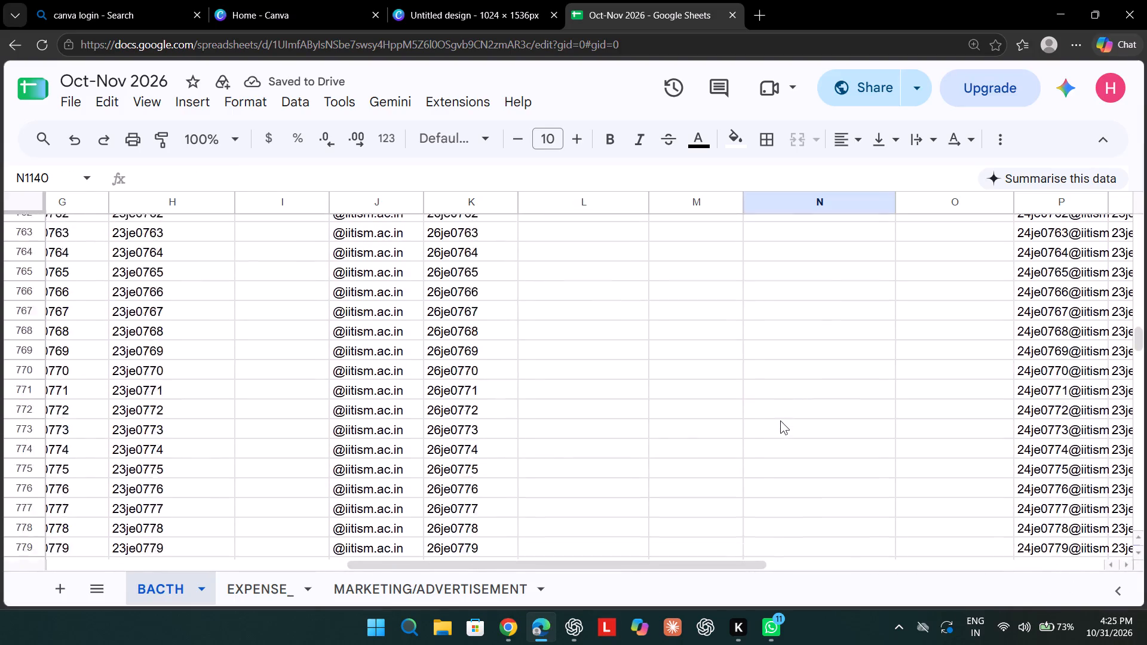
scroll(780, 420, up, 12)
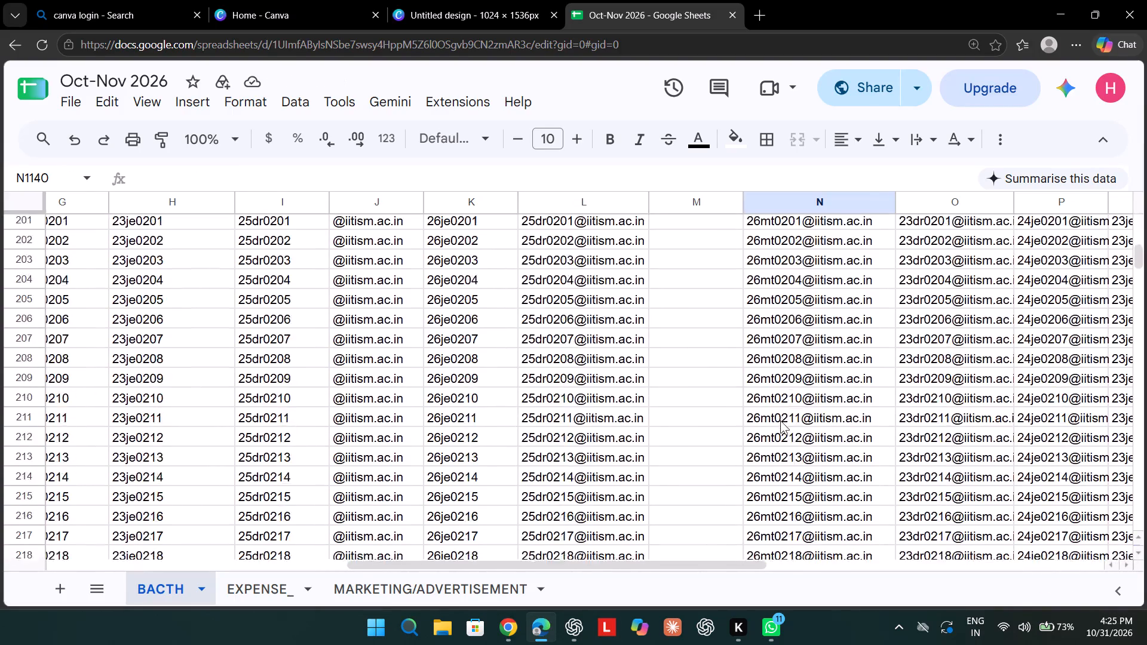
scroll(780, 420, down, 10)
scroll(780, 420, up, 2)
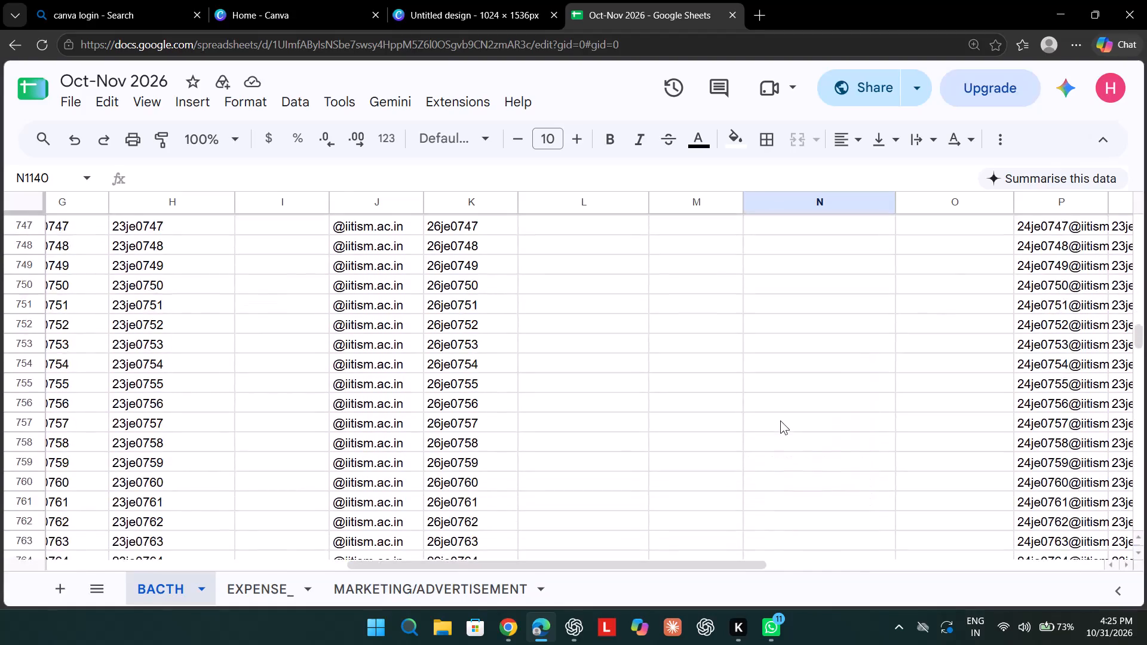
scroll(780, 420, up, 3)
scroll(780, 420, left, 2)
scroll(780, 420, up, 4)
scroll(780, 420, left, 4)
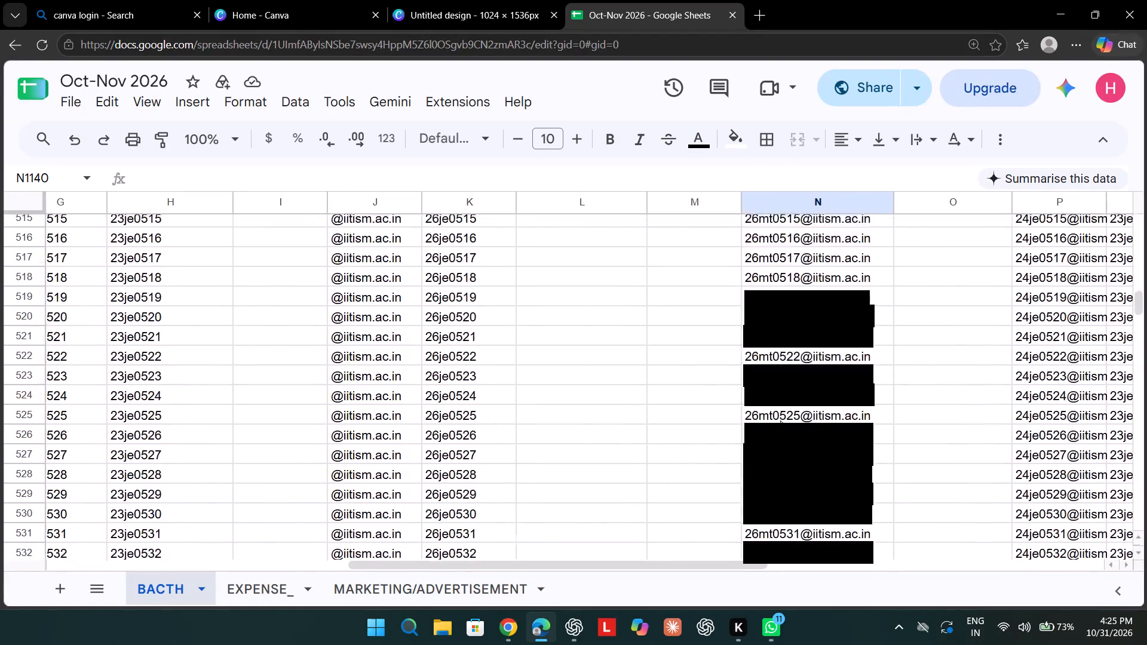
scroll(780, 420, left, 1)
scroll(780, 420, up, 9)
scroll(780, 420, down, 11)
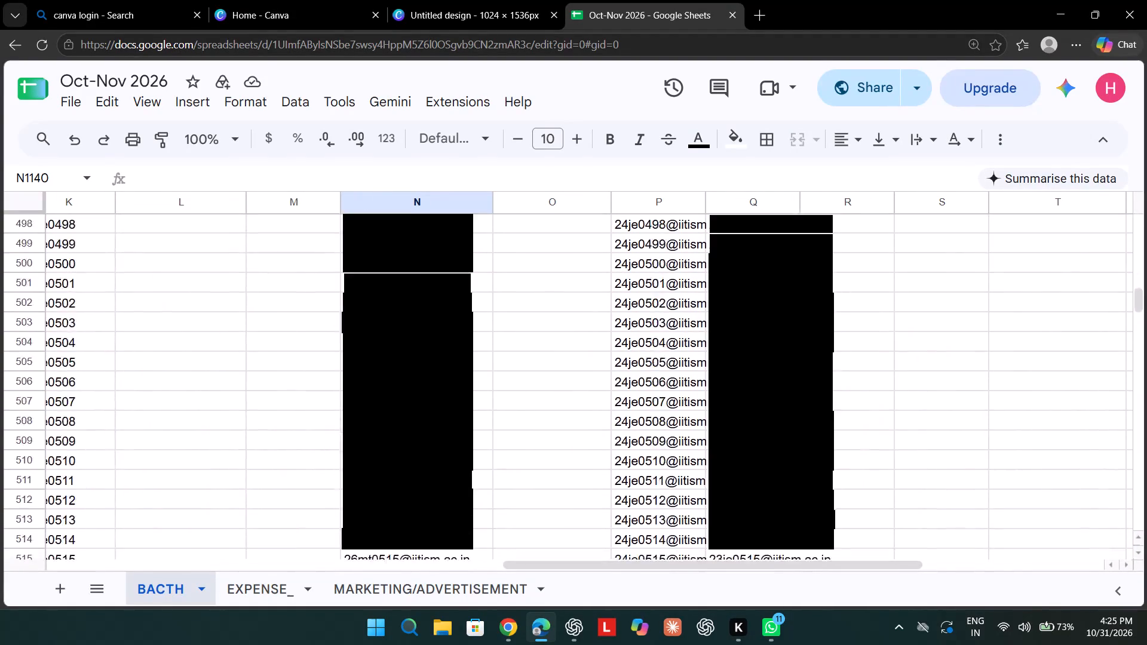
scroll(780, 420, down, 19)
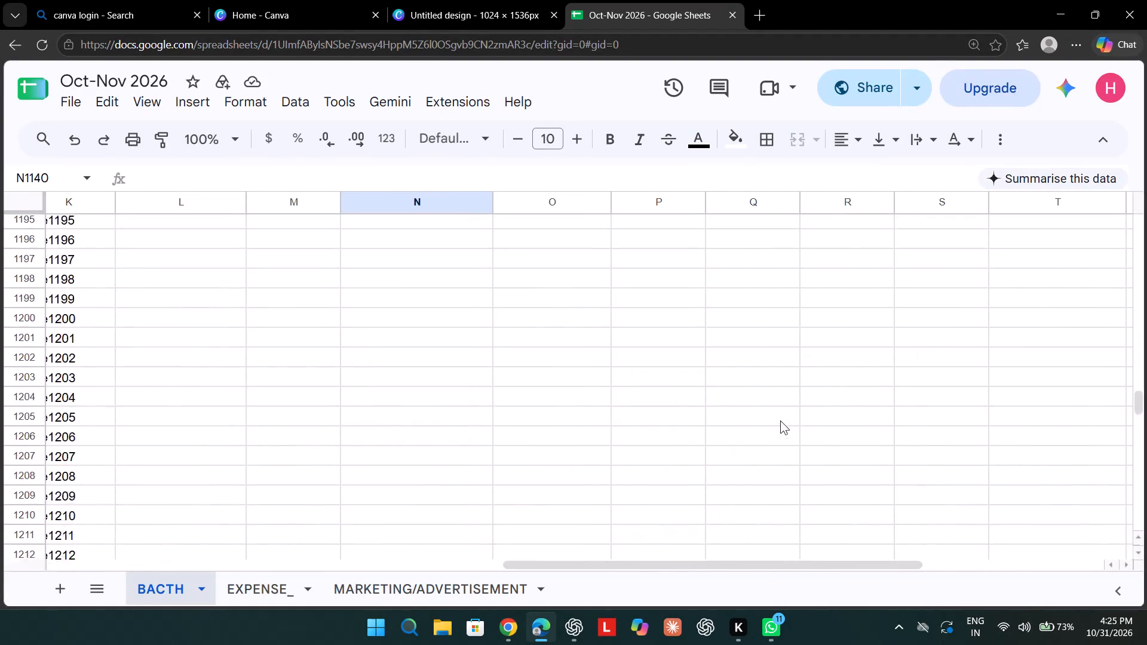
scroll(780, 420, up, 20)
scroll(780, 420, up, 20)
scroll(780, 420, up, 10)
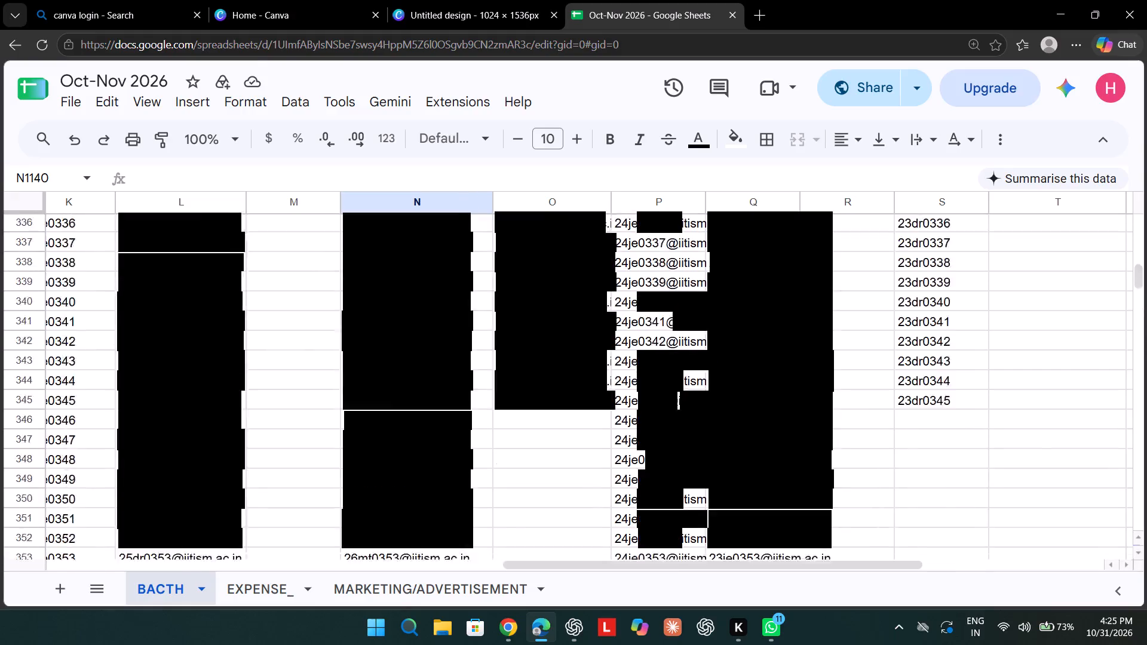
scroll(780, 420, up, 6)
scroll(780, 420, left, 5)
scroll(780, 420, down, 4)
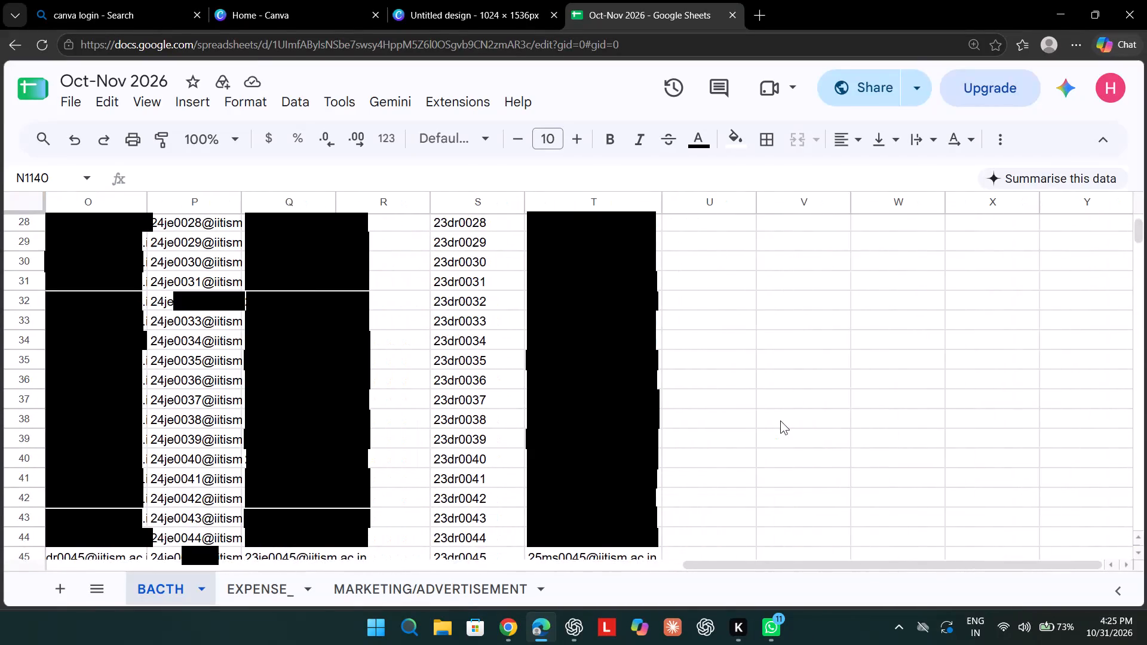
scroll(780, 420, down, 18)
scroll(780, 420, up, 10)
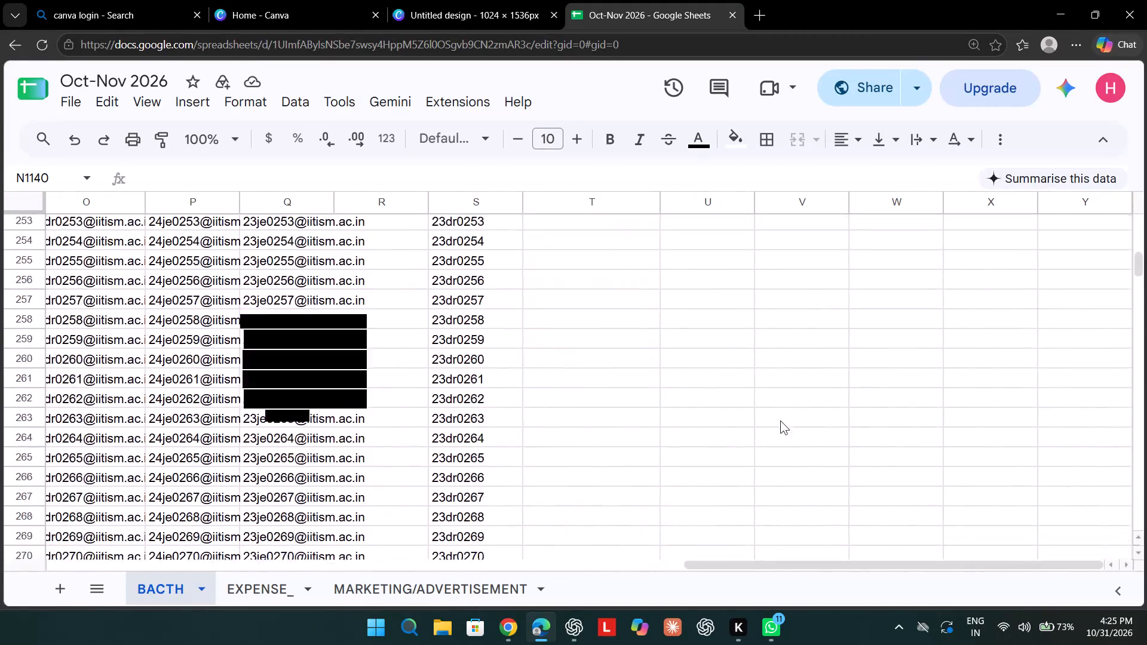
scroll(780, 420, up, 15)
scroll(780, 420, up, 9)
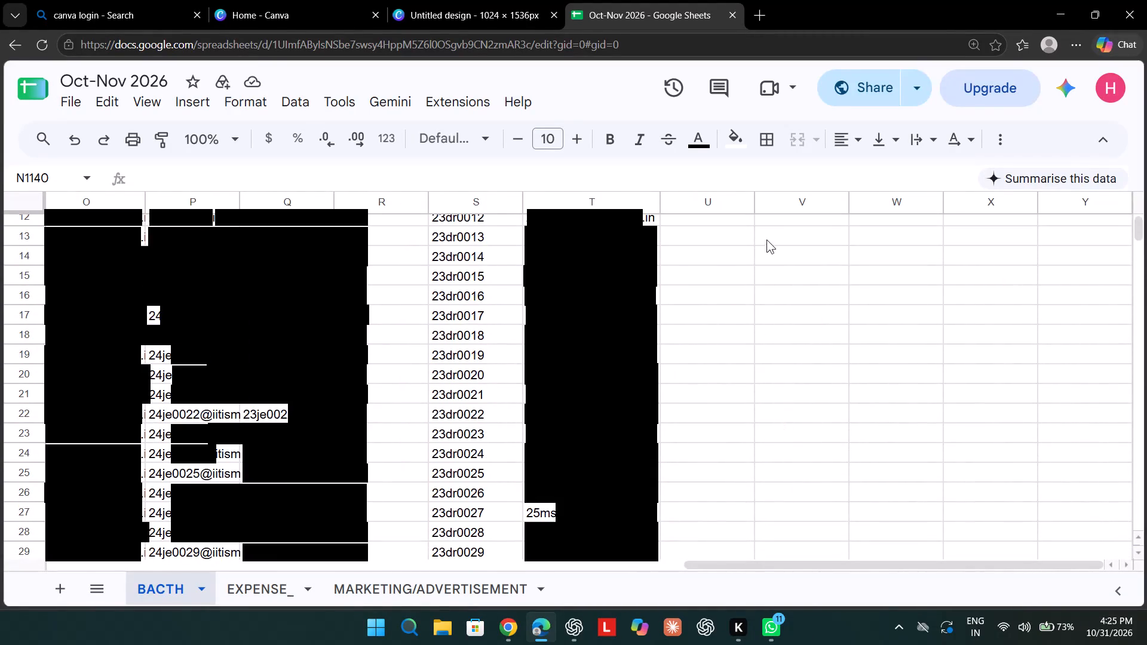
Clear cell V1 in the list of batch codes beside the address columns.
click(779, 220)
key(BackSpace)
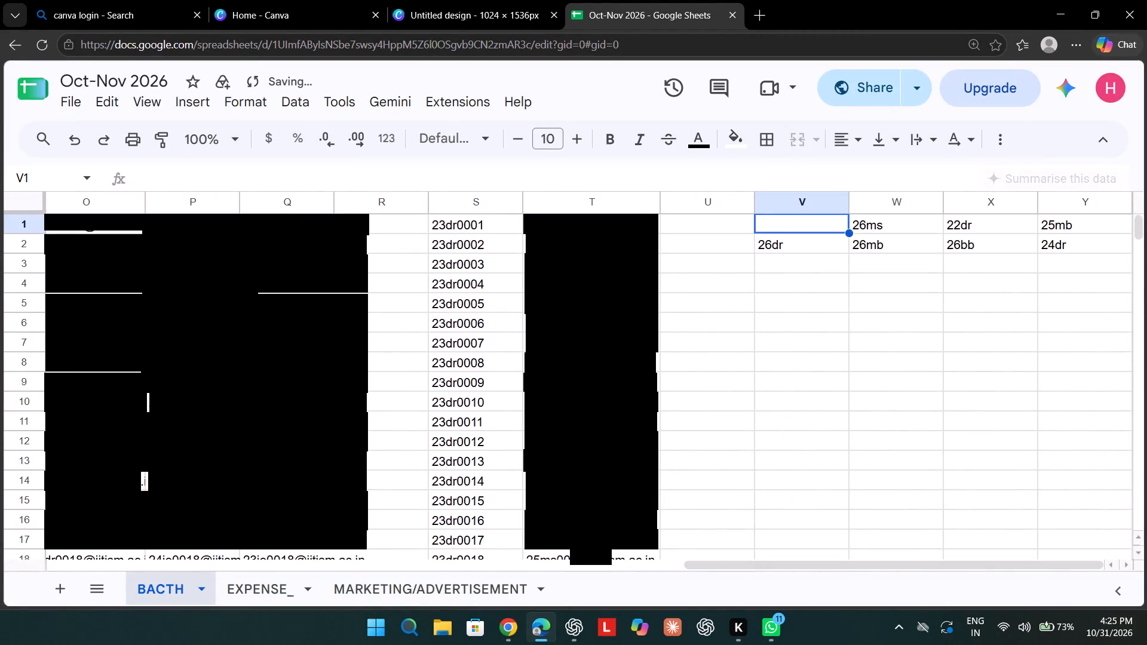
Move the 26dr batch code from cell V2 to Y3, below 24dr, leaving V2 empty.
scroll(717, 227, right, 5)
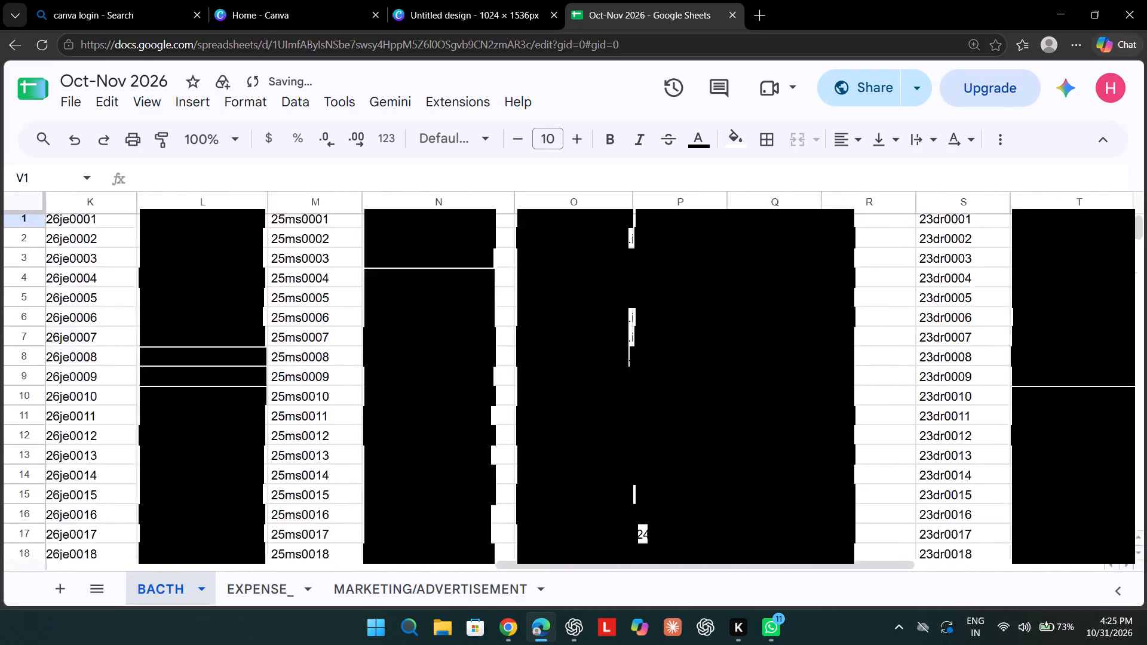
scroll(717, 227, right, 2)
scroll(717, 227, left, 3)
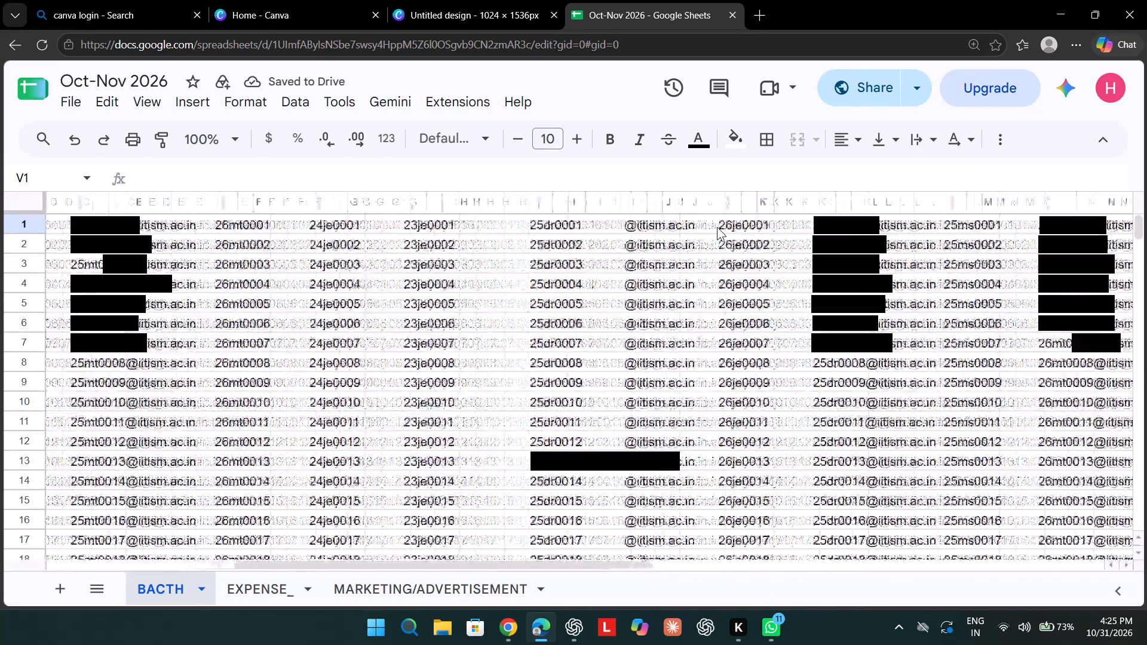
scroll(717, 227, left, 5)
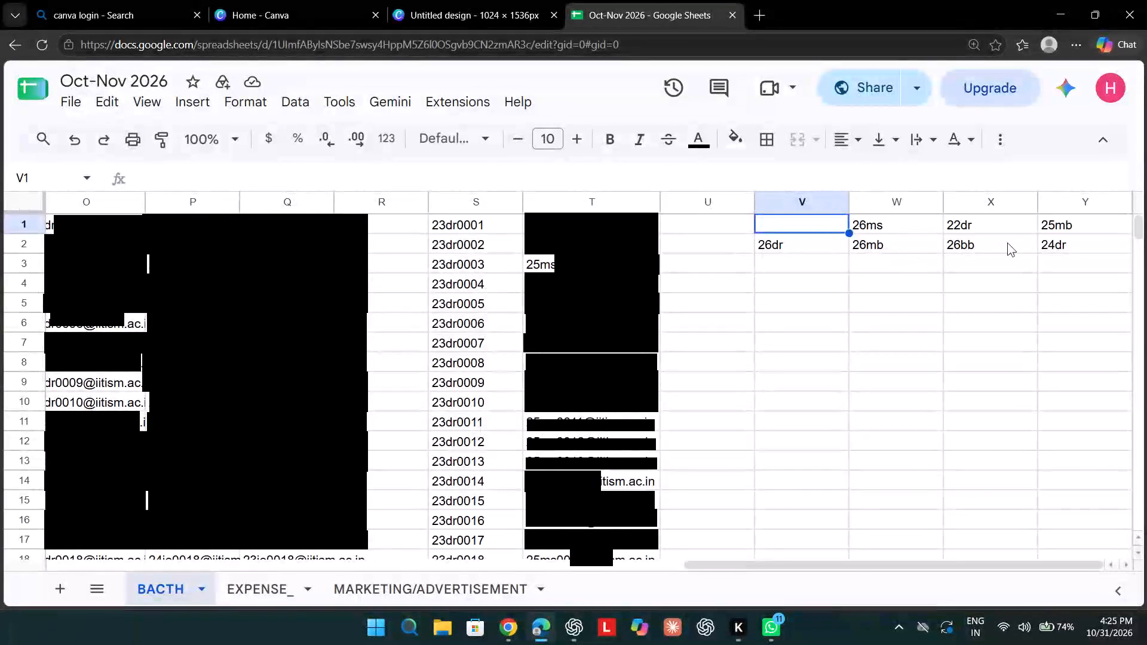
click(1068, 263)
text(26)
text(dr)
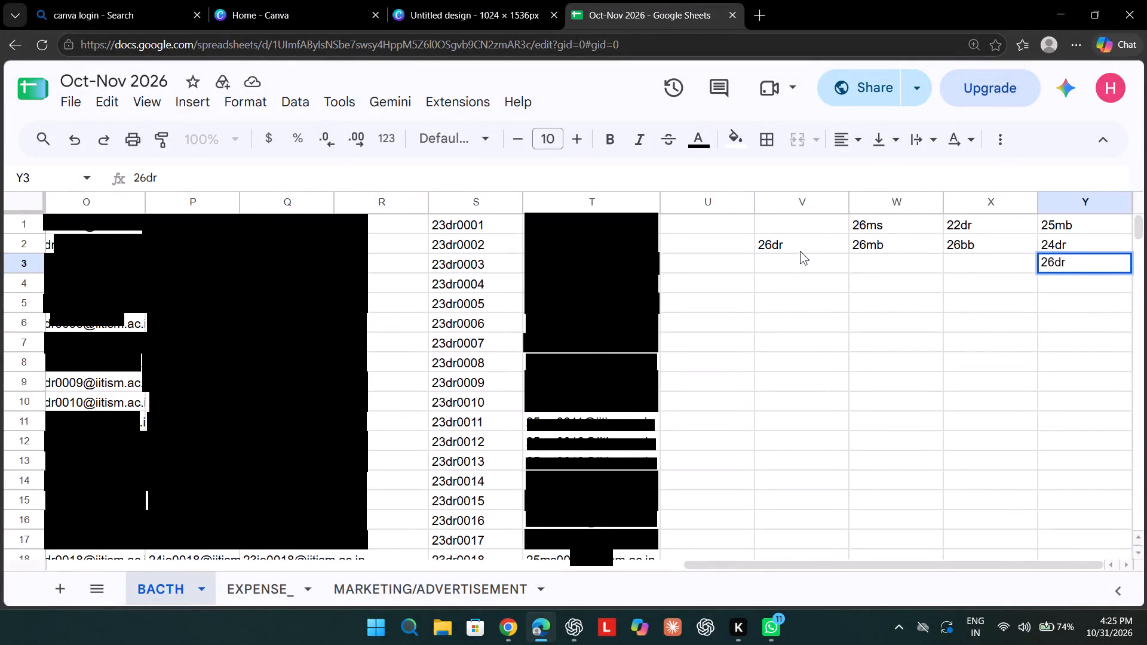
click(802, 247)
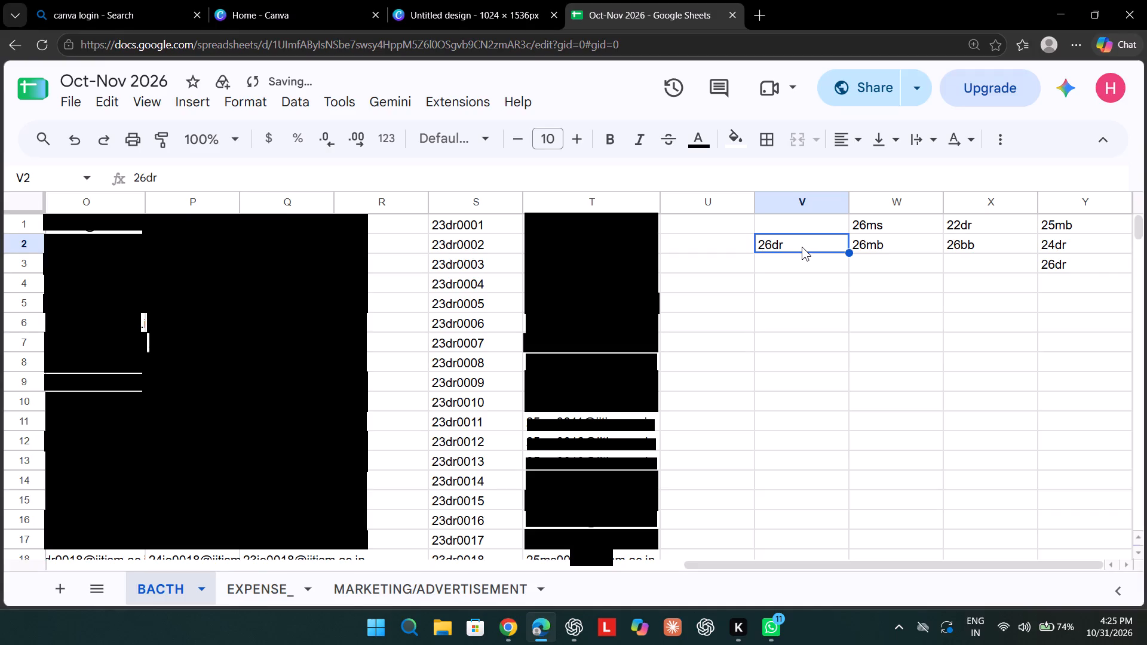
key(BackSpace)
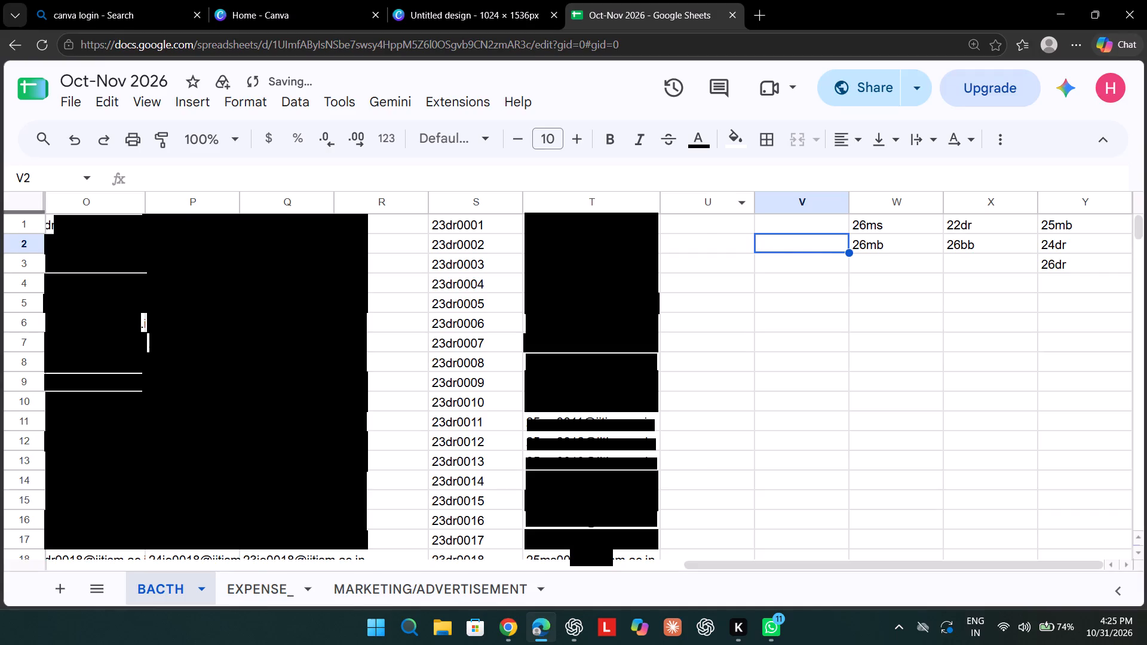
Enter the first roll number 26dr0001 in cell U1.
click(700, 217)
key(2)
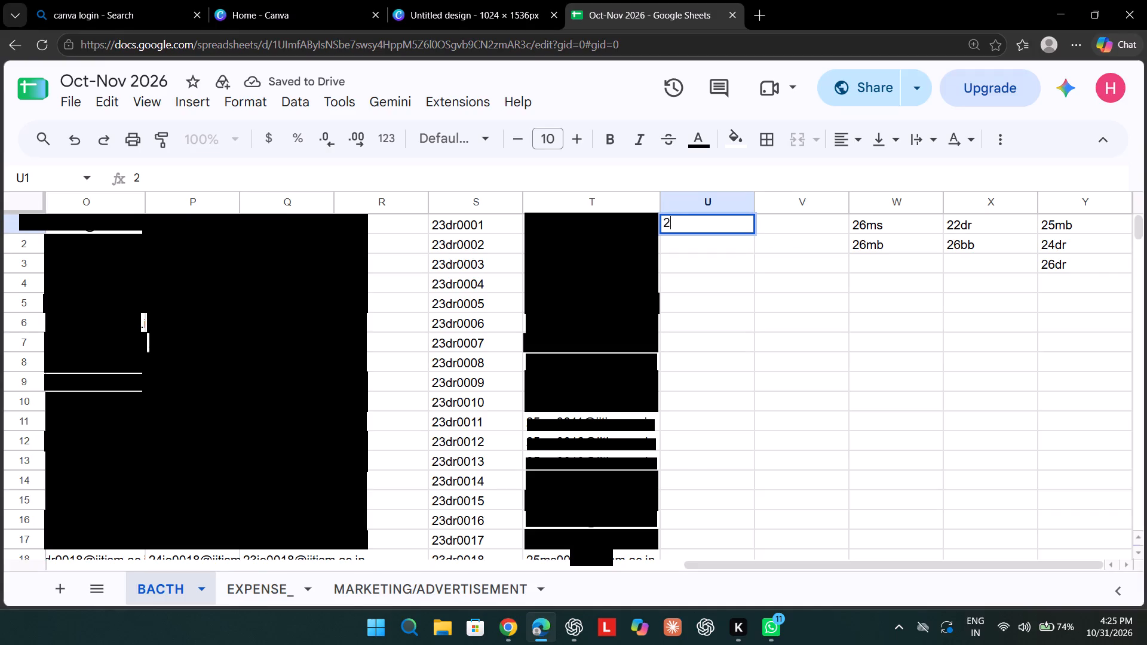
key(6)
text(dr)
key(0)
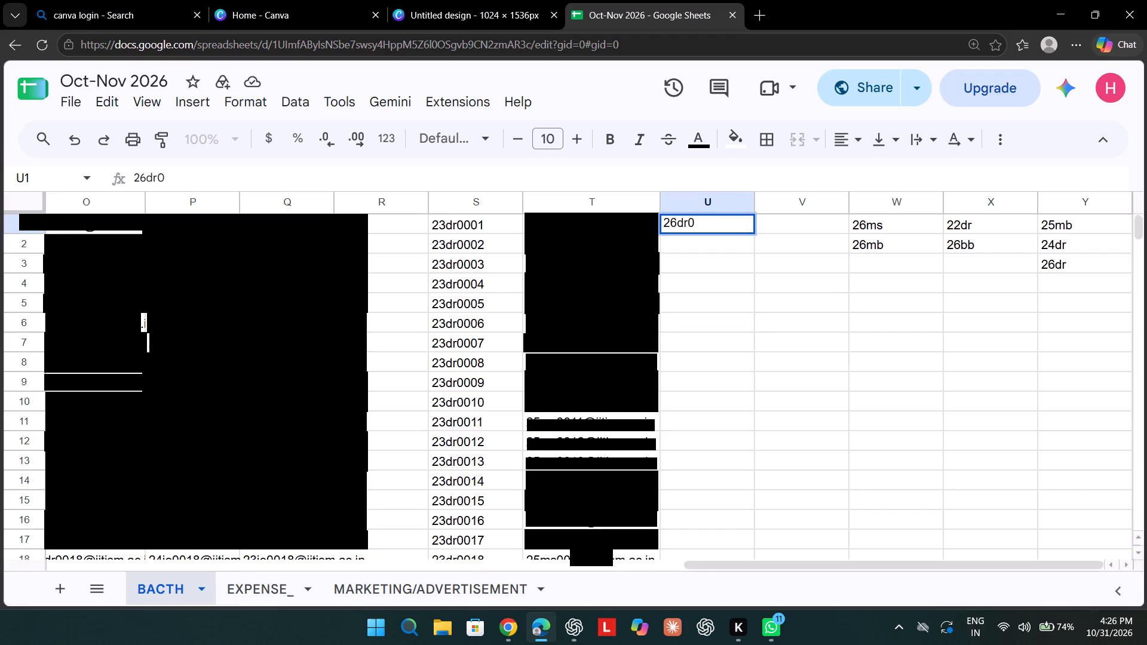
text(00)
key(1)
click(714, 236)
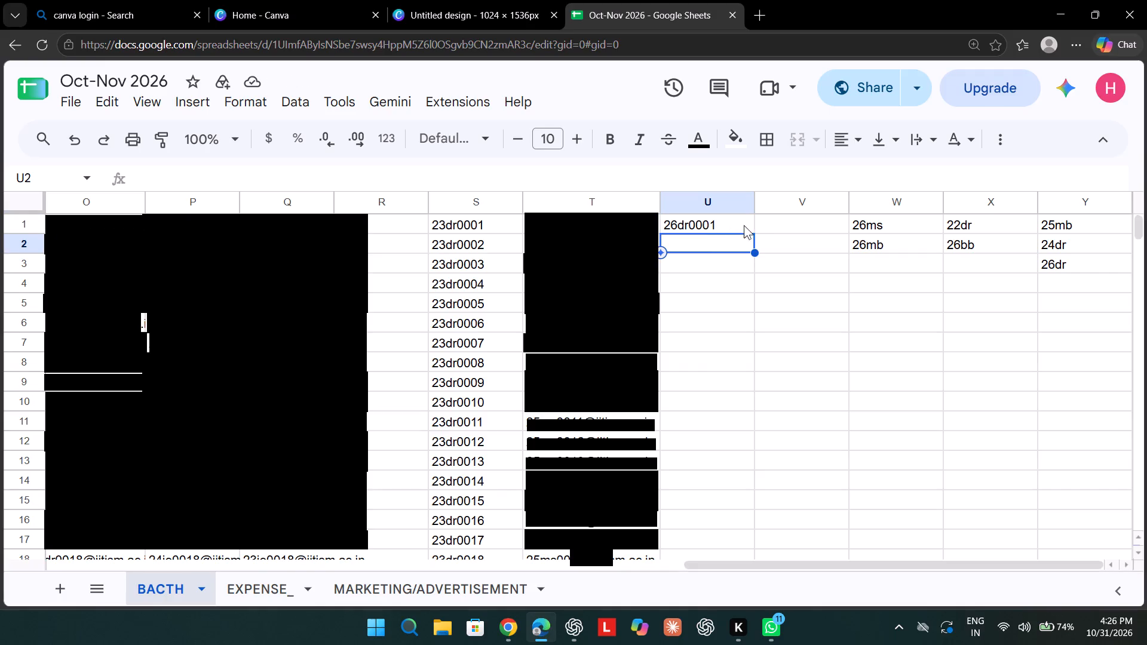
Fill the 26dr roll-number series down column U from U1 to U328, ending at 26dr0328.
click(742, 223)
drag(753, 234, 757, 334)
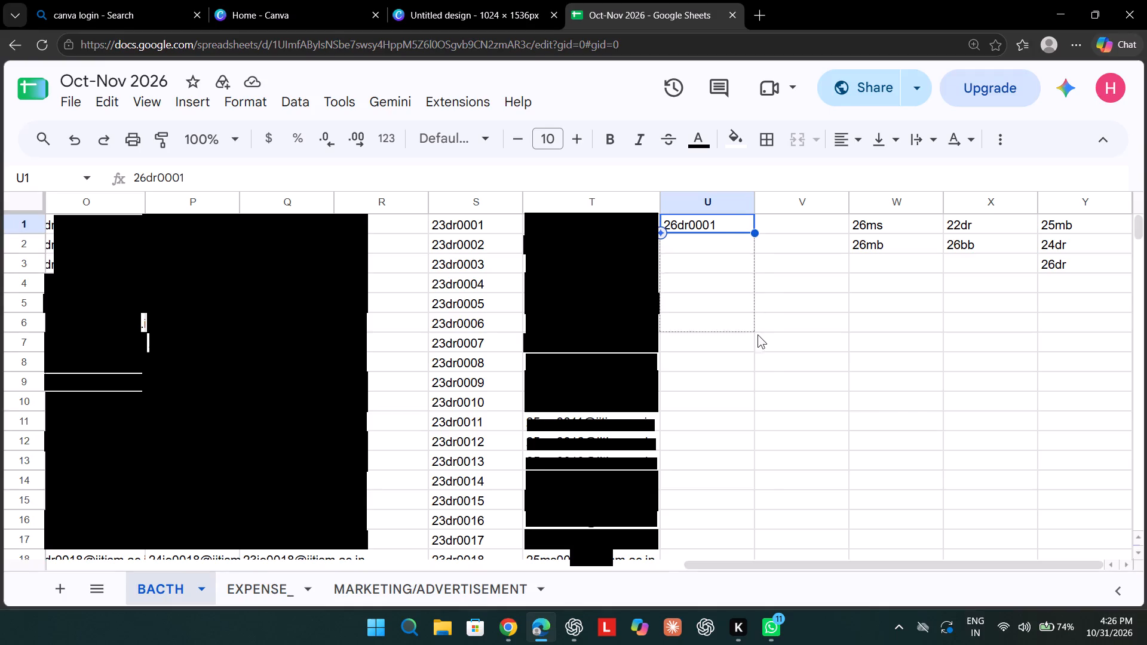
drag(757, 334, 752, 386)
drag(752, 386, 749, 453)
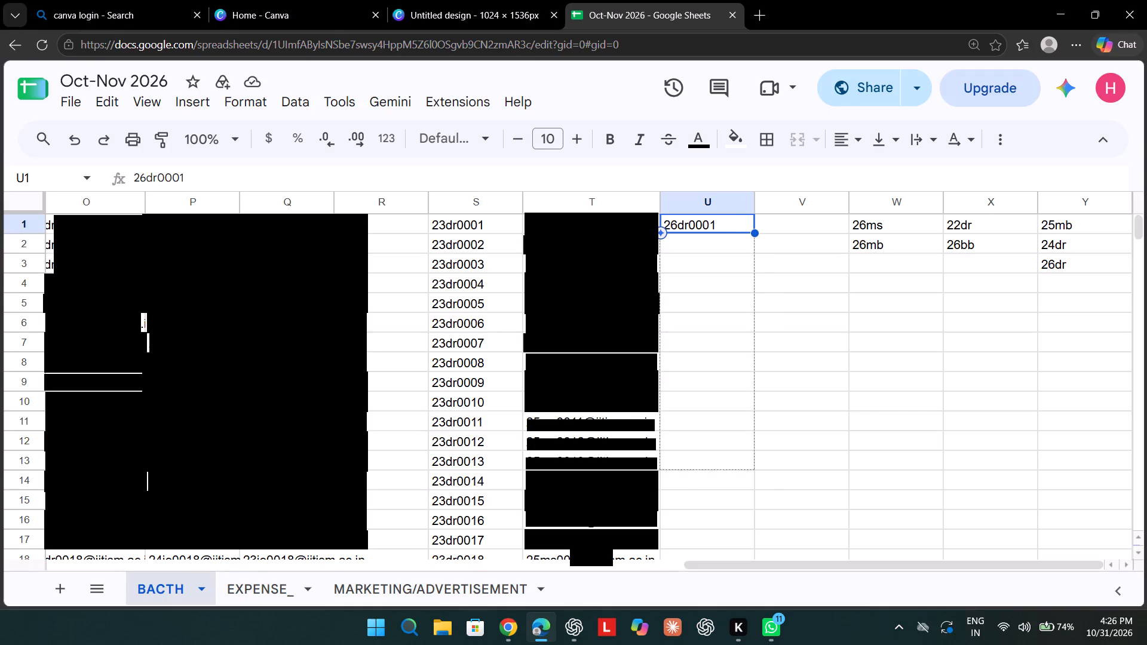
drag(749, 453, 752, 644)
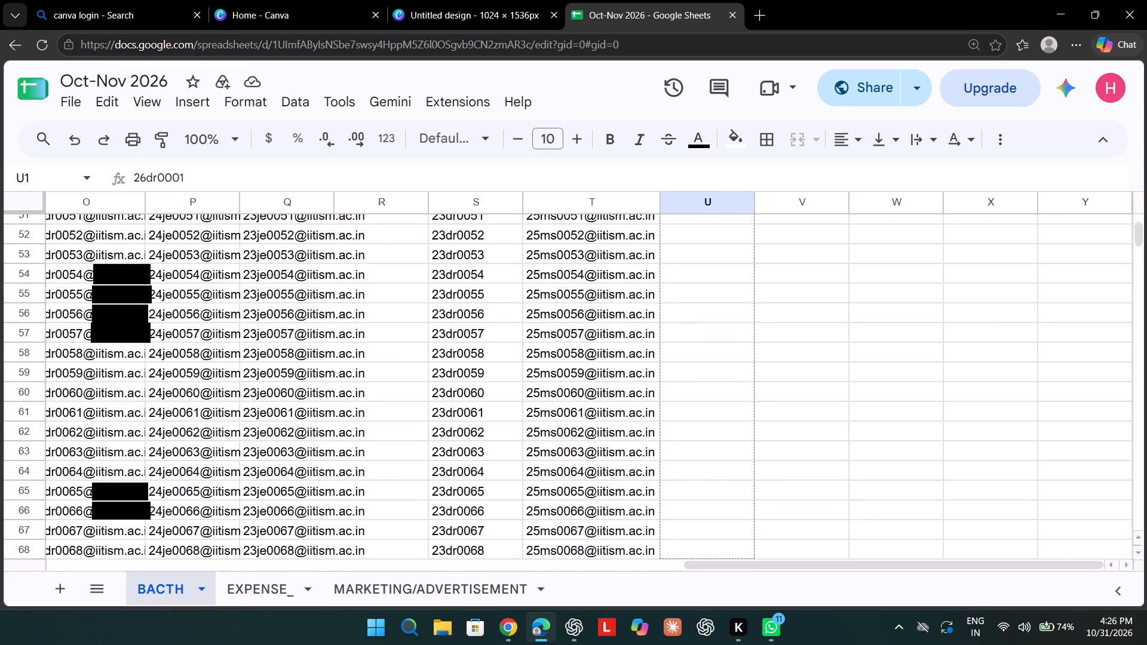
drag(752, 644, 749, 644)
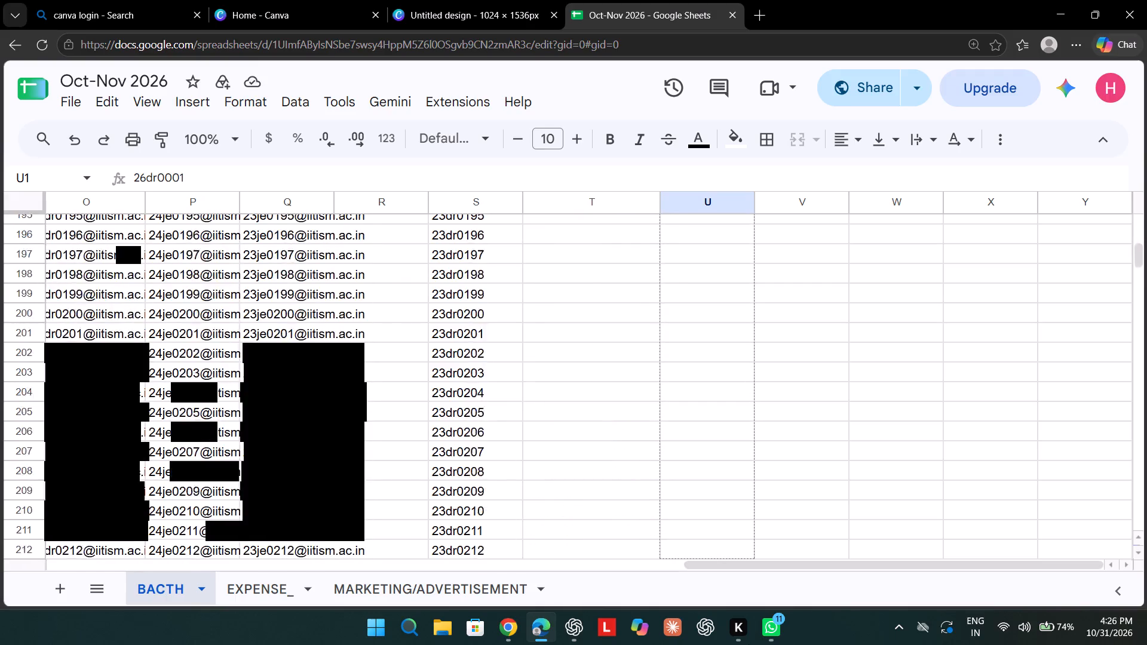
drag(749, 644, 775, 444)
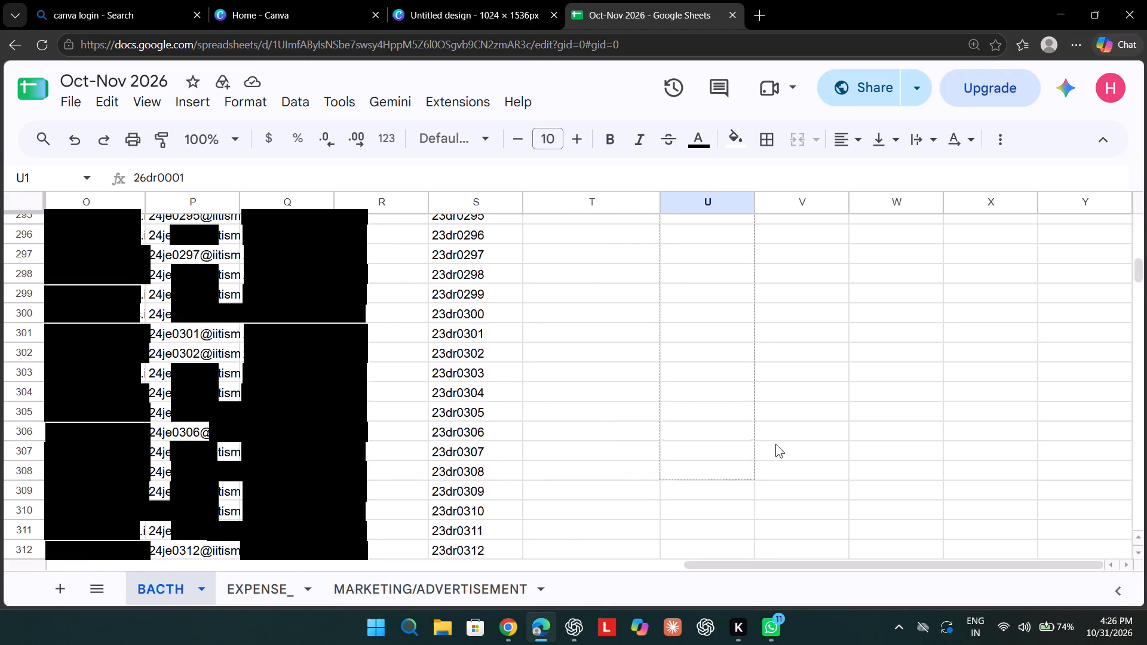
drag(775, 444, 741, 517)
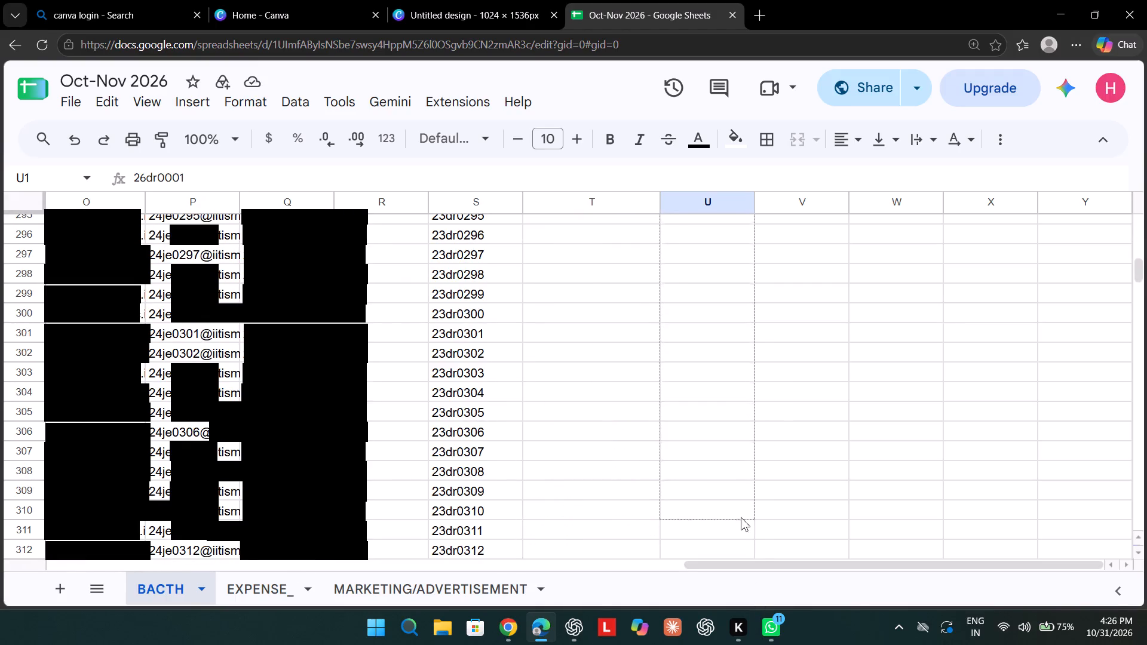
drag(741, 517, 744, 484)
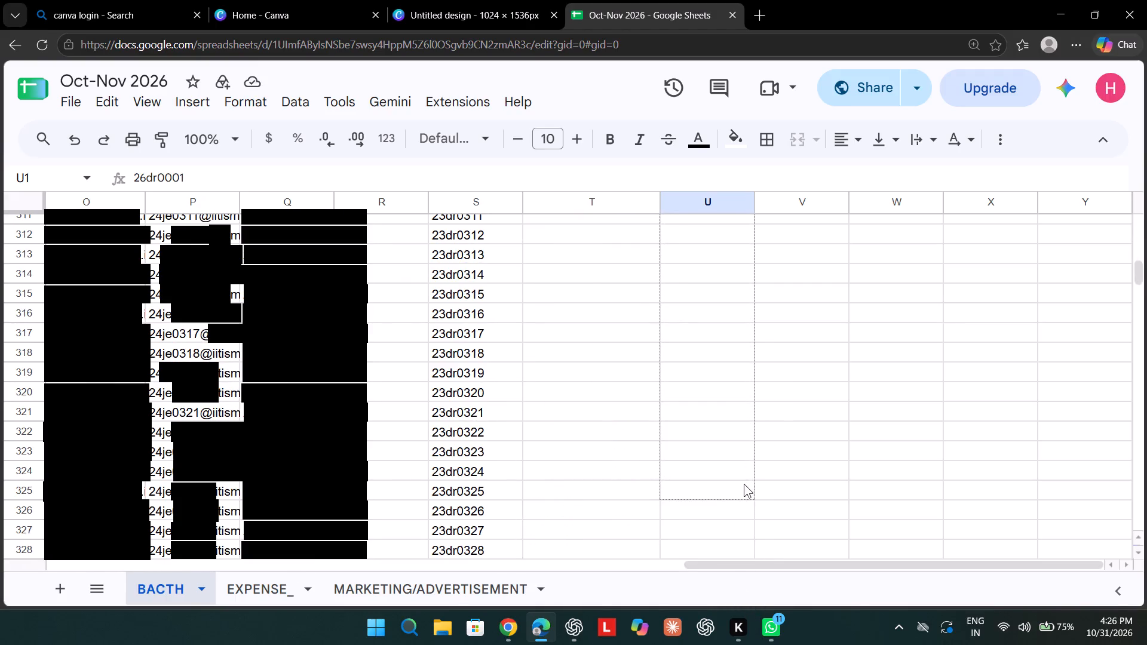
drag(744, 484, 736, 551)
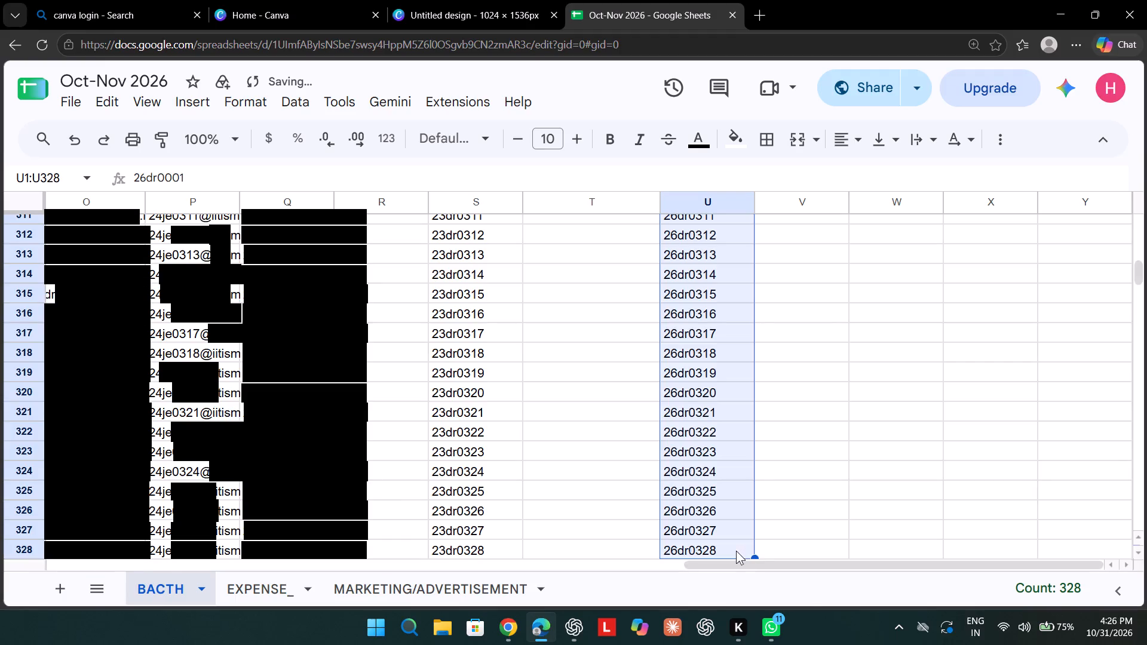
Enter the formula =CONCAT(U1,A1) in cell V1 to join the first 26dr roll number with the e-mail domain.
scroll(792, 527, down, 1)
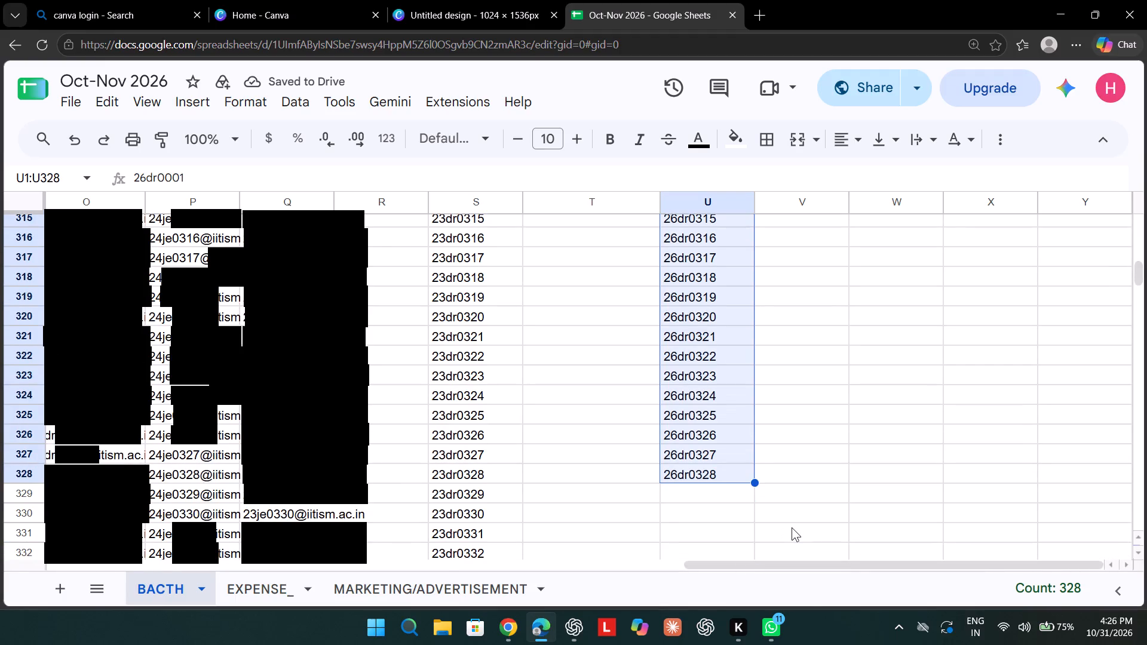
scroll(801, 490, up, 13)
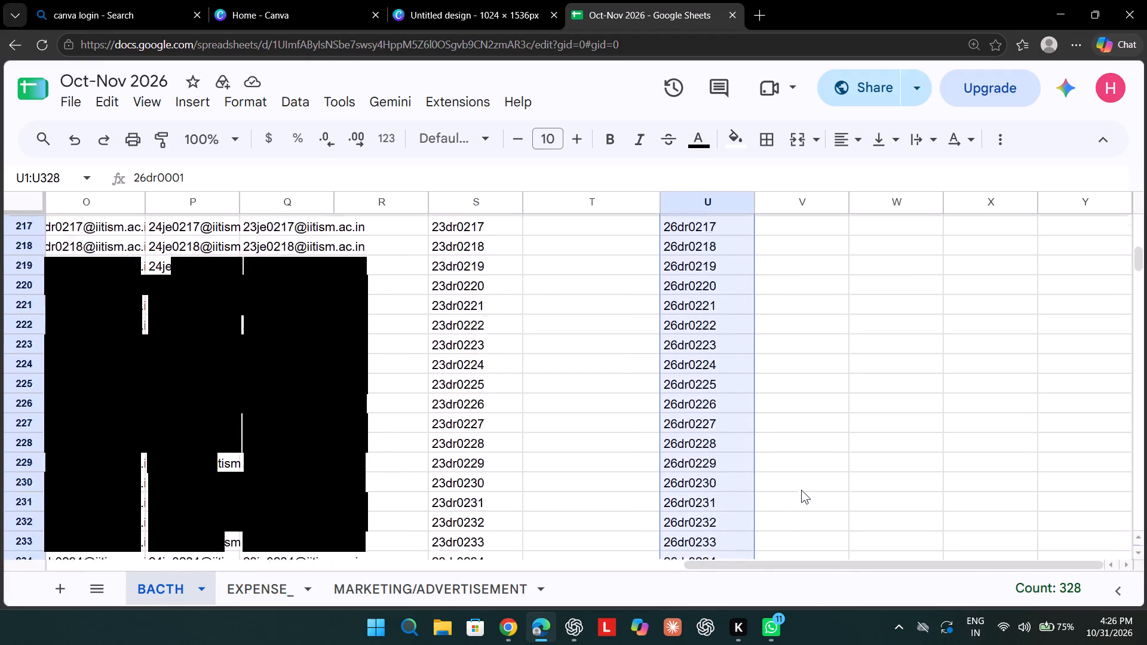
scroll(801, 490, up, 16)
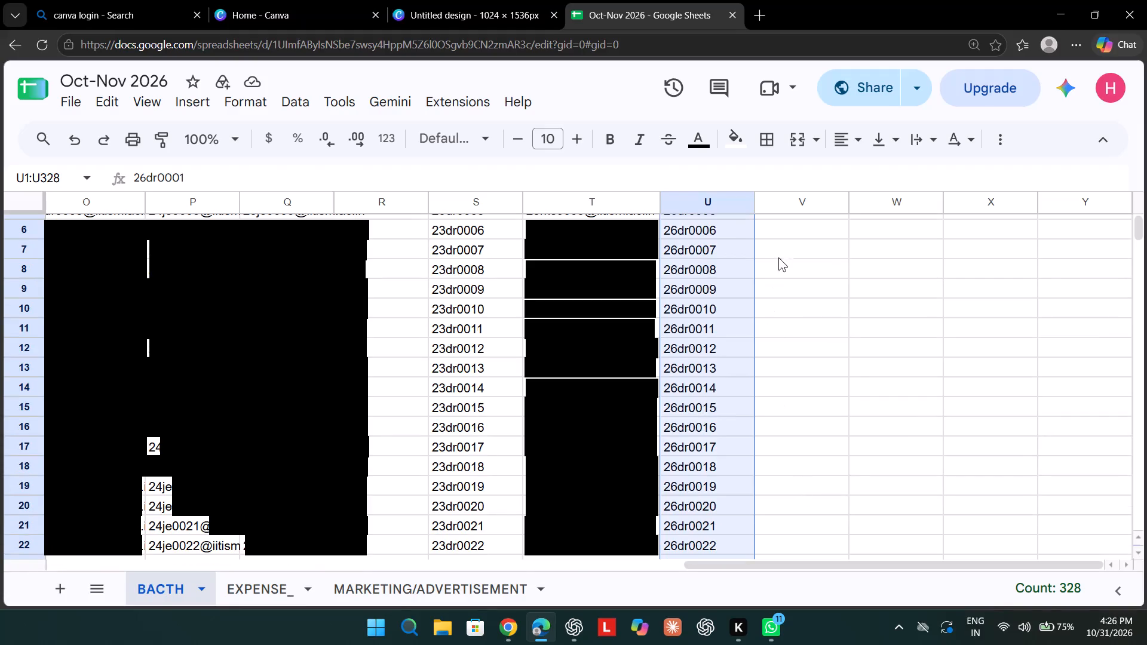
click(794, 219)
key(equal)
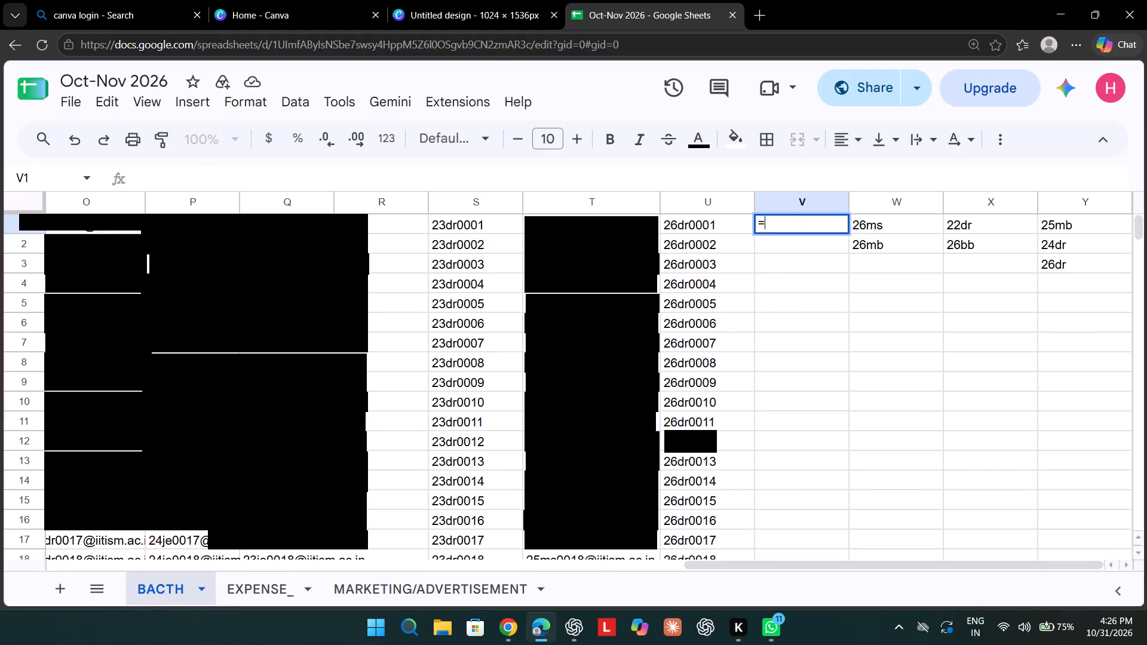
text(CONCAT)
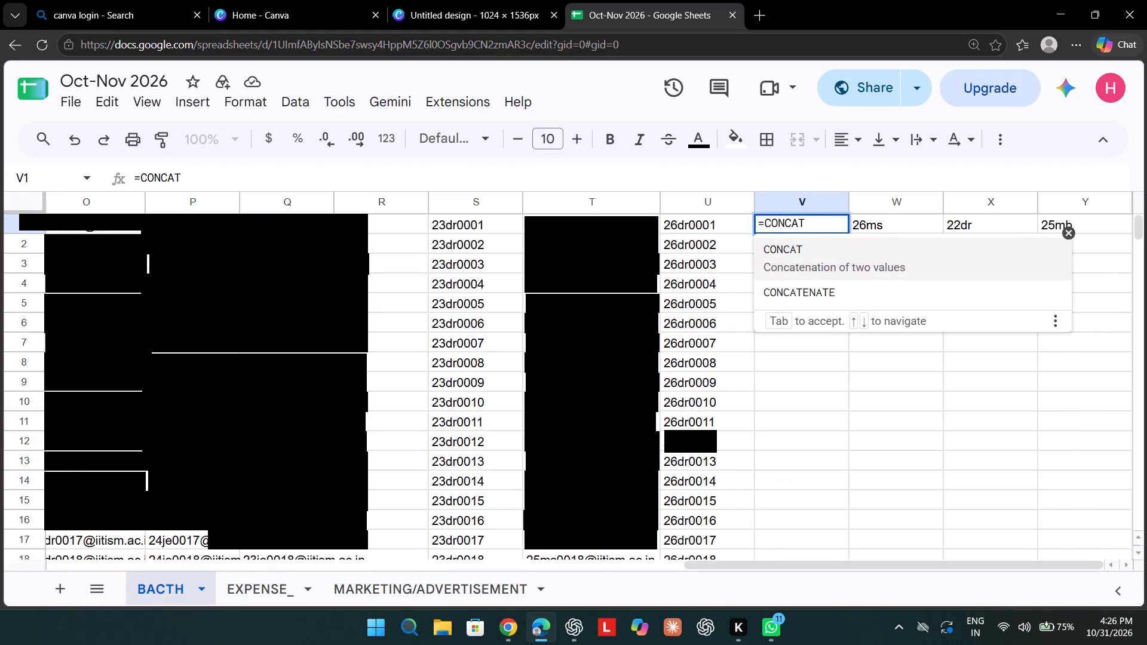
key(shift+parenleft)
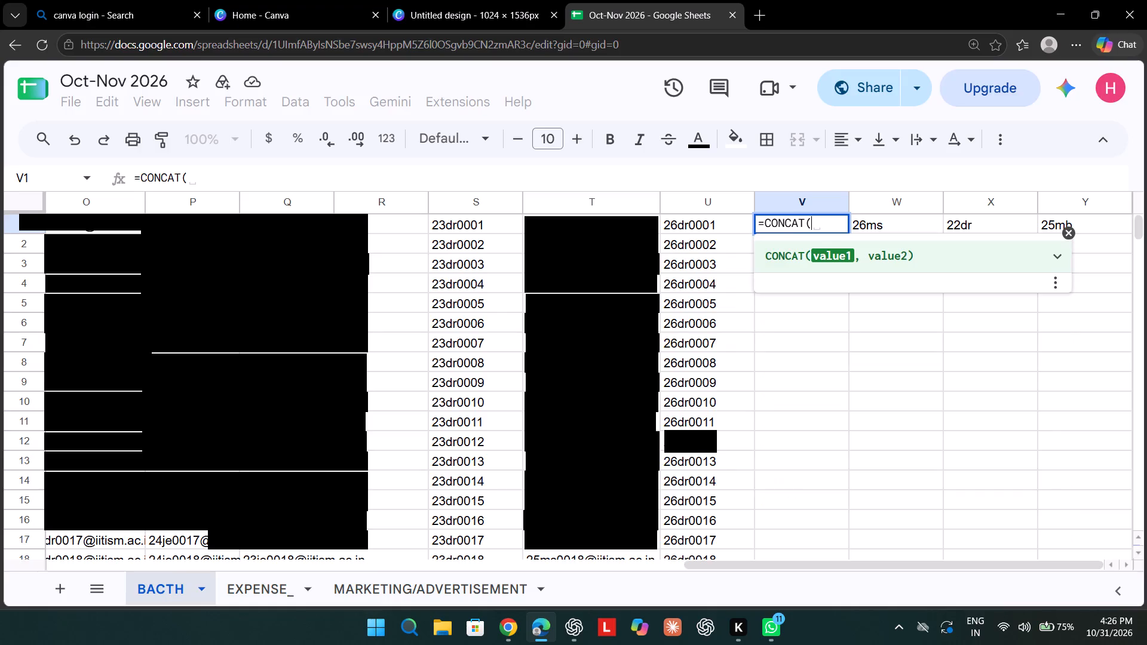
text(U1,A1)
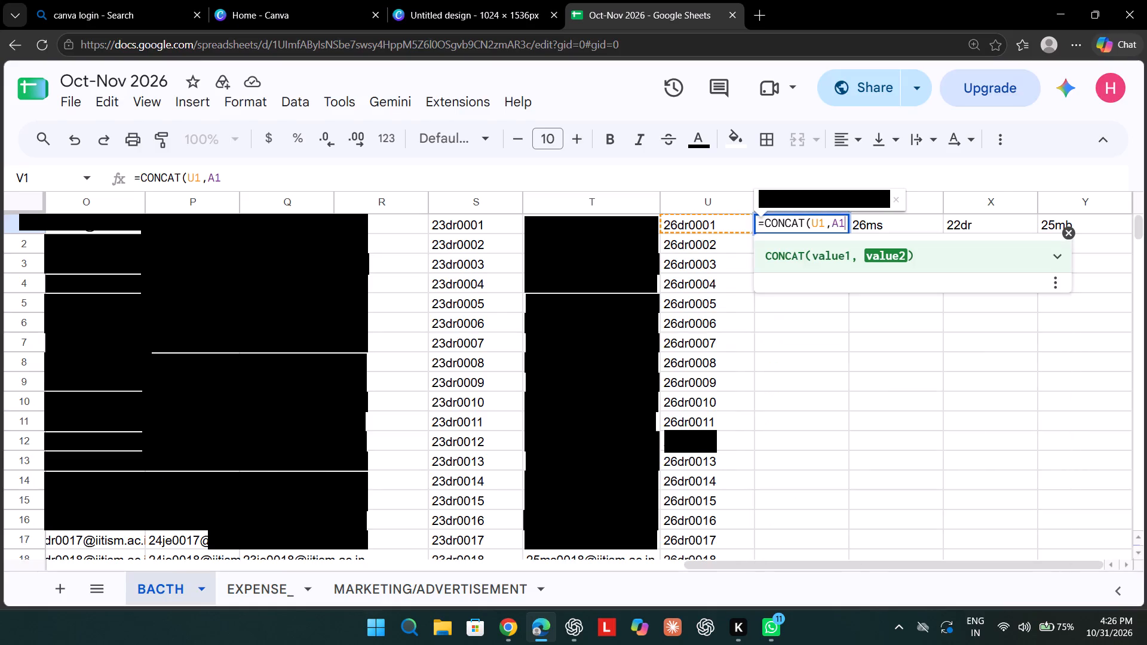
key(shift+parenright)
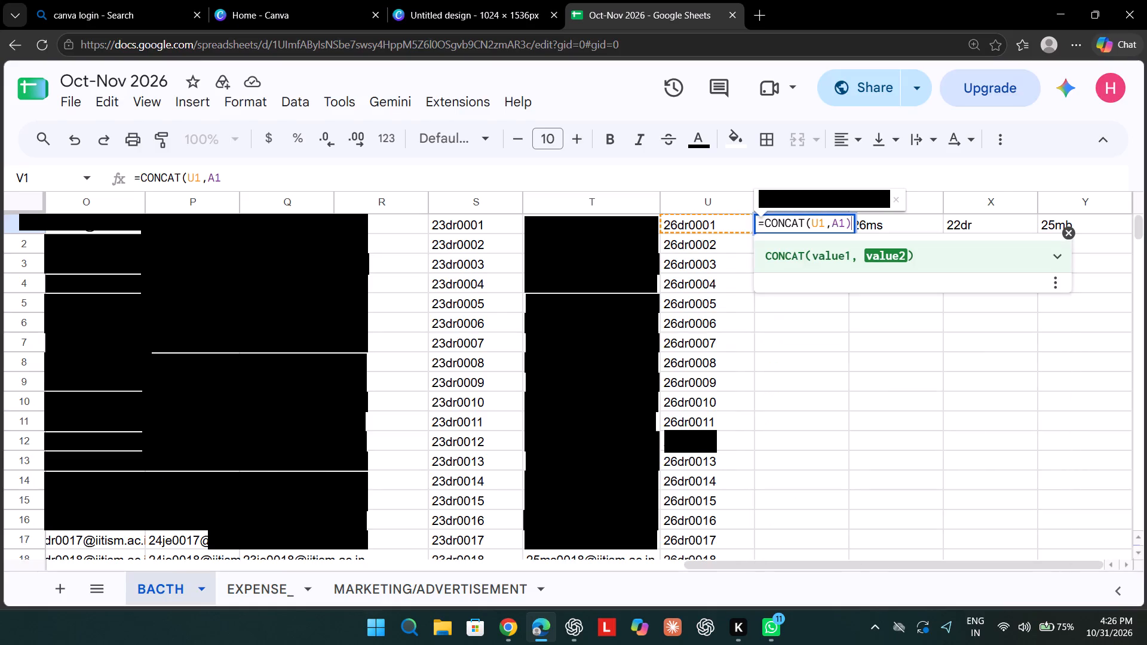
key(Return)
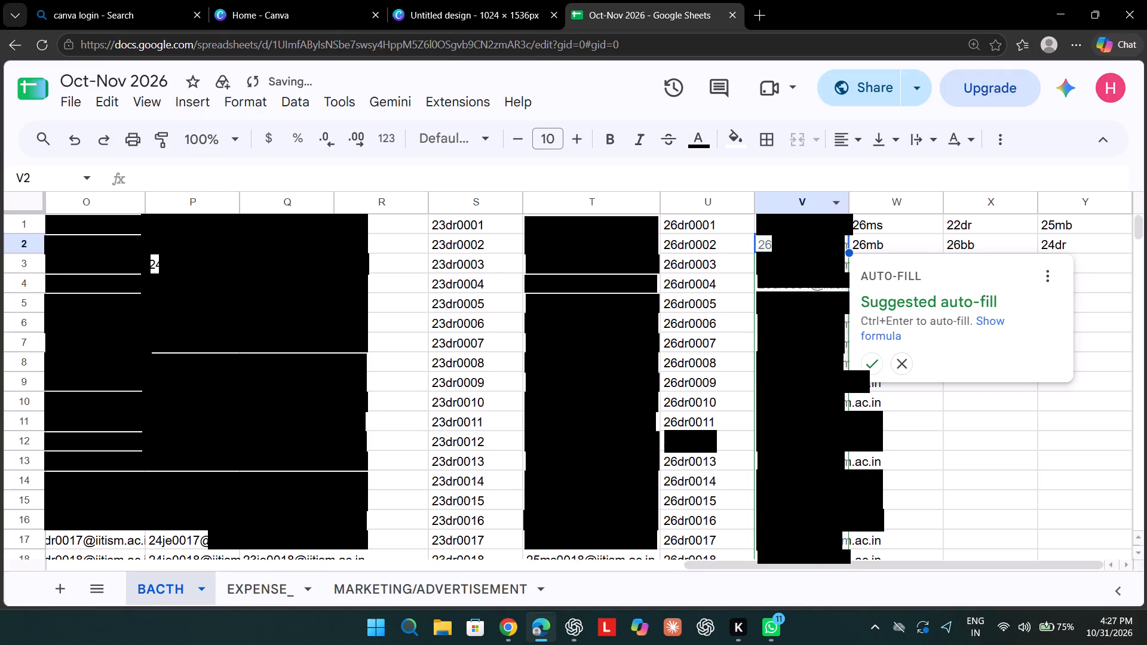
Fill the CONCAT formula from V1 down column V to row 328, alongside the 26dr roll numbers.
click(792, 224)
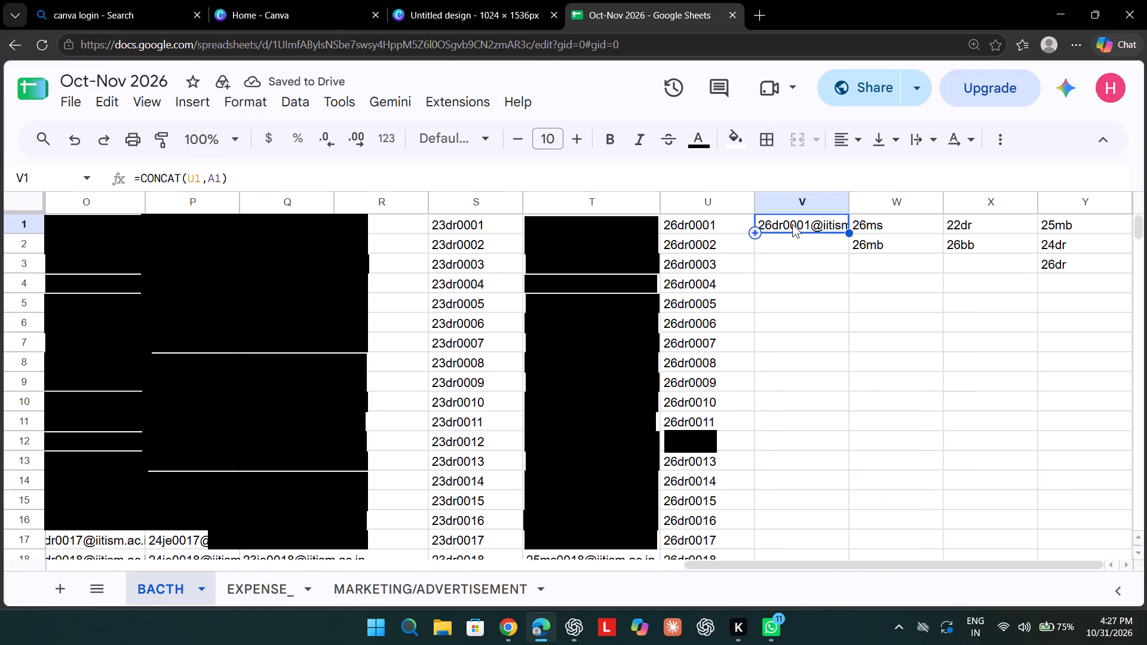
drag(851, 232, 838, 569)
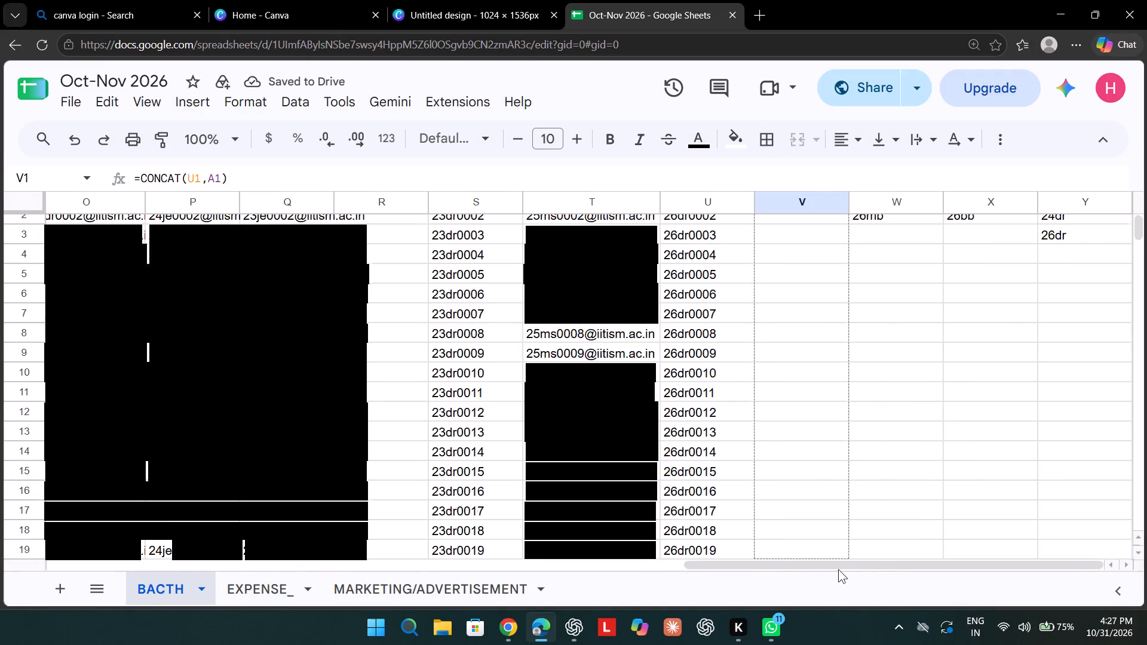
drag(838, 569, 839, 567)
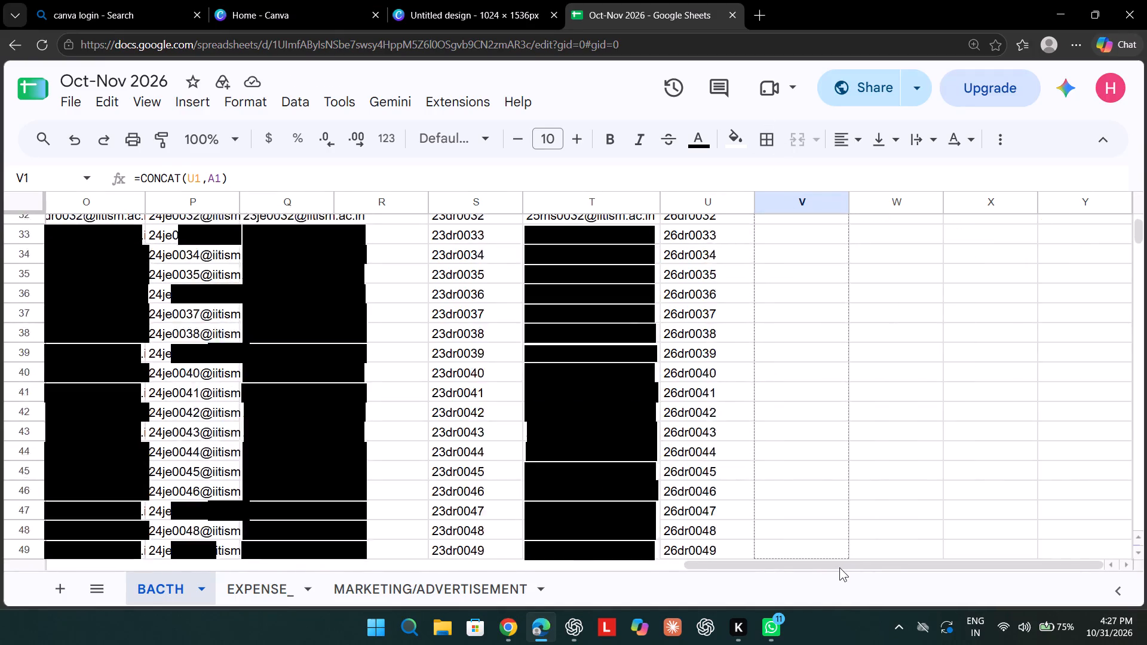
drag(839, 567, 839, 644)
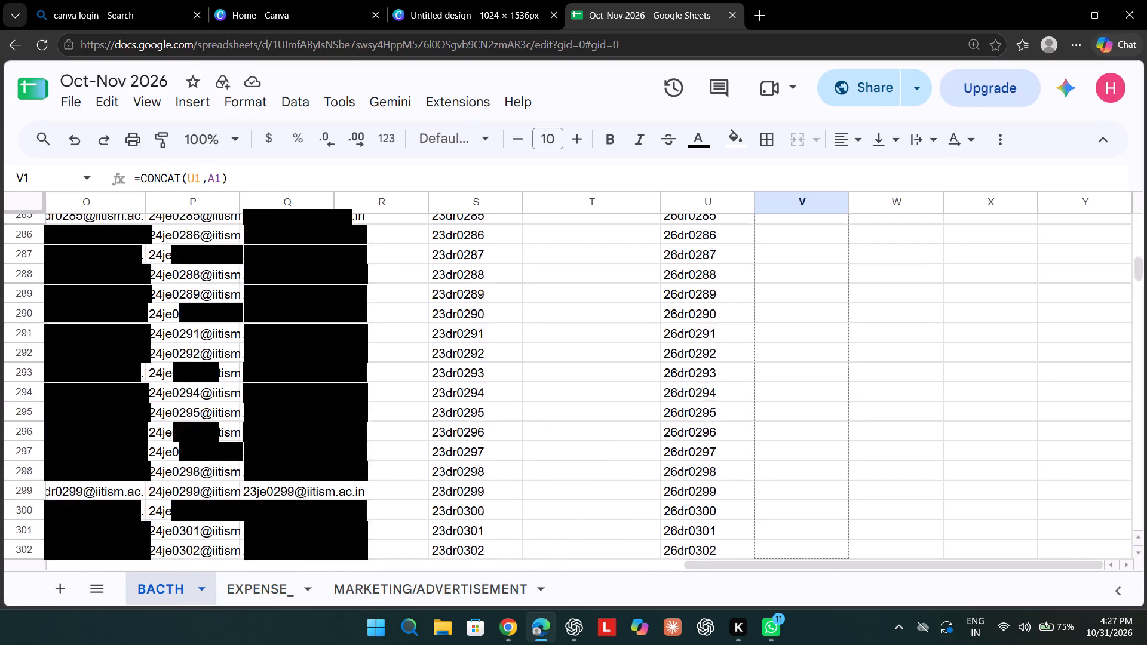
drag(839, 644, 827, 192)
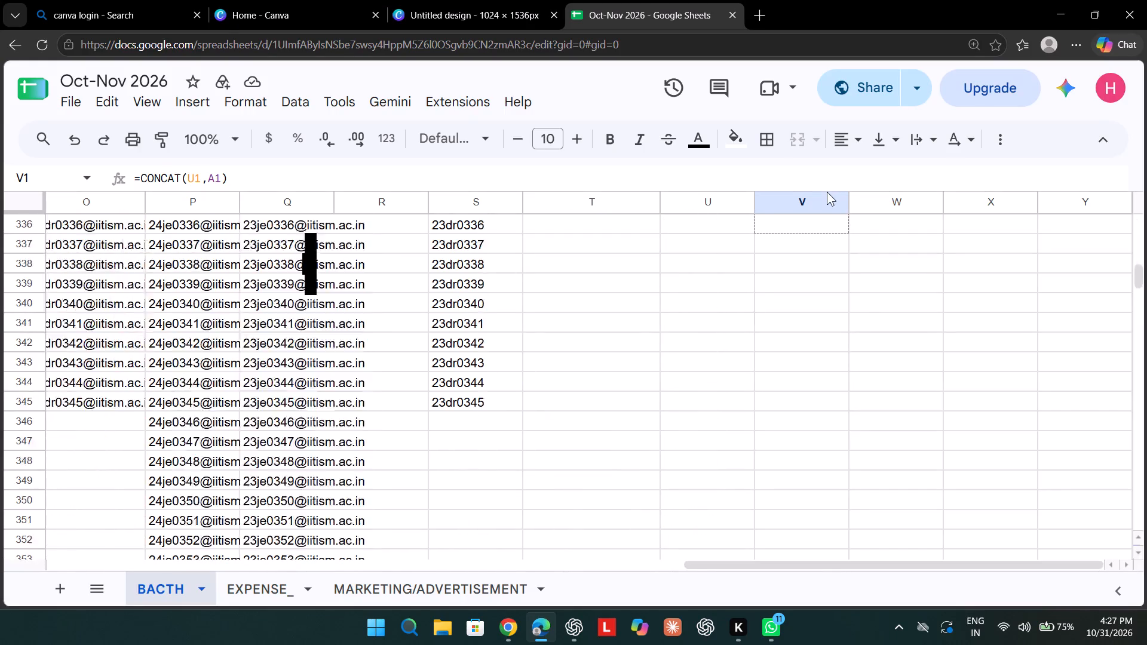
drag(827, 192, 815, 320)
click(928, 322)
Delete the 26dr batch code from cell Y3 in the list of batch codes.
scroll(928, 322, up, 16)
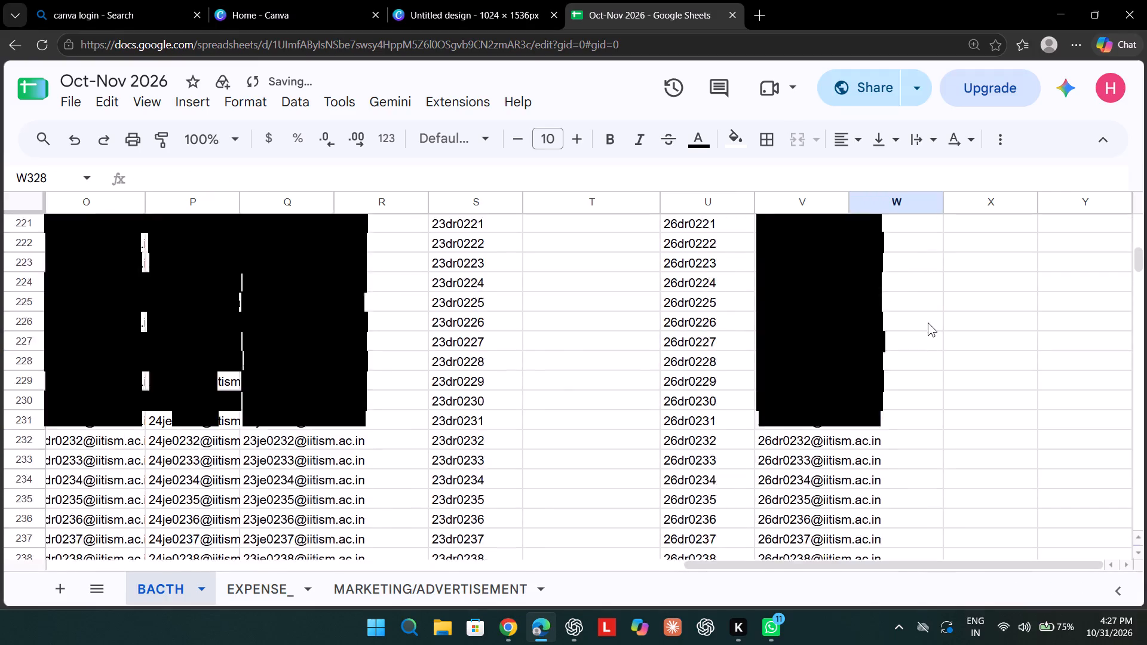
scroll(928, 322, up, 18)
scroll(928, 322, left, 6)
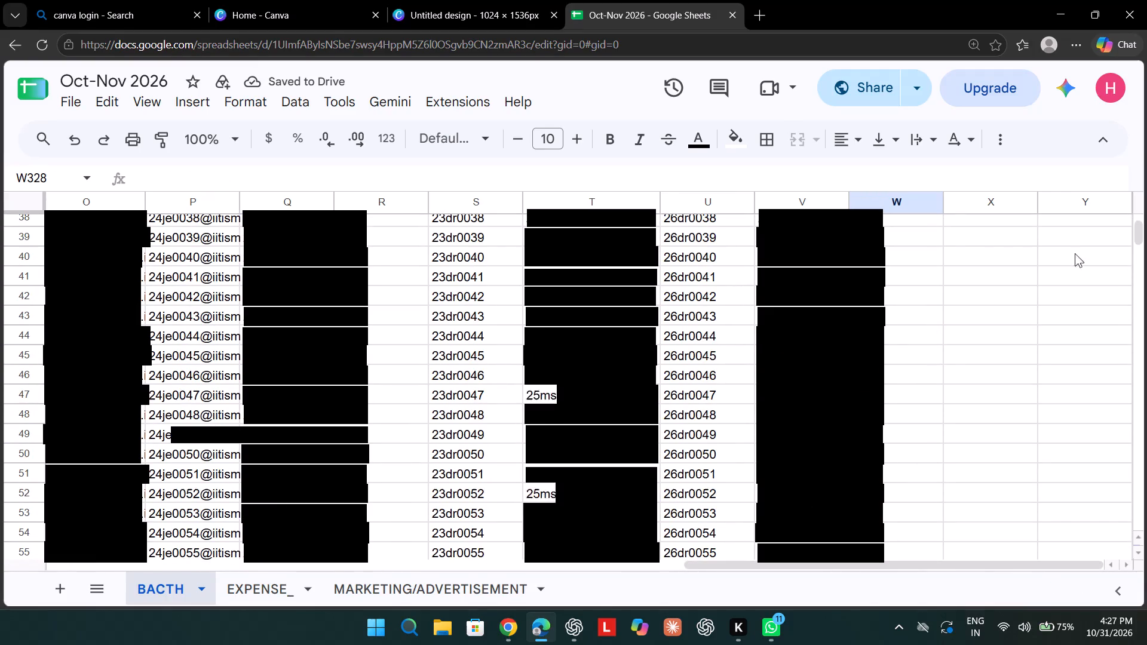
click(1075, 263)
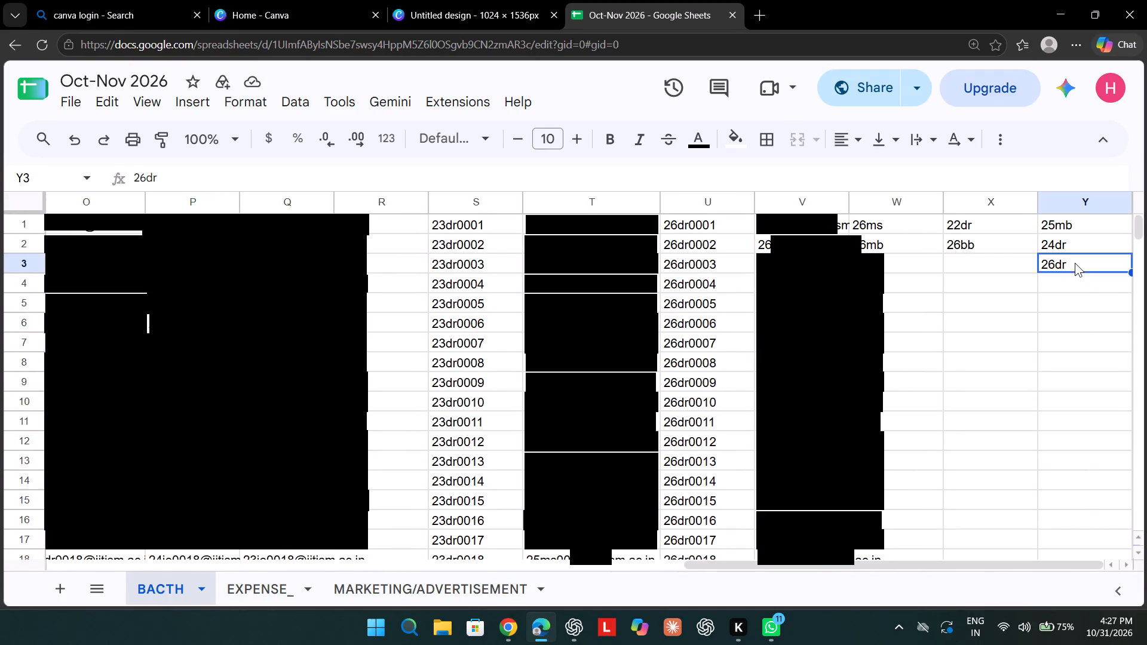
key(BackSpace)
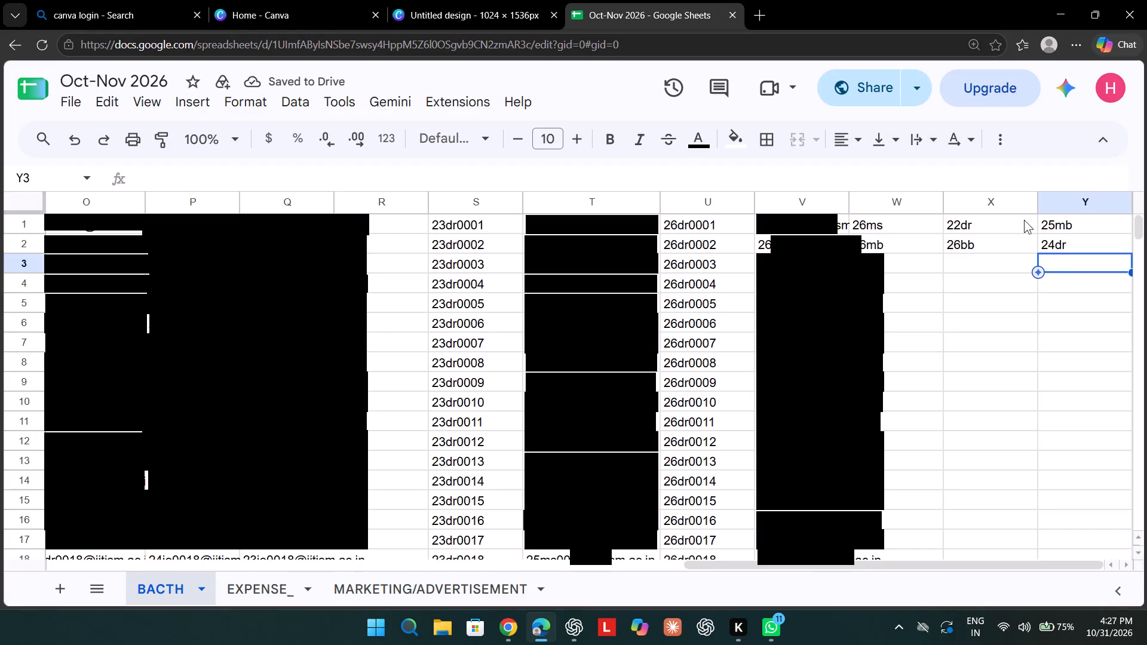
Look over the roll-number and e-mail address columns across the BACTH sheet, from the first columns to the remaining batch codes.
scroll(1024, 220, up, 1)
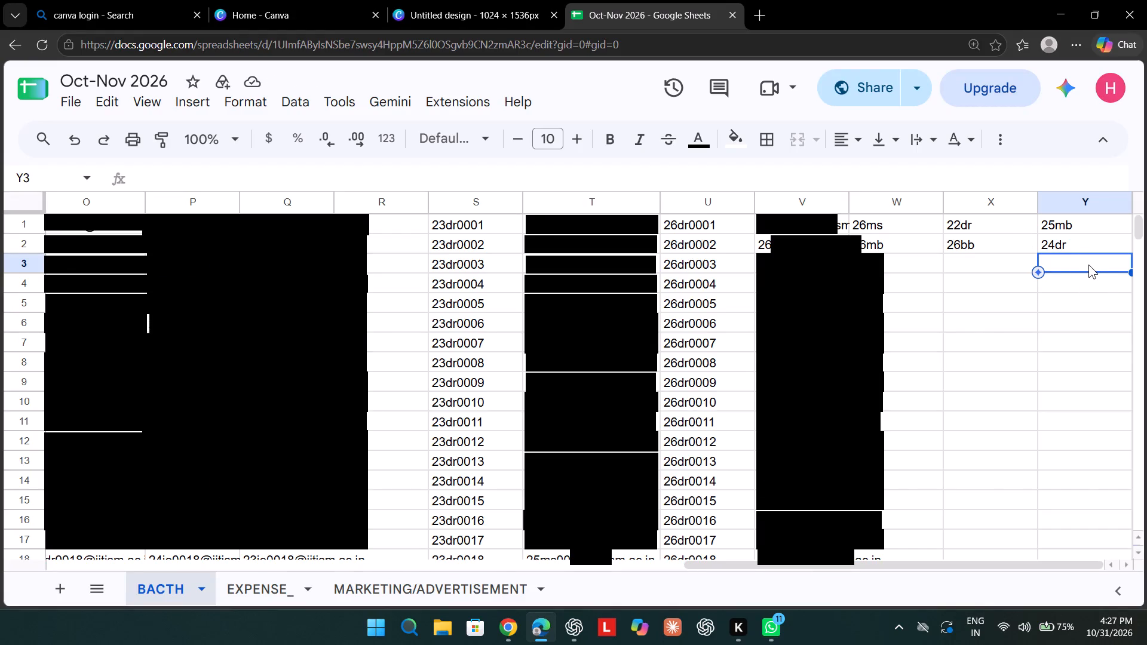
scroll(1023, 408, right, 20)
scroll(1023, 408, left, 4)
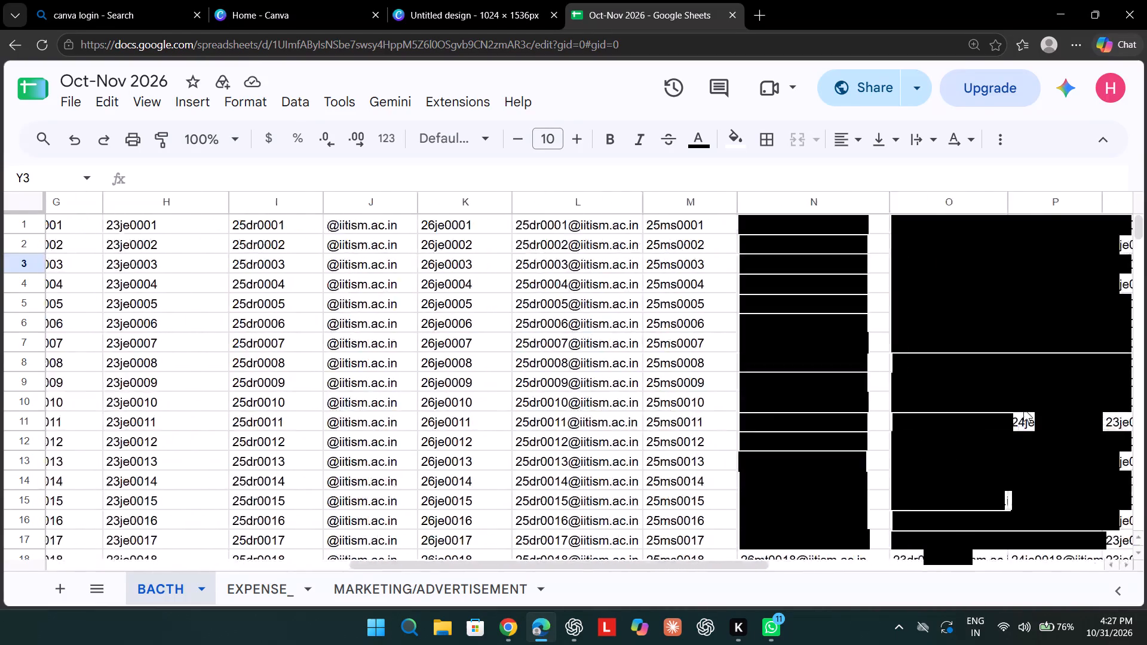
scroll(1023, 408, left, 3)
scroll(1023, 408, right, 8)
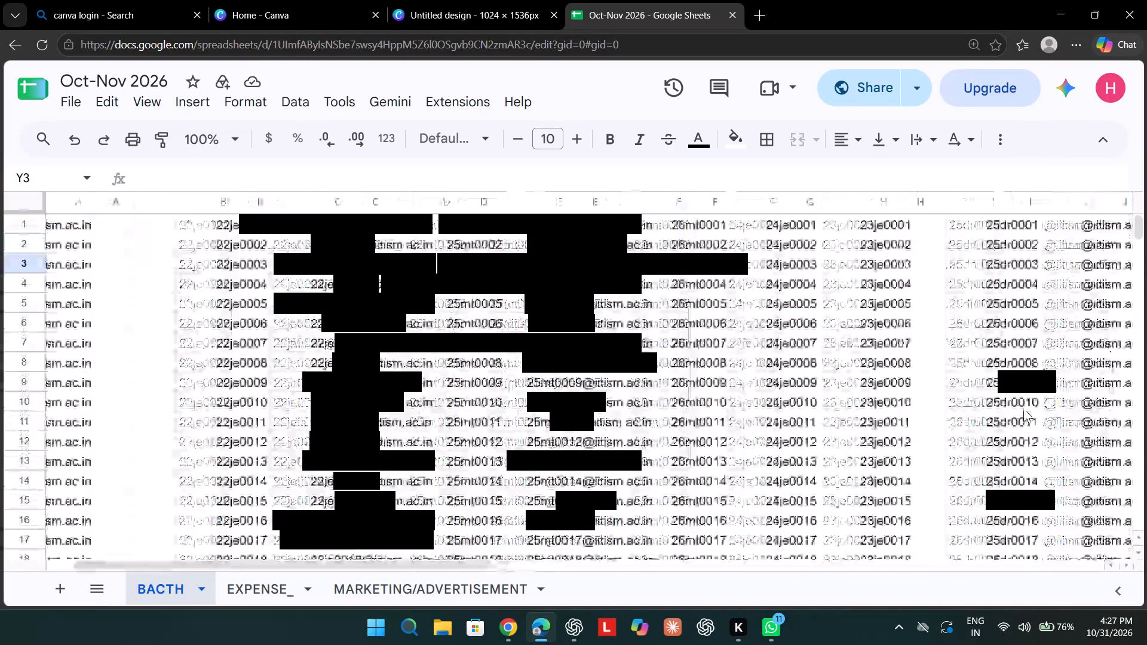
scroll(1023, 408, left, 6)
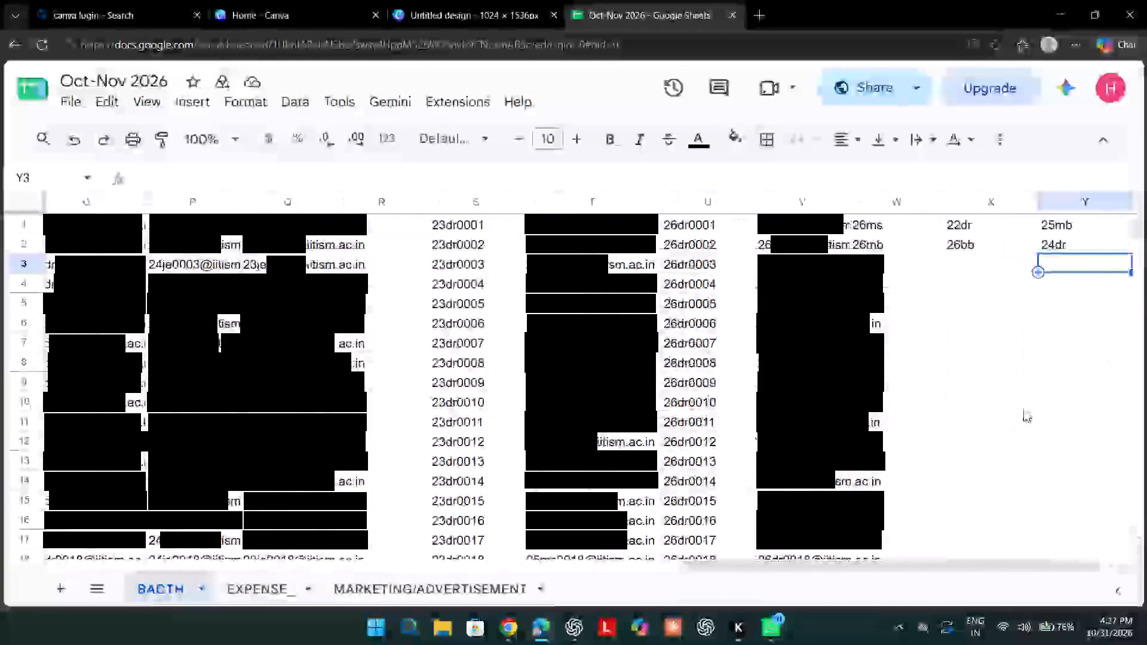
scroll(1023, 408, right, 9)
scroll(1023, 408, left, 2)
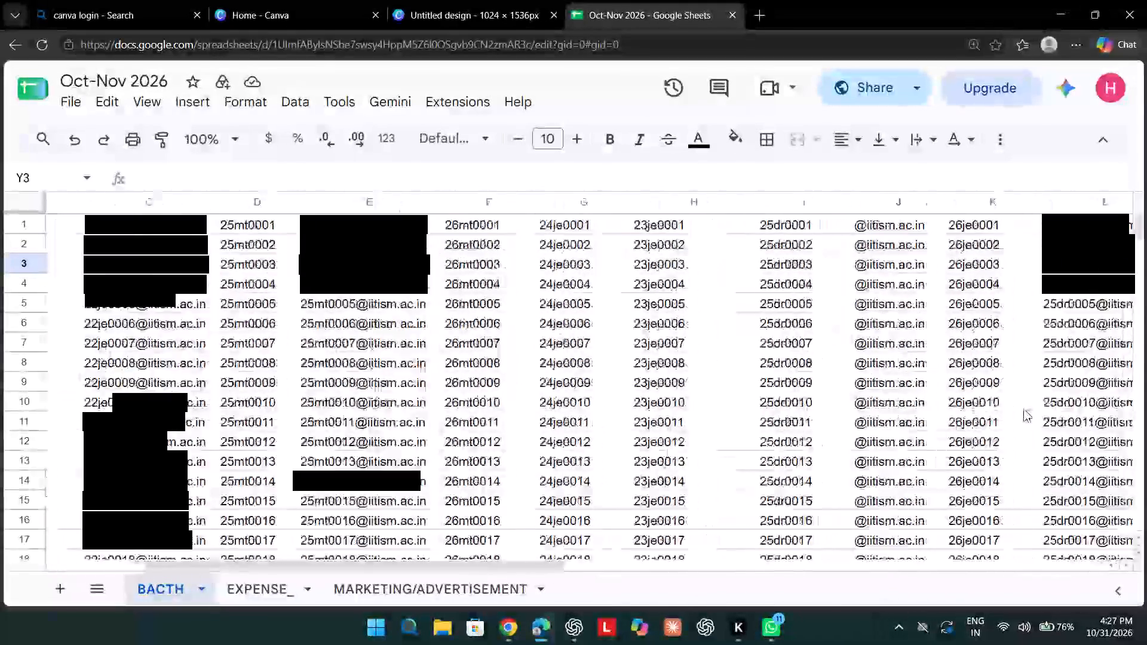
scroll(1023, 408, left, 3)
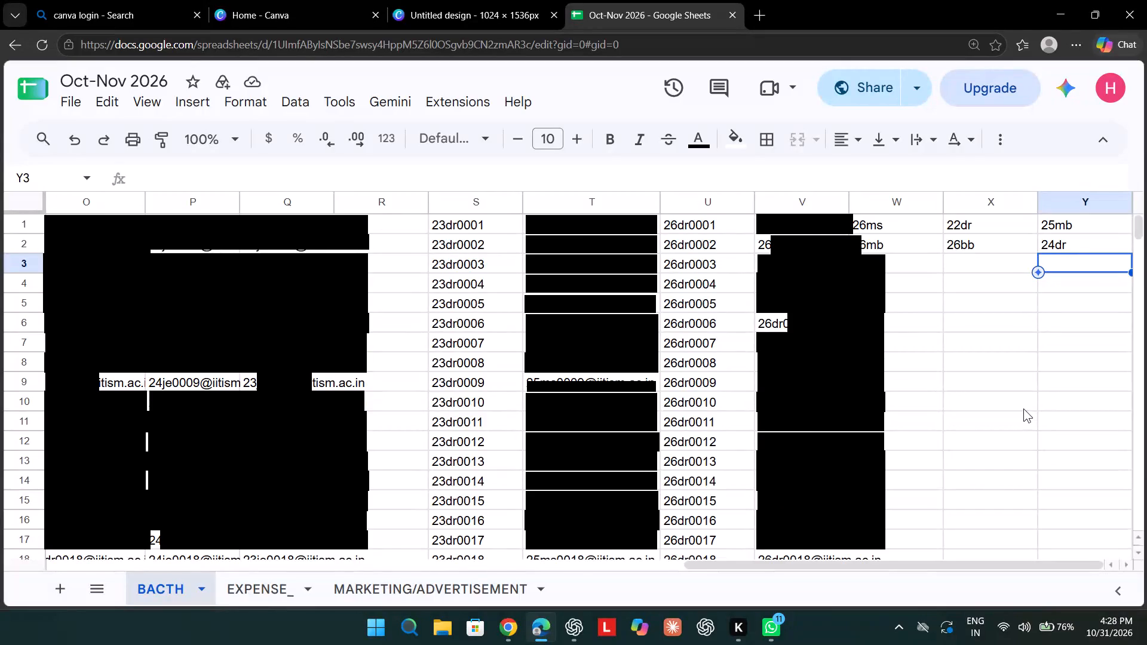
scroll(1023, 408, down, 20)
scroll(1023, 408, down, 10)
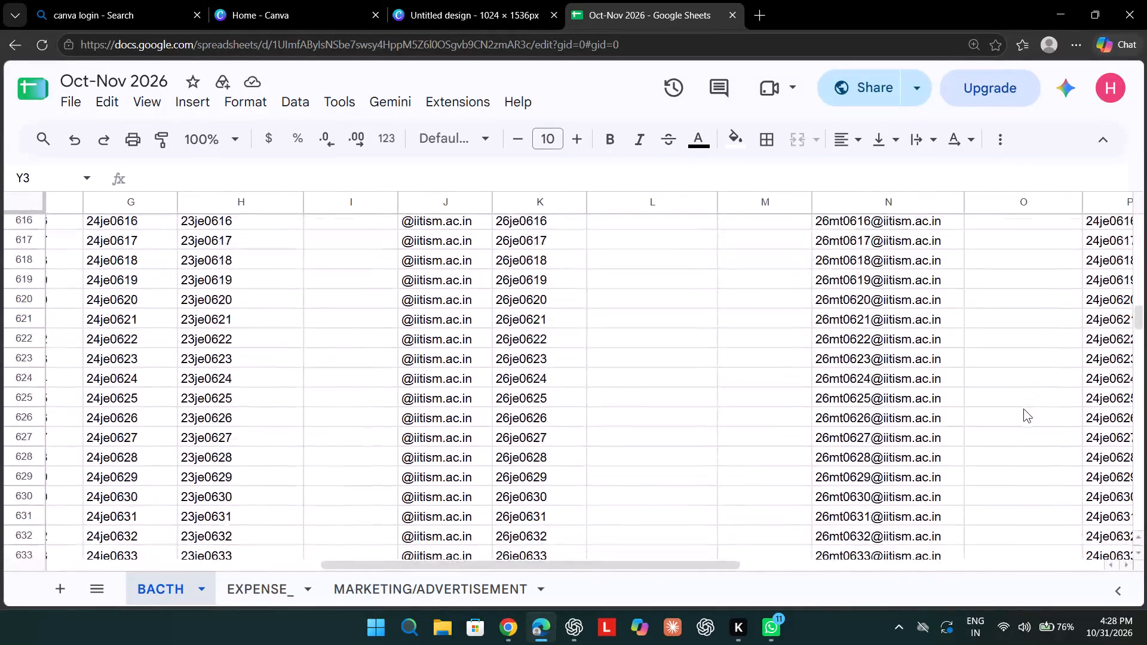
scroll(1023, 408, down, 6)
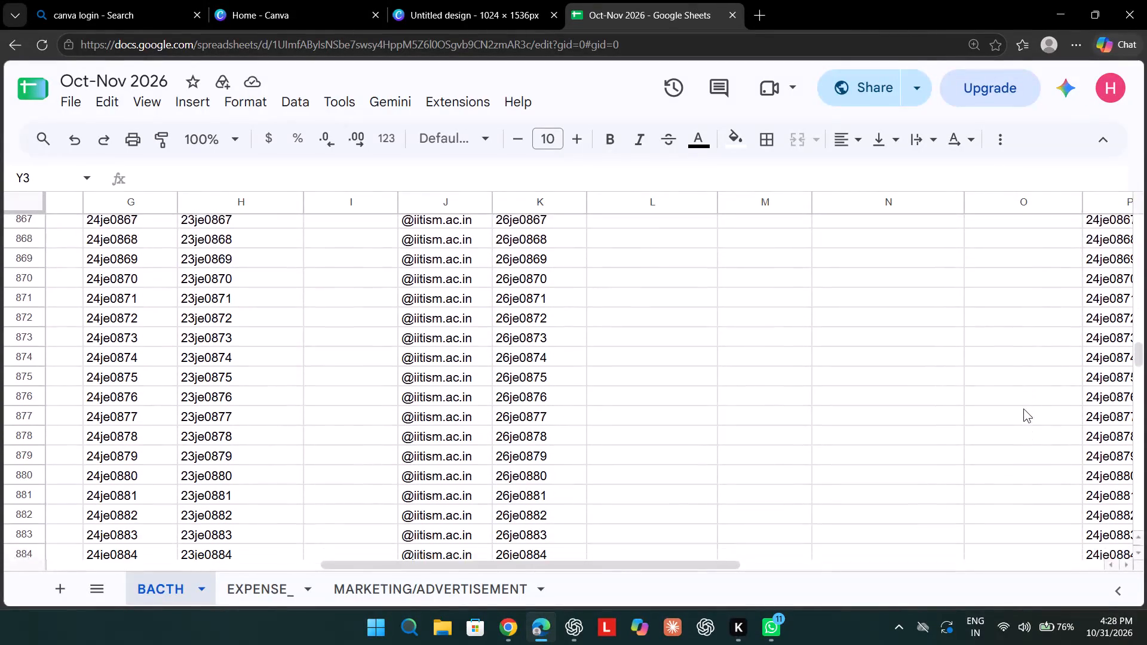
scroll(1023, 408, up, 13)
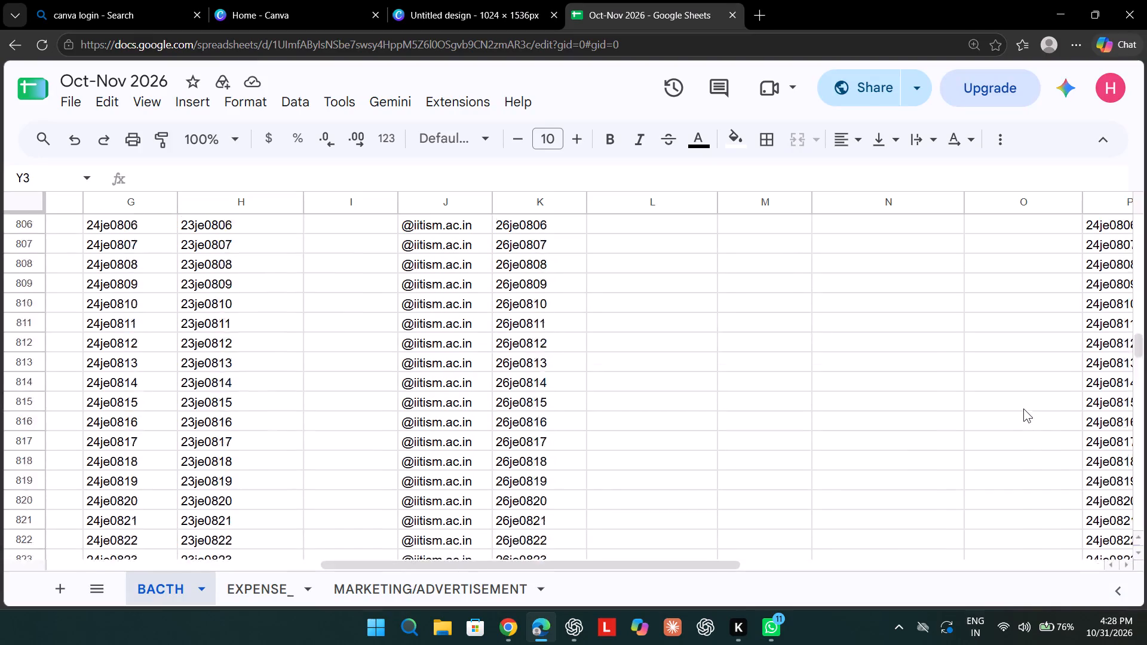
scroll(1023, 408, up, 20)
scroll(1023, 408, up, 12)
scroll(1023, 408, up, 10)
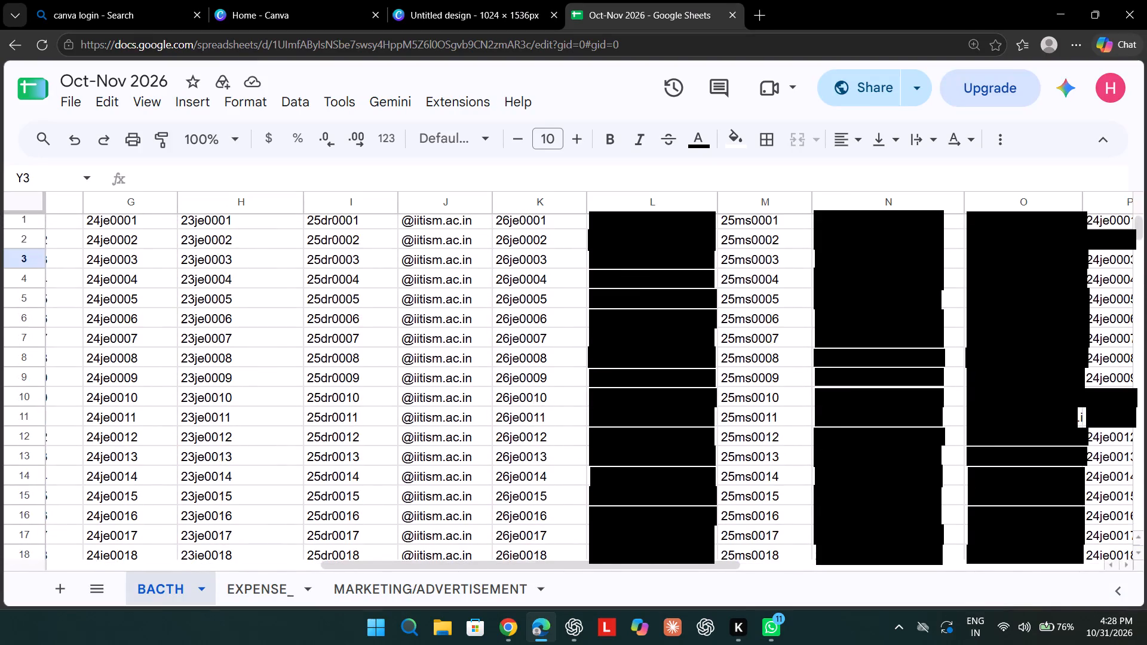
scroll(1023, 408, left, 3)
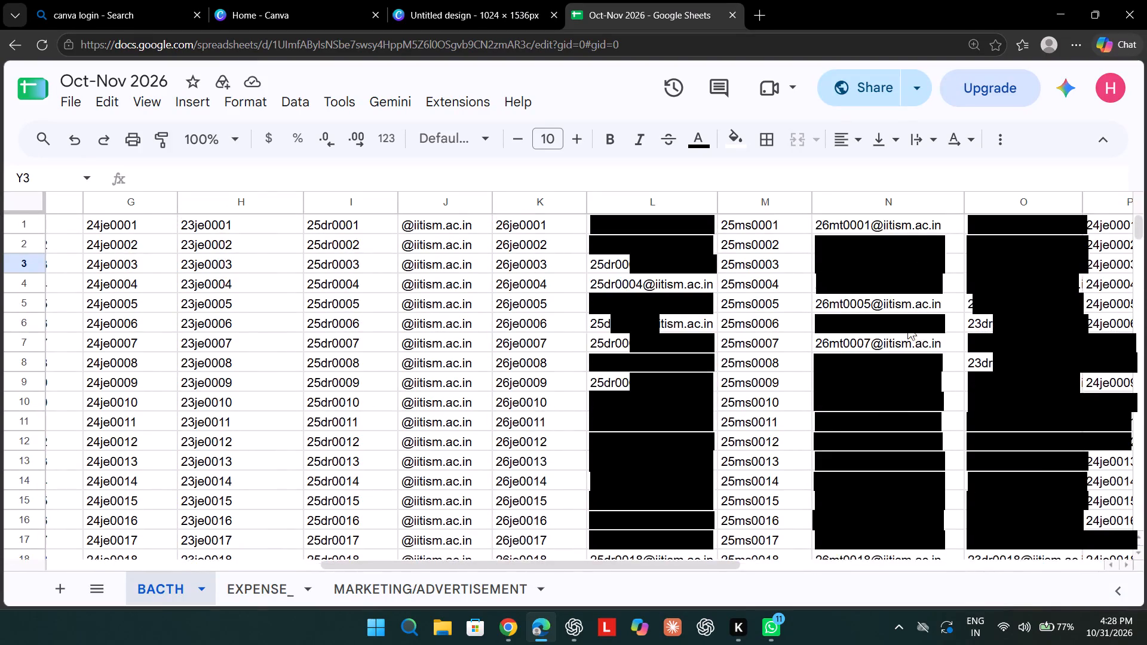
scroll(907, 326, left, 6)
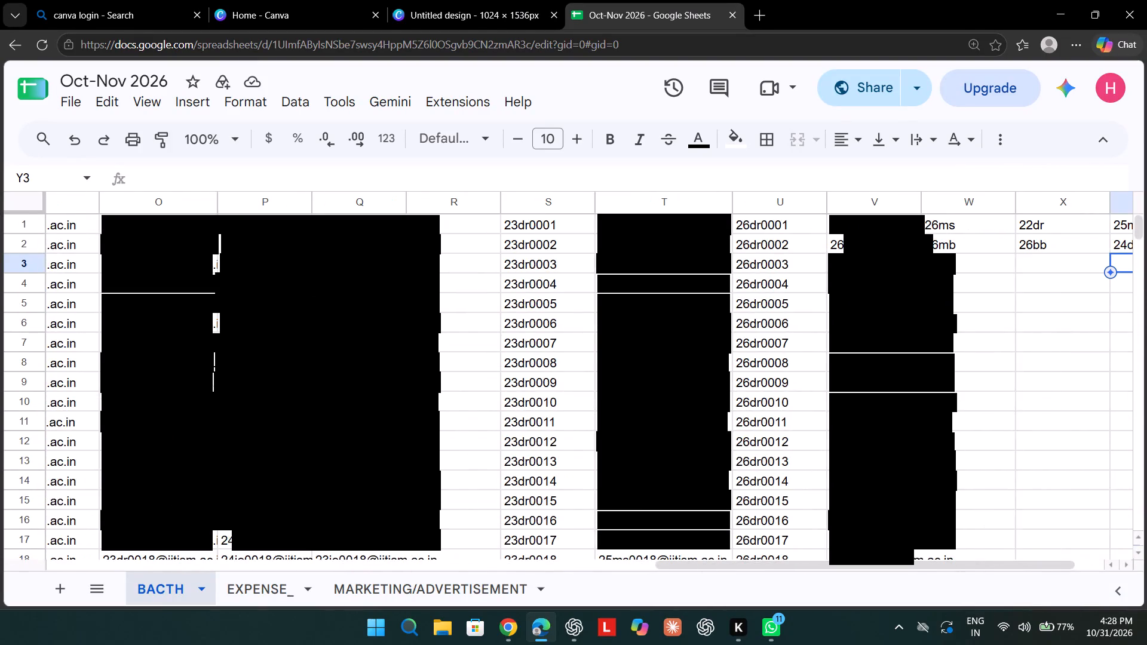
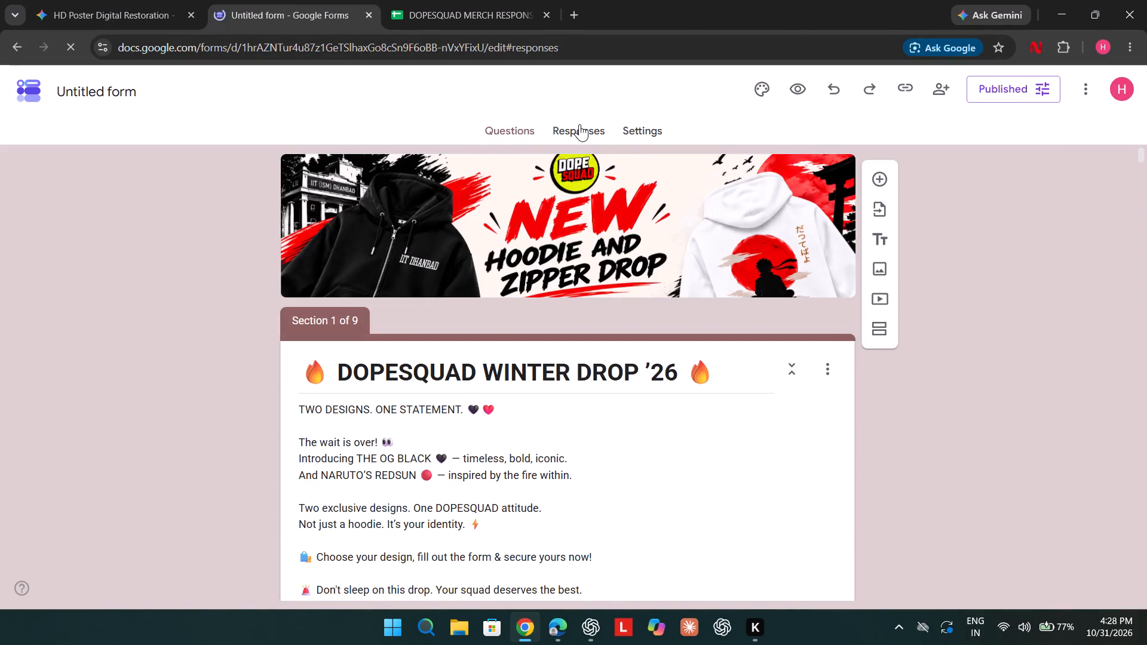
Open the response summary of the DOPESQUAD WINTER DROP '26 form.
click(578, 124)
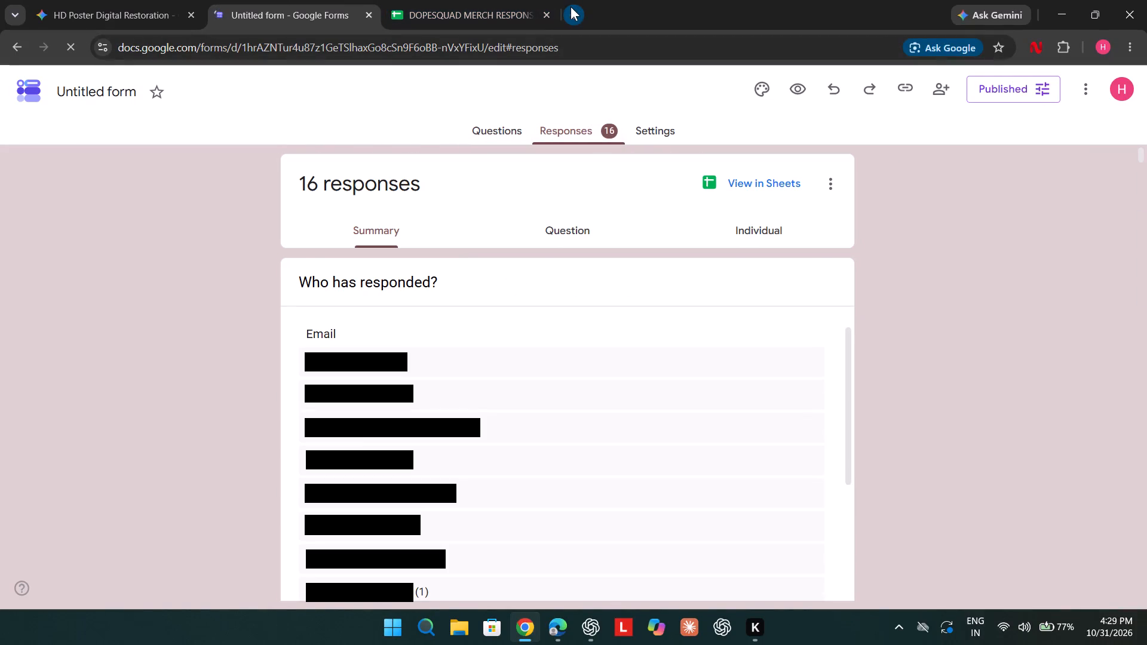
Search Google for "google form" in a new browser tab and open the Google Forms home page.
click(571, 7)
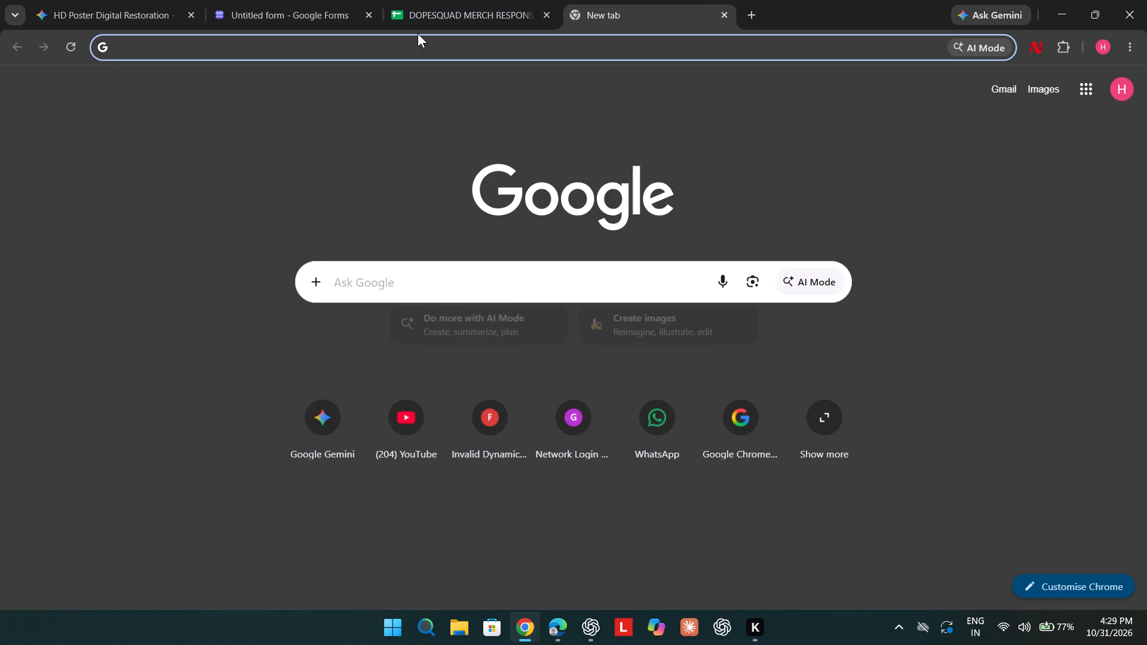
key(g)
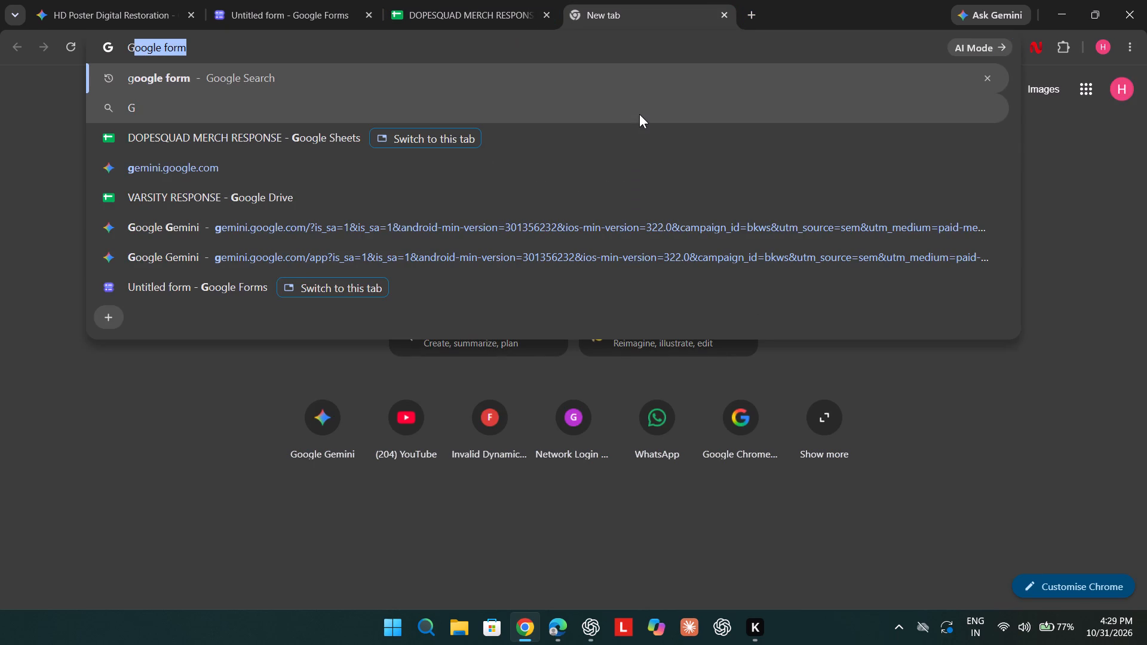
click(639, 102)
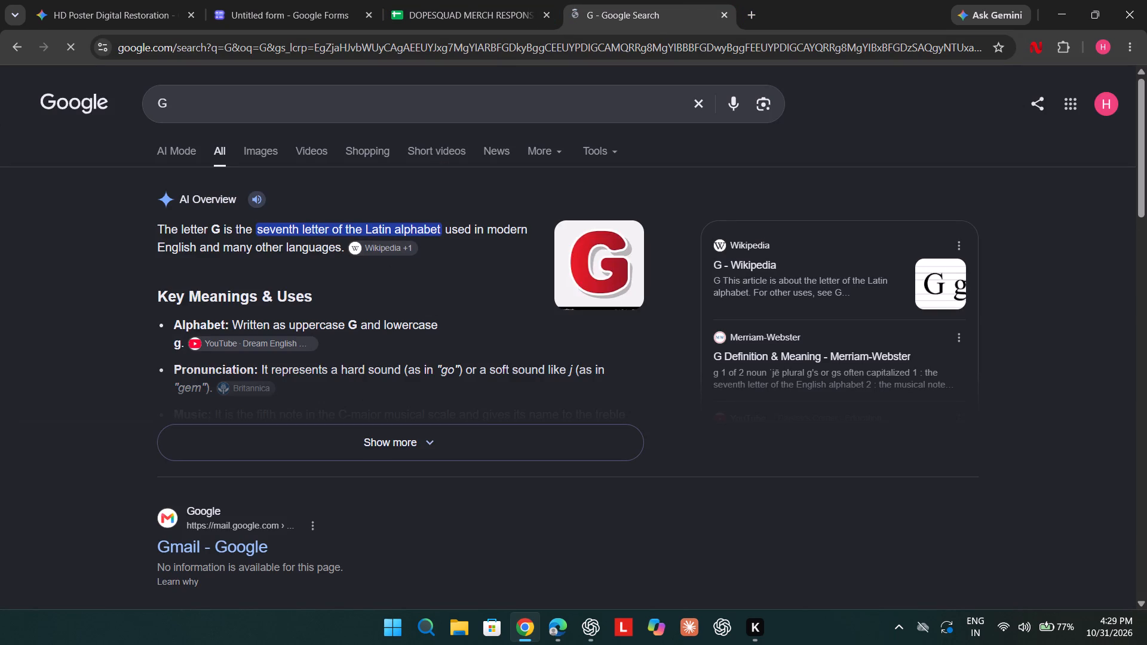
click(513, 105)
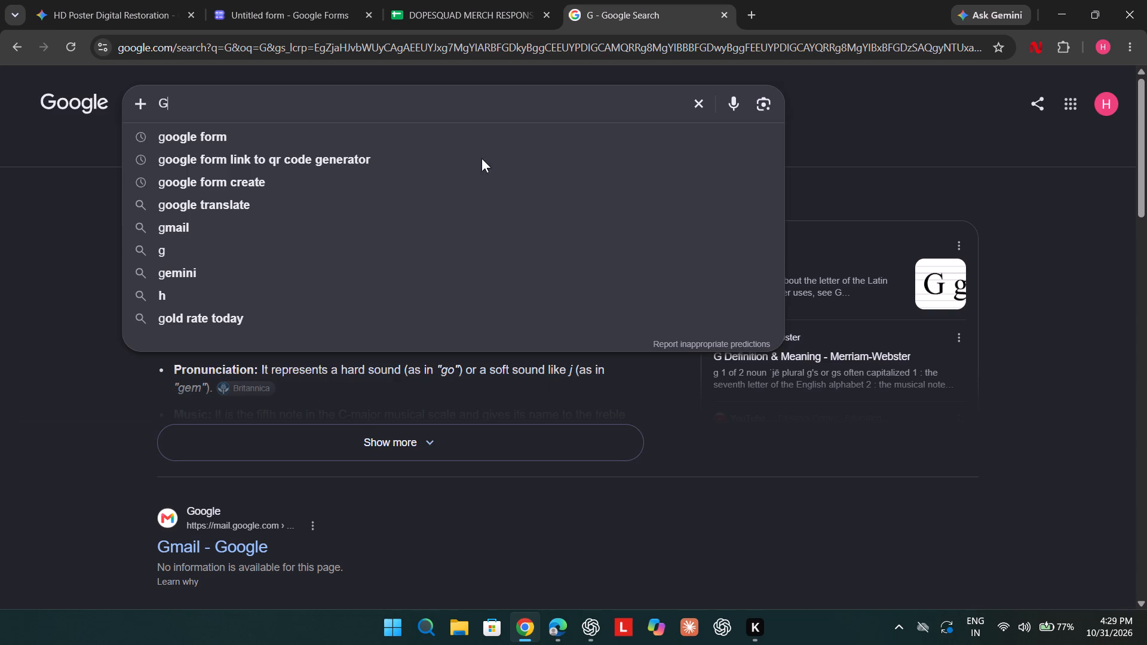
click(484, 137)
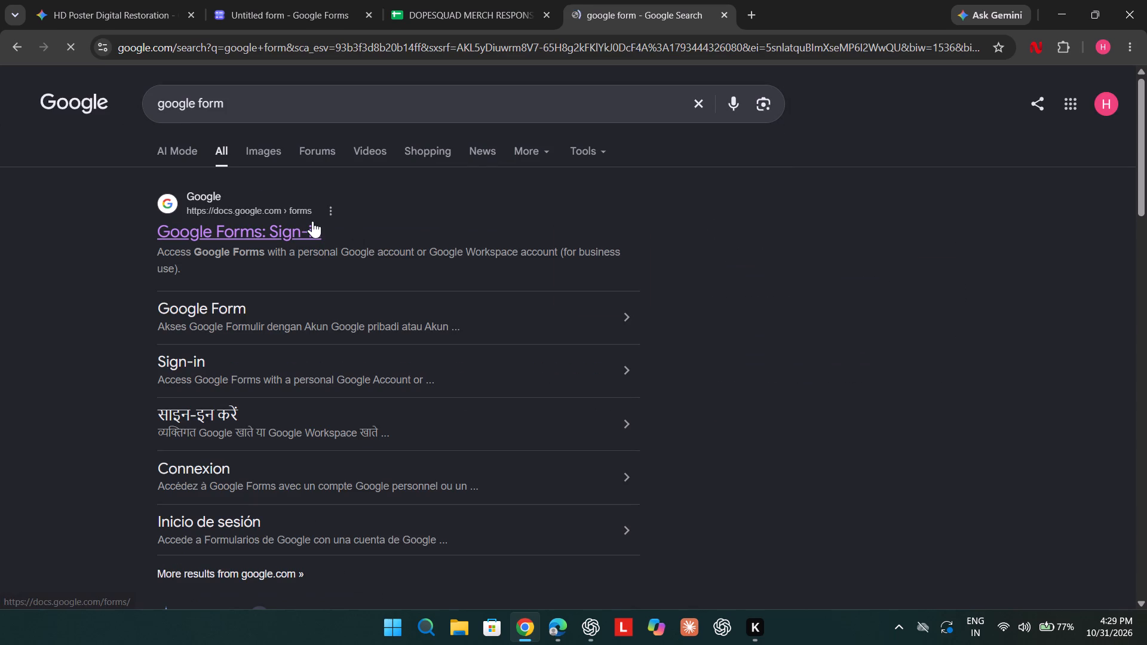
click(311, 221)
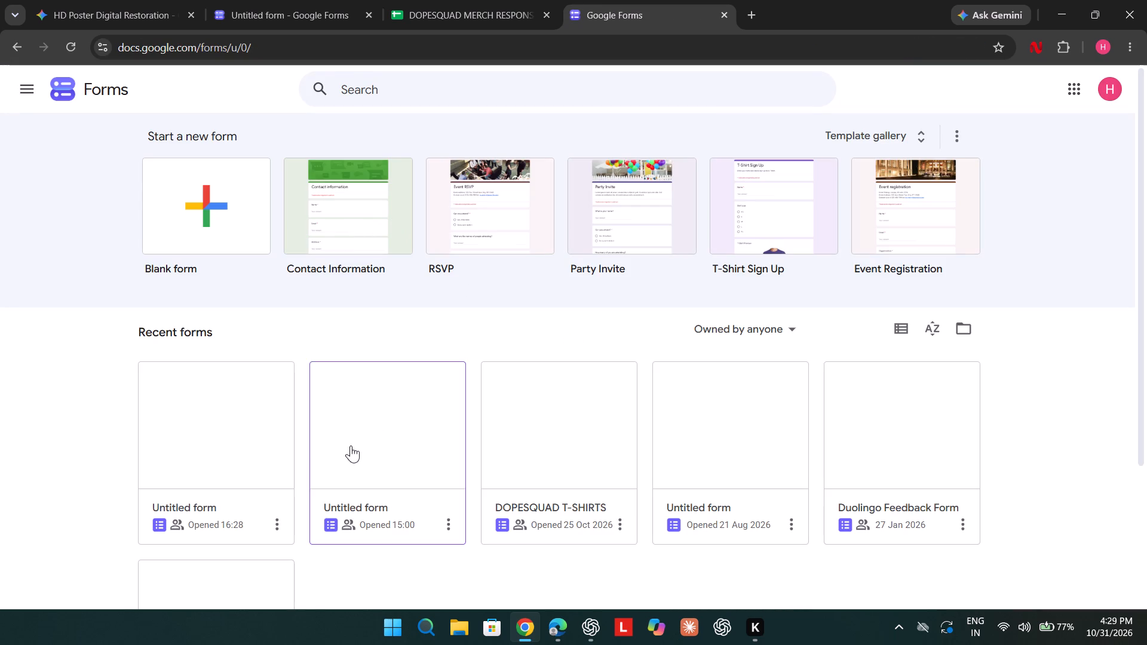
Open the Dopesquad × OffCampus × Naruto form from the recent forms and look over its response summary.
click(410, 385)
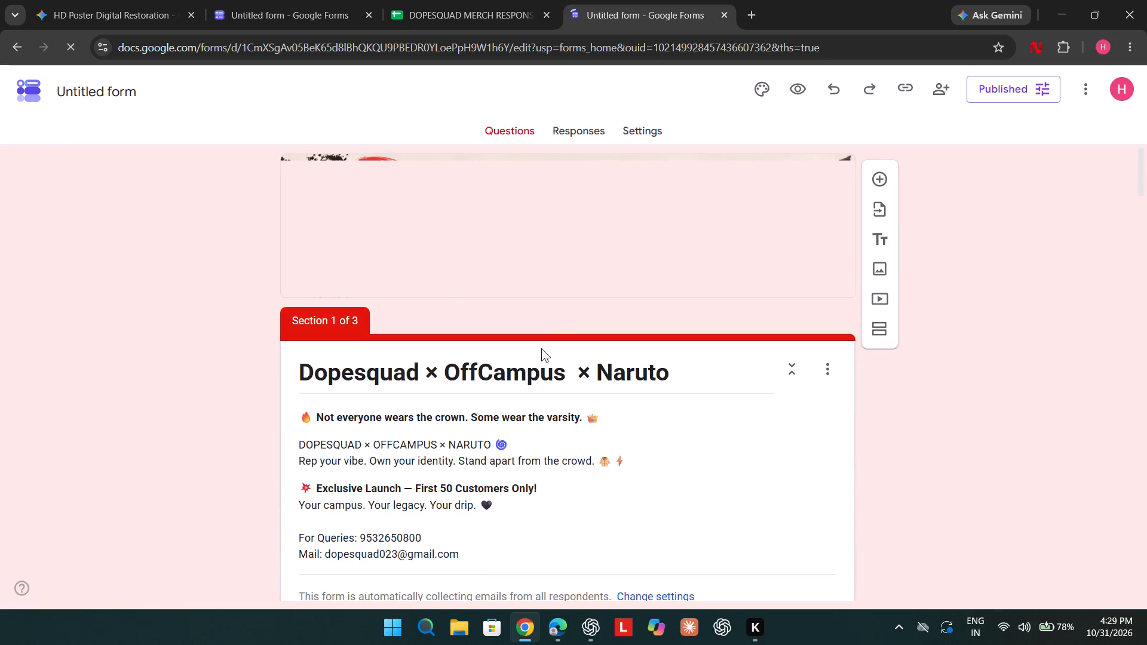
click(562, 129)
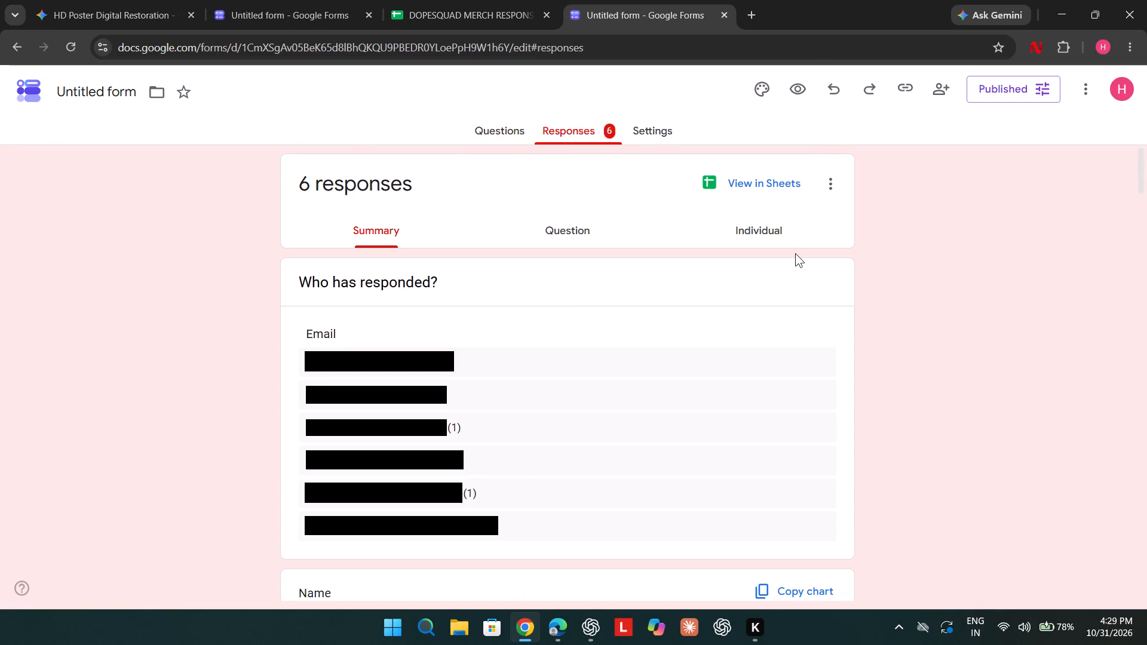
scroll(1021, 490, down, 3)
scroll(1021, 490, up, 5)
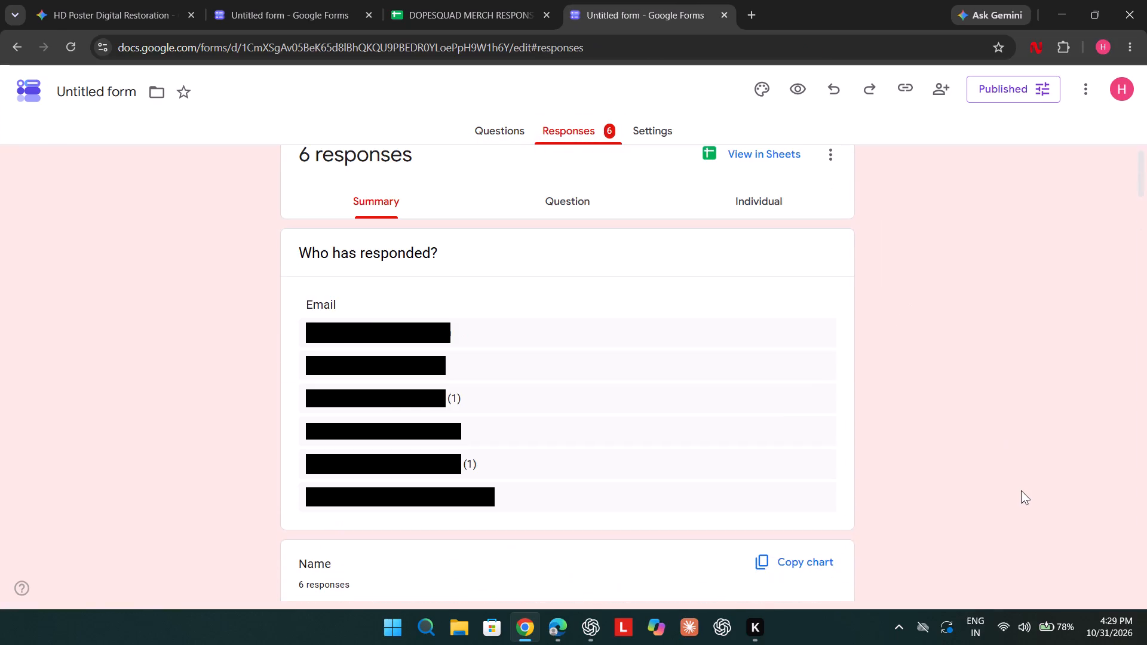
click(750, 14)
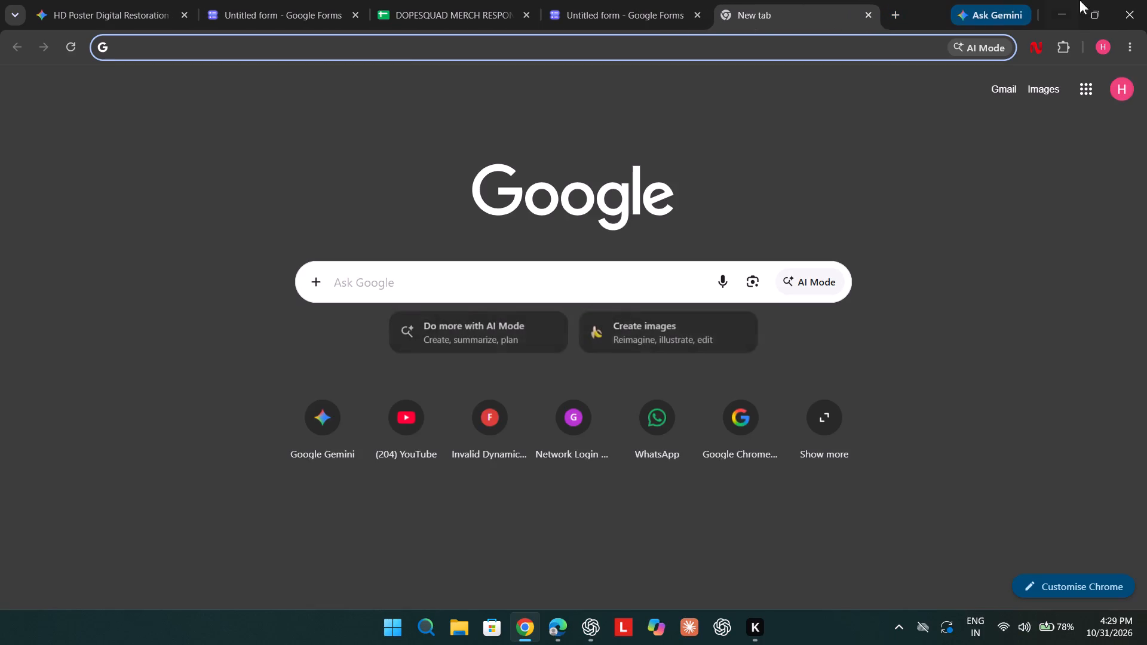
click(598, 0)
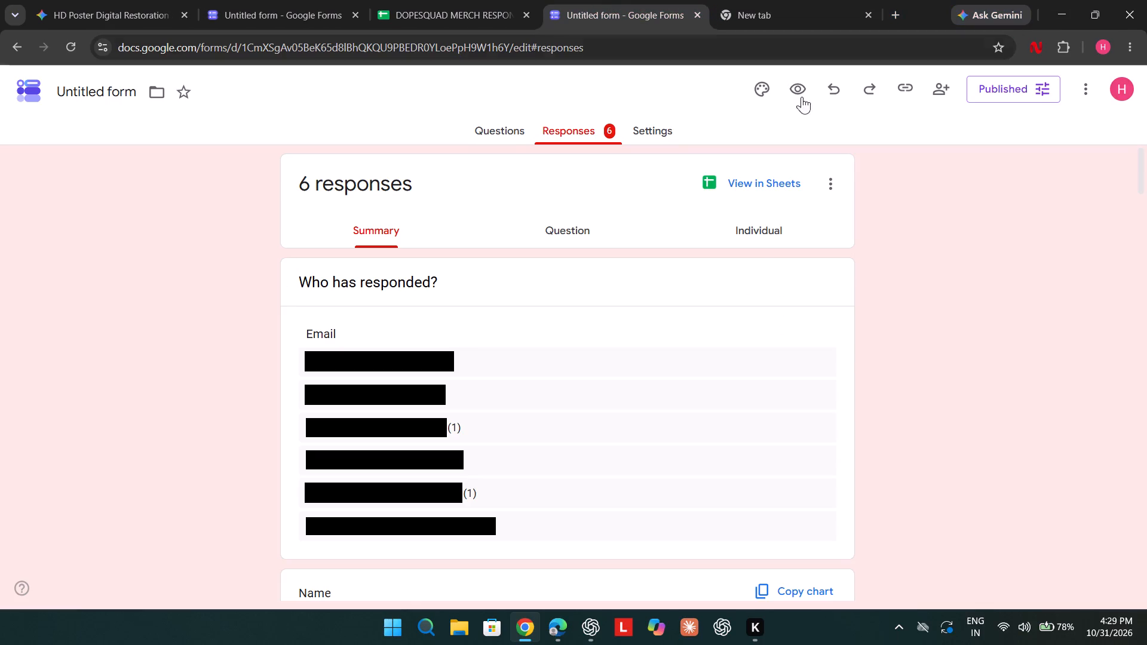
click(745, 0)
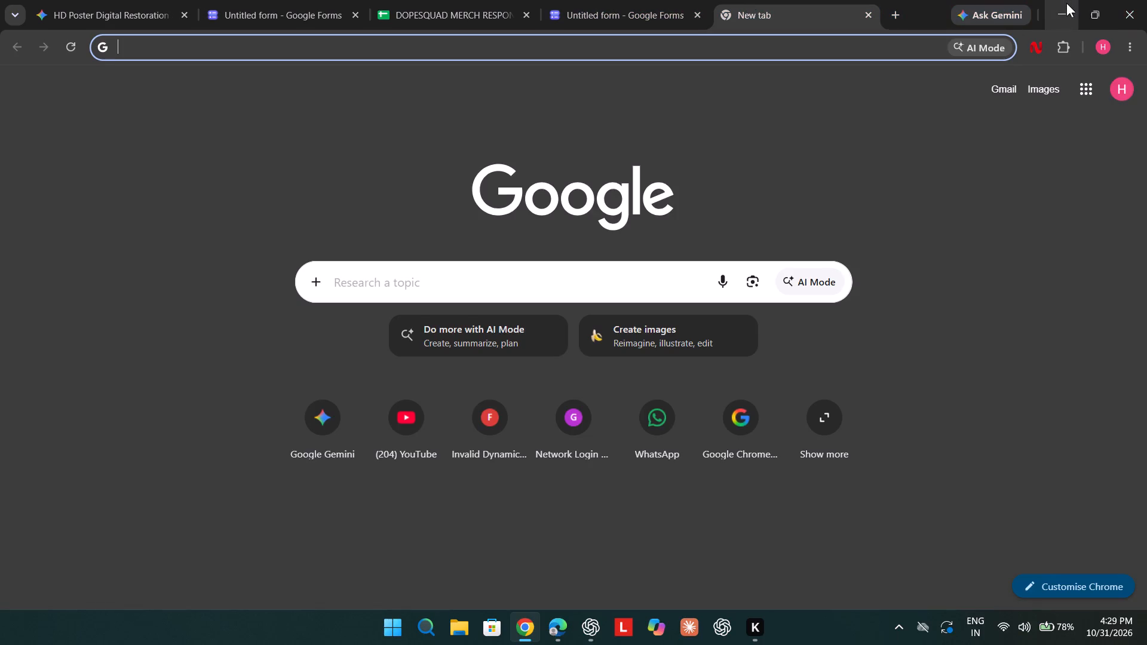